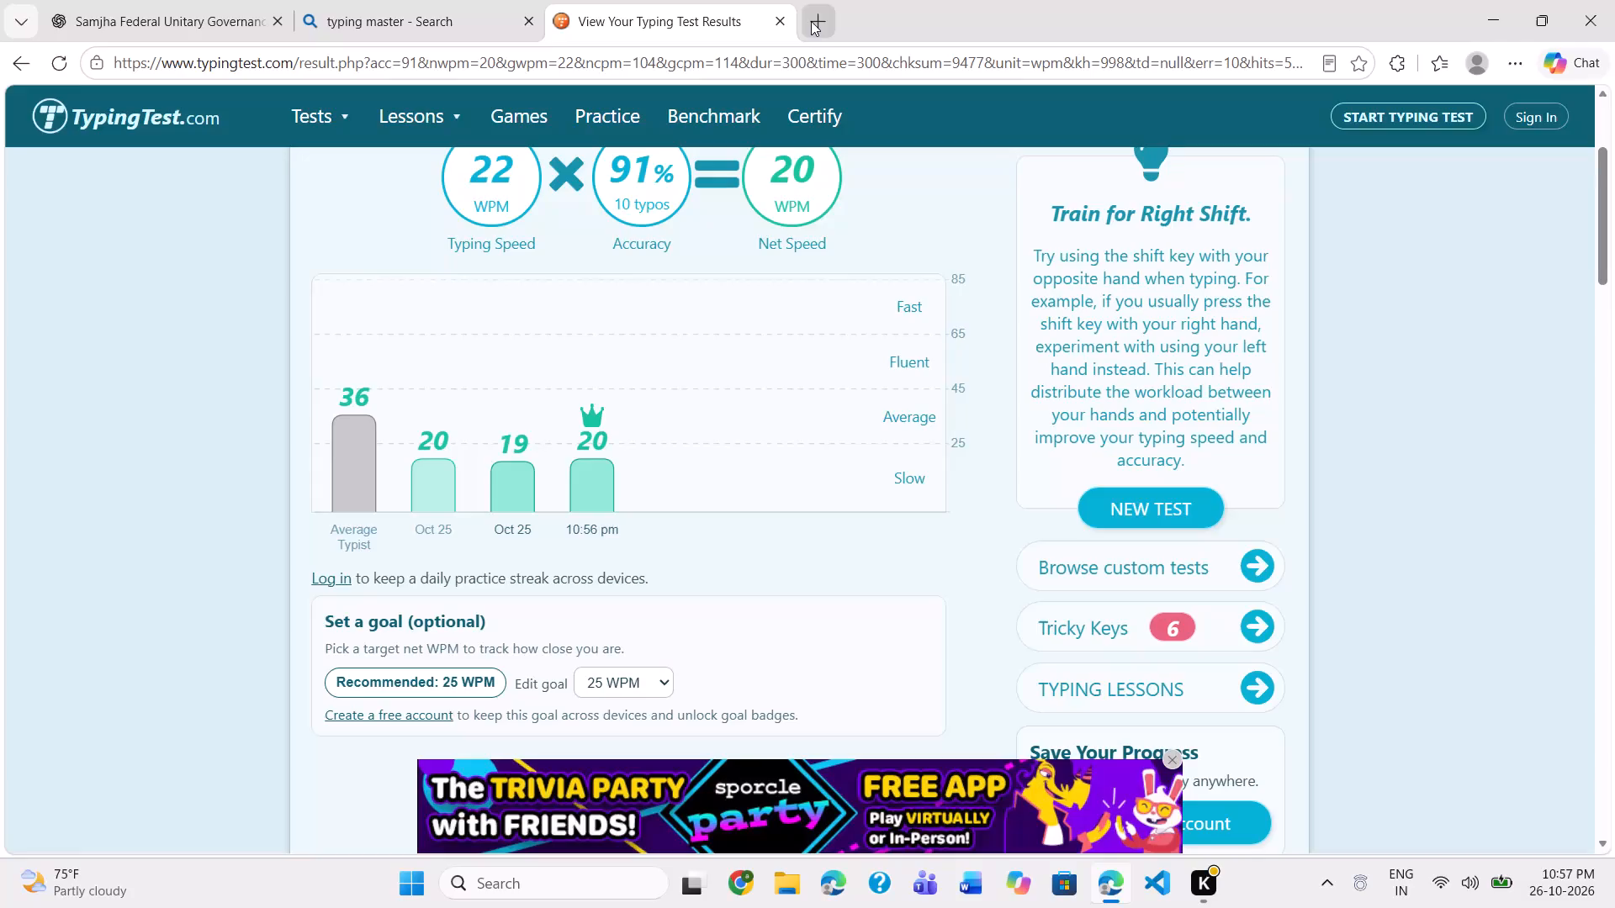
Search the web for canva.com in a new tab and open the Canva website.
click(812, 21)
text(canav)
key(Return)
key(BackSpace)
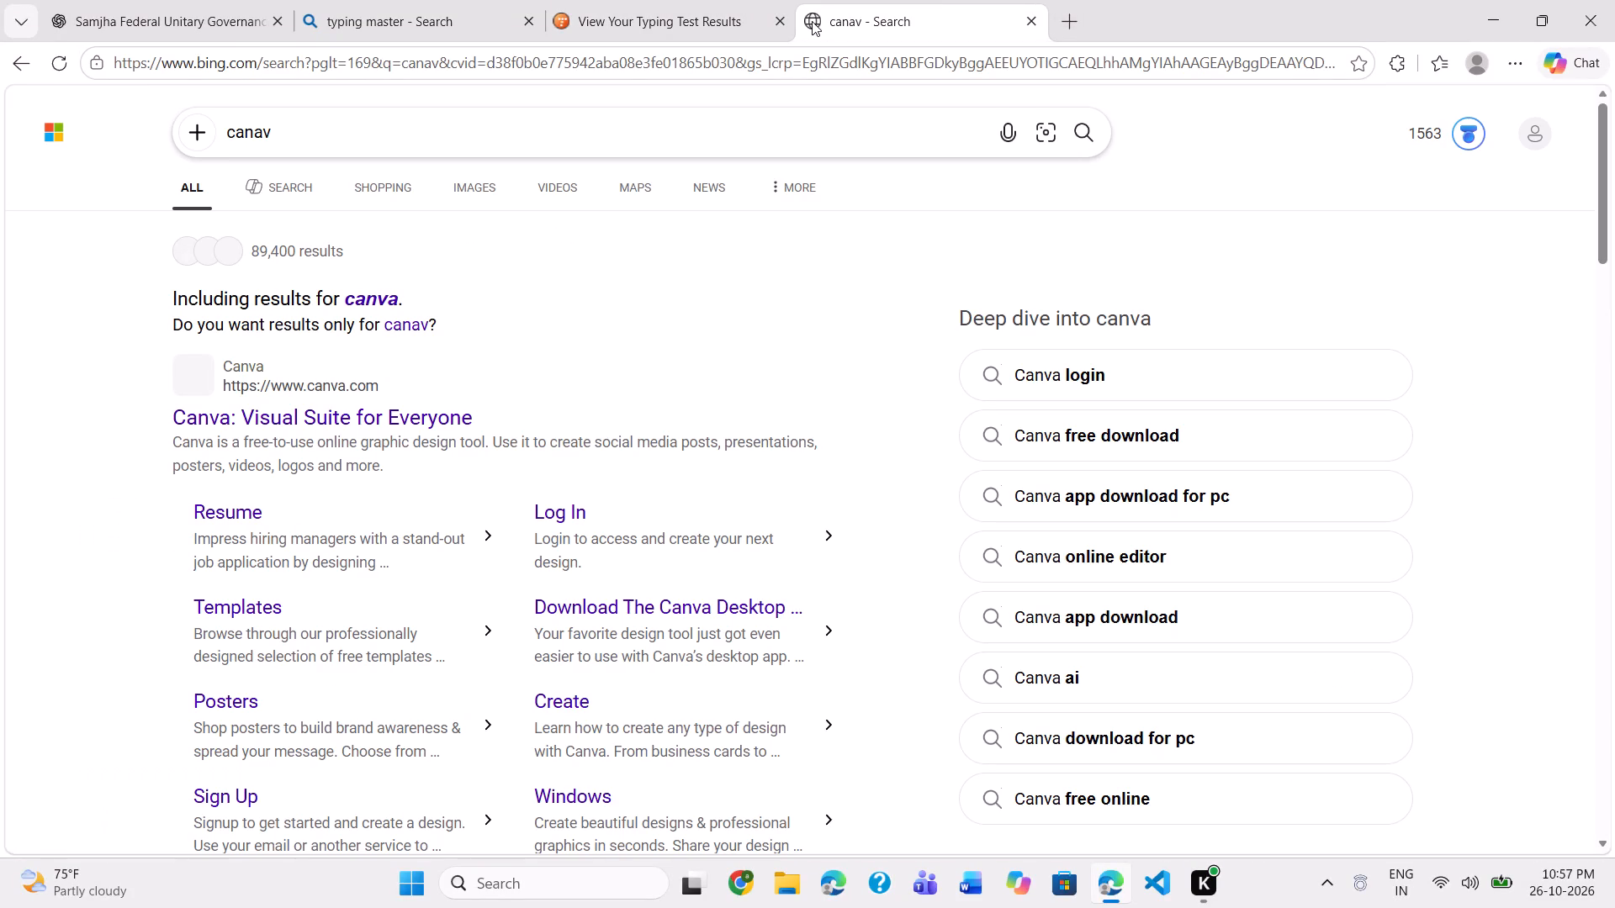
key(BackSpace)
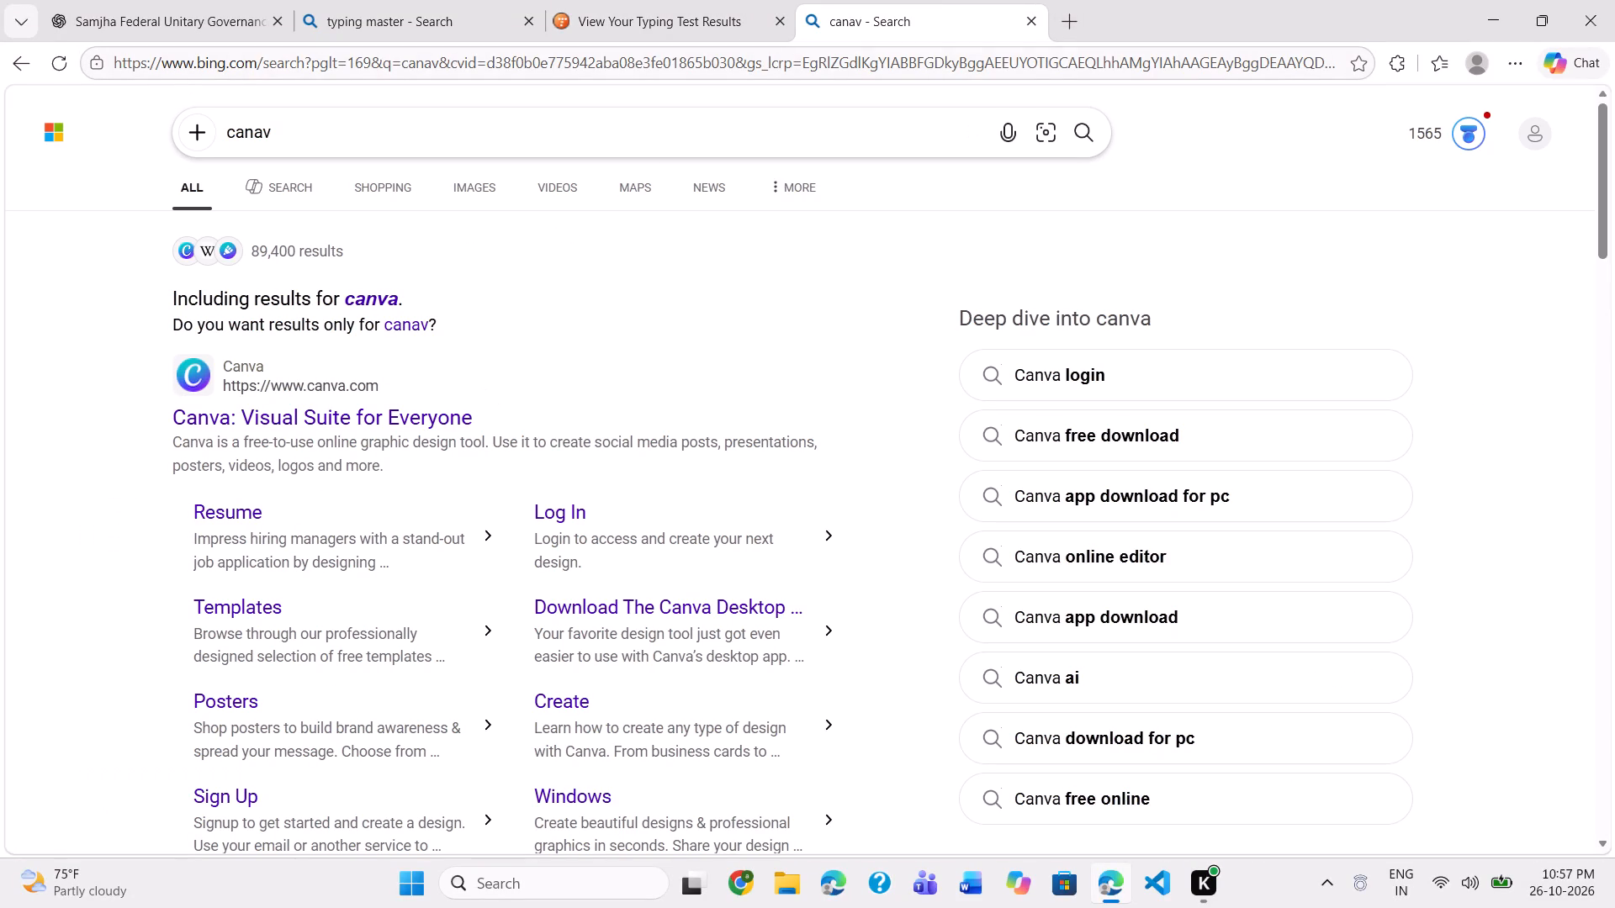
click(284, 140)
key(BackSpace)
key(BackSpace)
key(BackSpace)
key(BackSpace)
key(BackSpace)
key(BackSpace)
key(BackSpace)
key(BackSpace)
key(BackSpace)
key(BackSpace)
key(BackSpace)
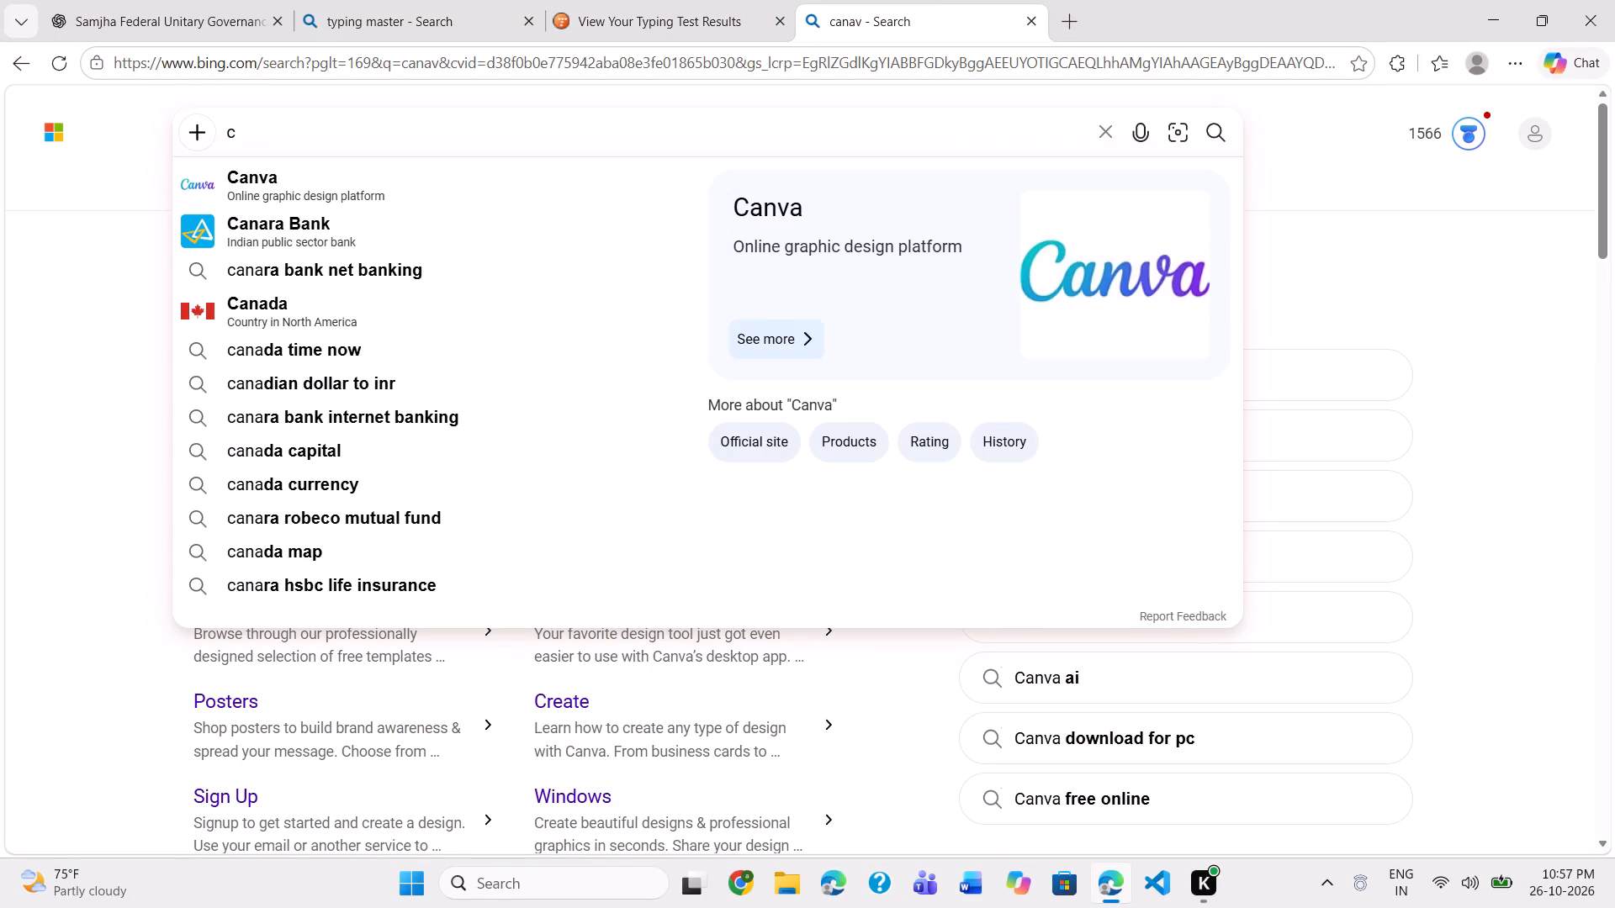
text(canva)
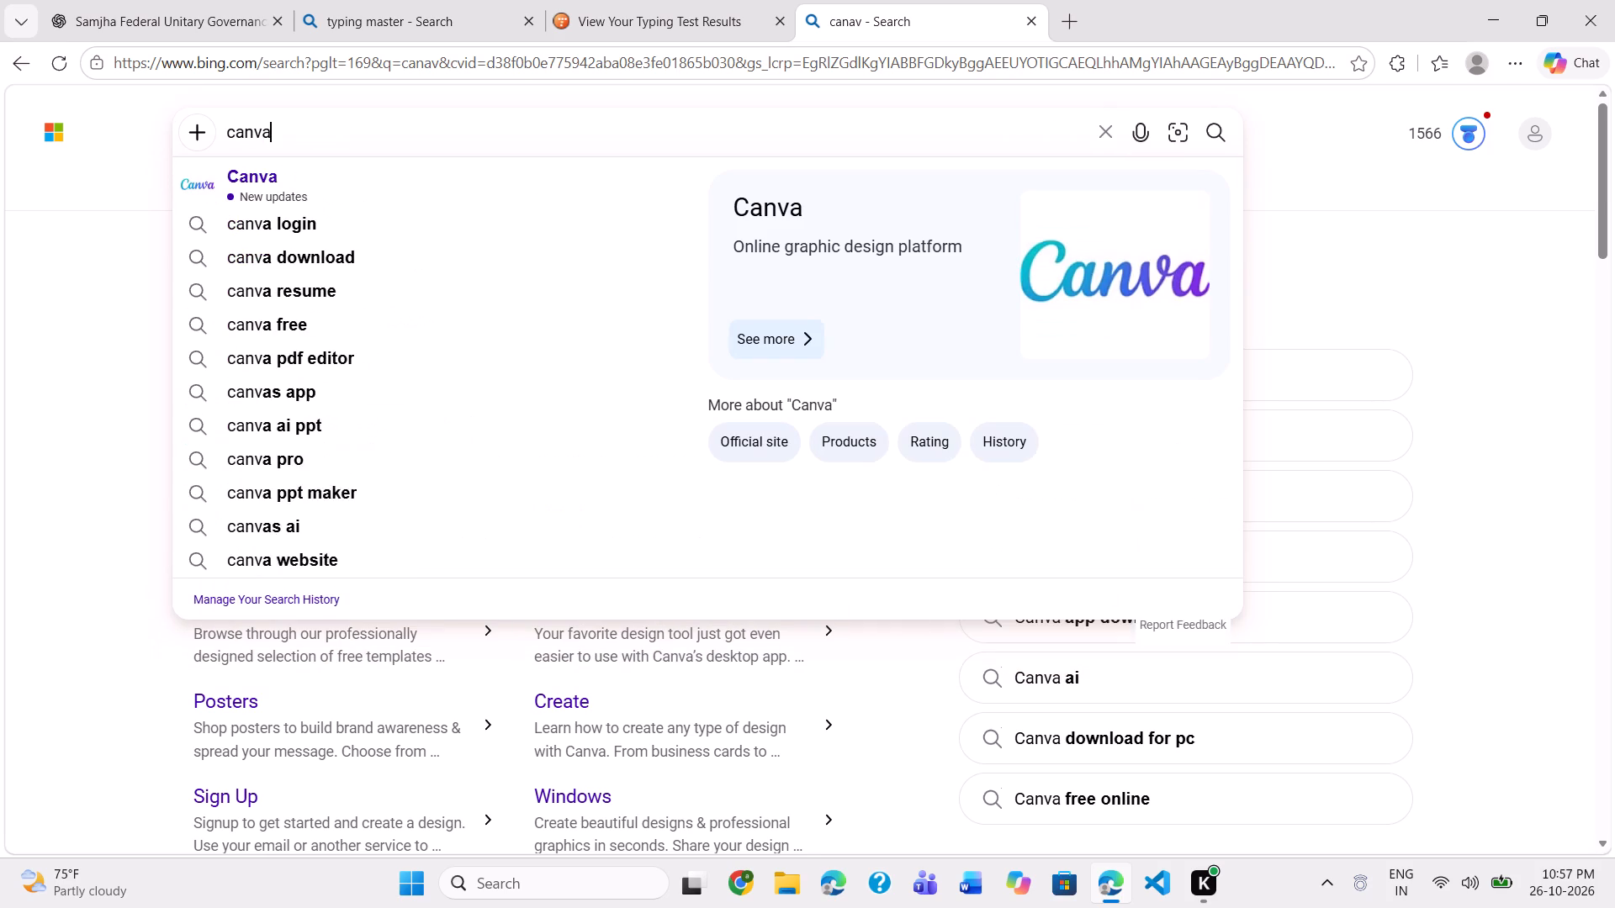
text(.com)
key(Return)
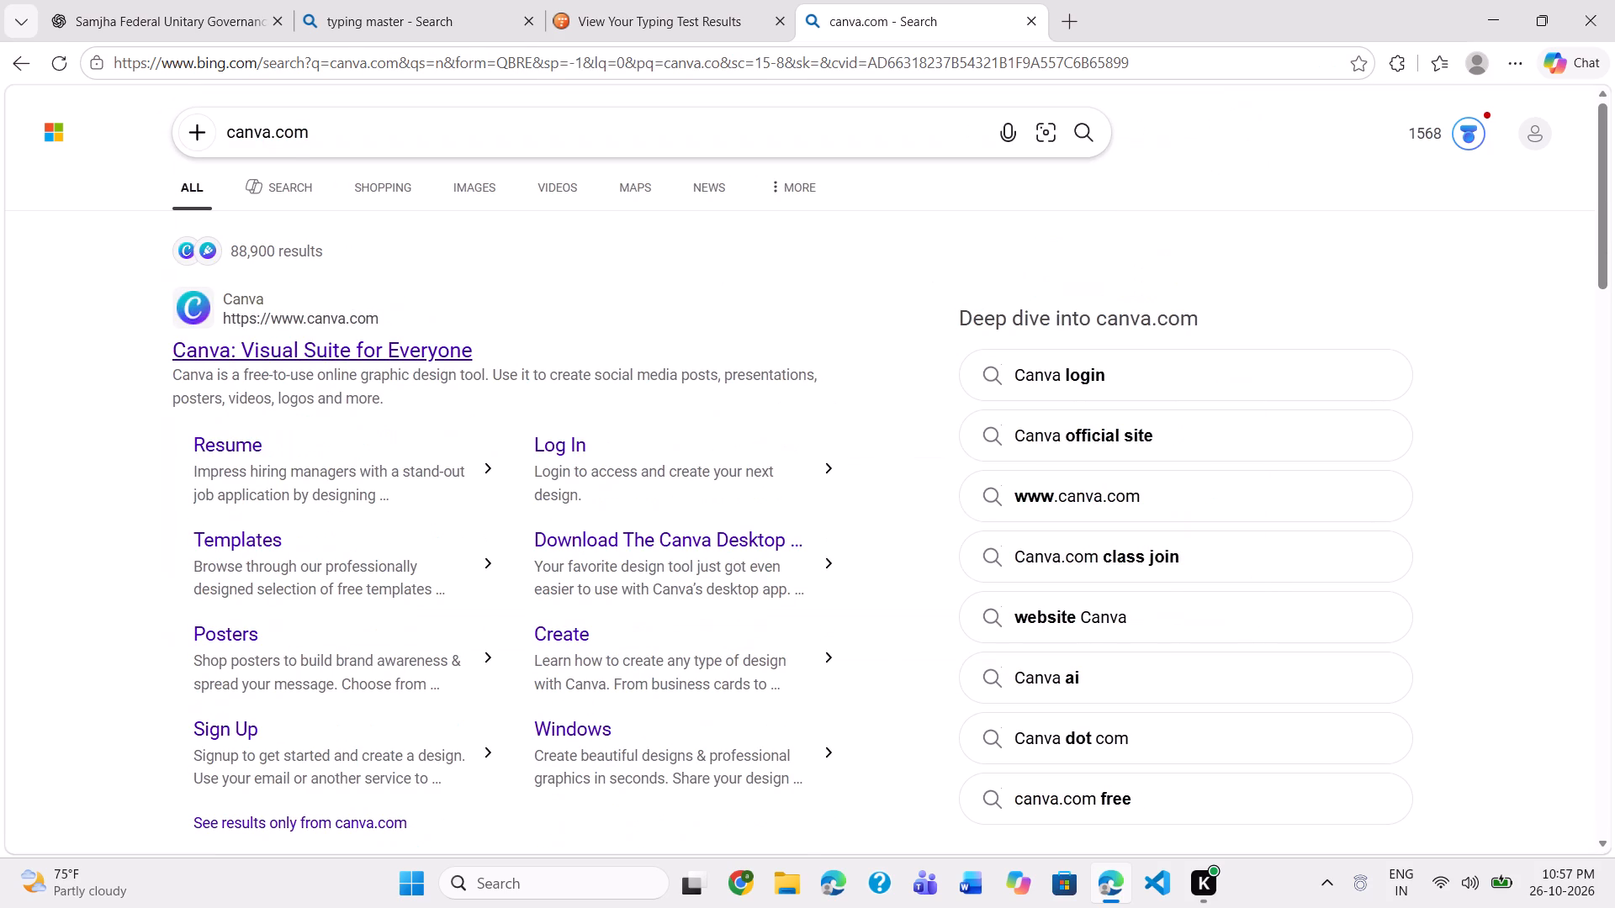
click(326, 360)
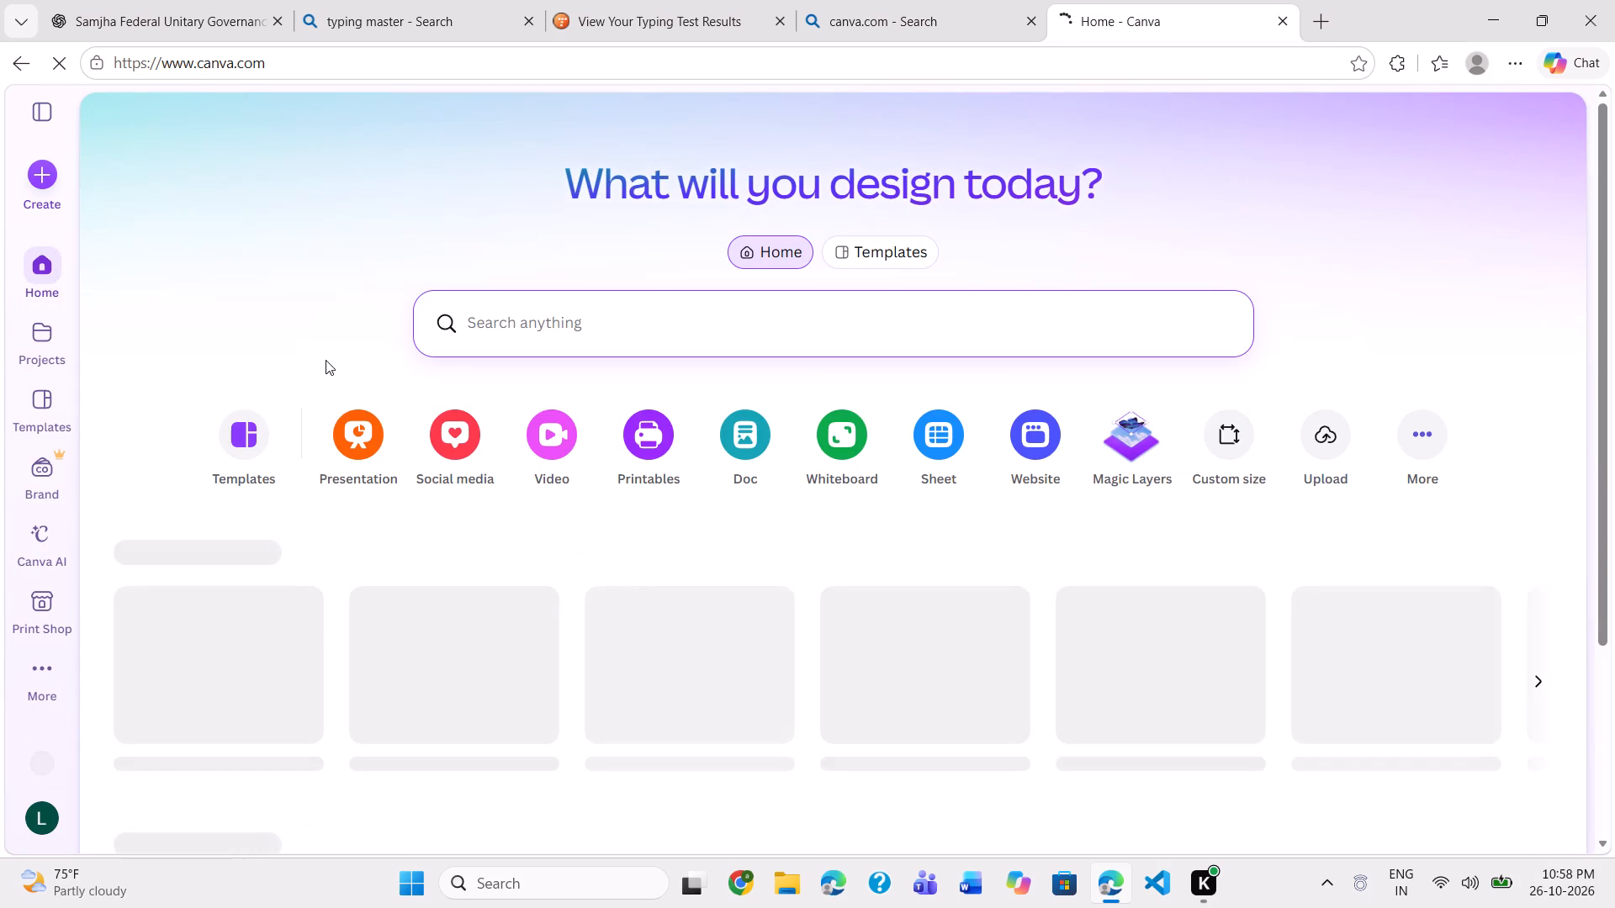
From all Canva projects, open the dotted-title video design showing the red tractor against a village sunset with a Subscribe sticker.
click(56, 338)
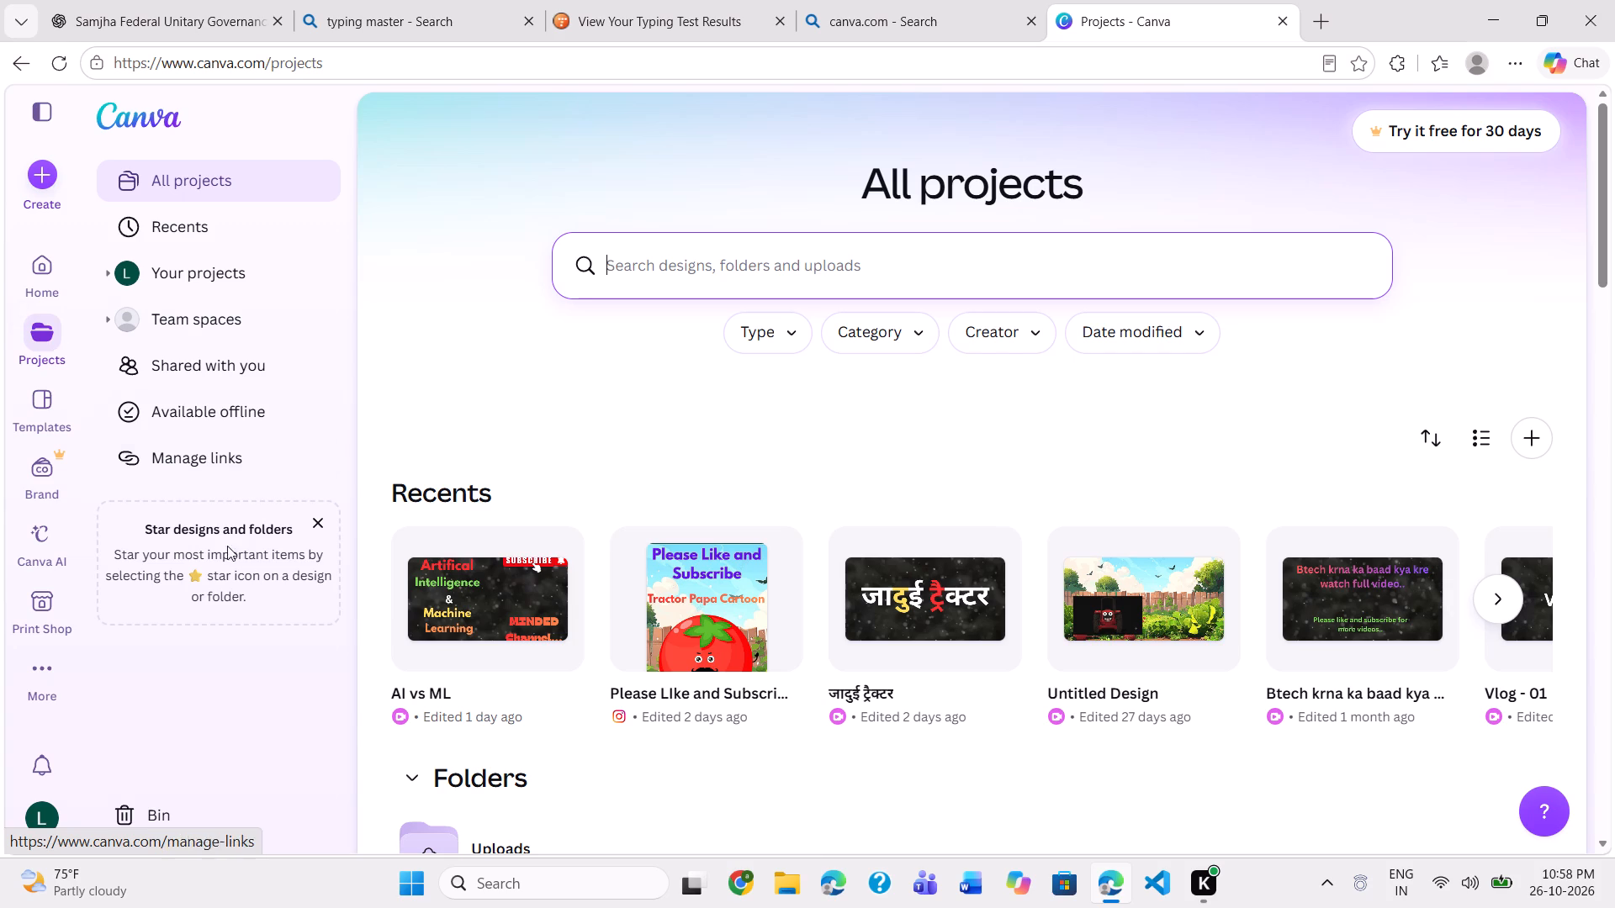
scroll(764, 714, down, 2)
scroll(764, 714, left, 1)
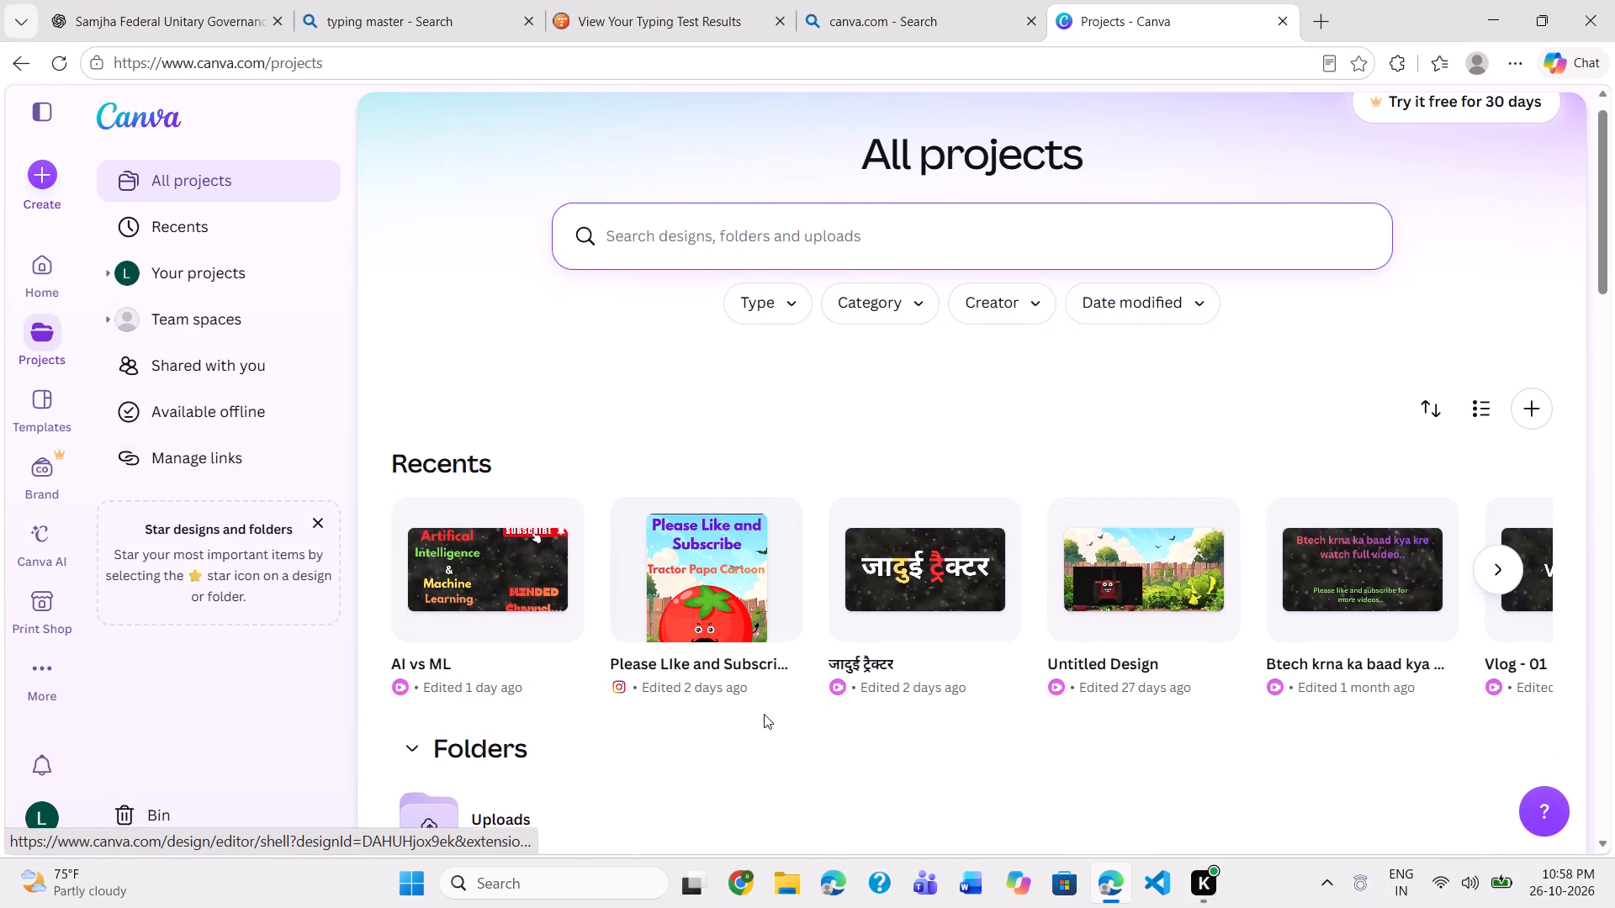
scroll(764, 714, left, 1)
scroll(764, 714, down, 4)
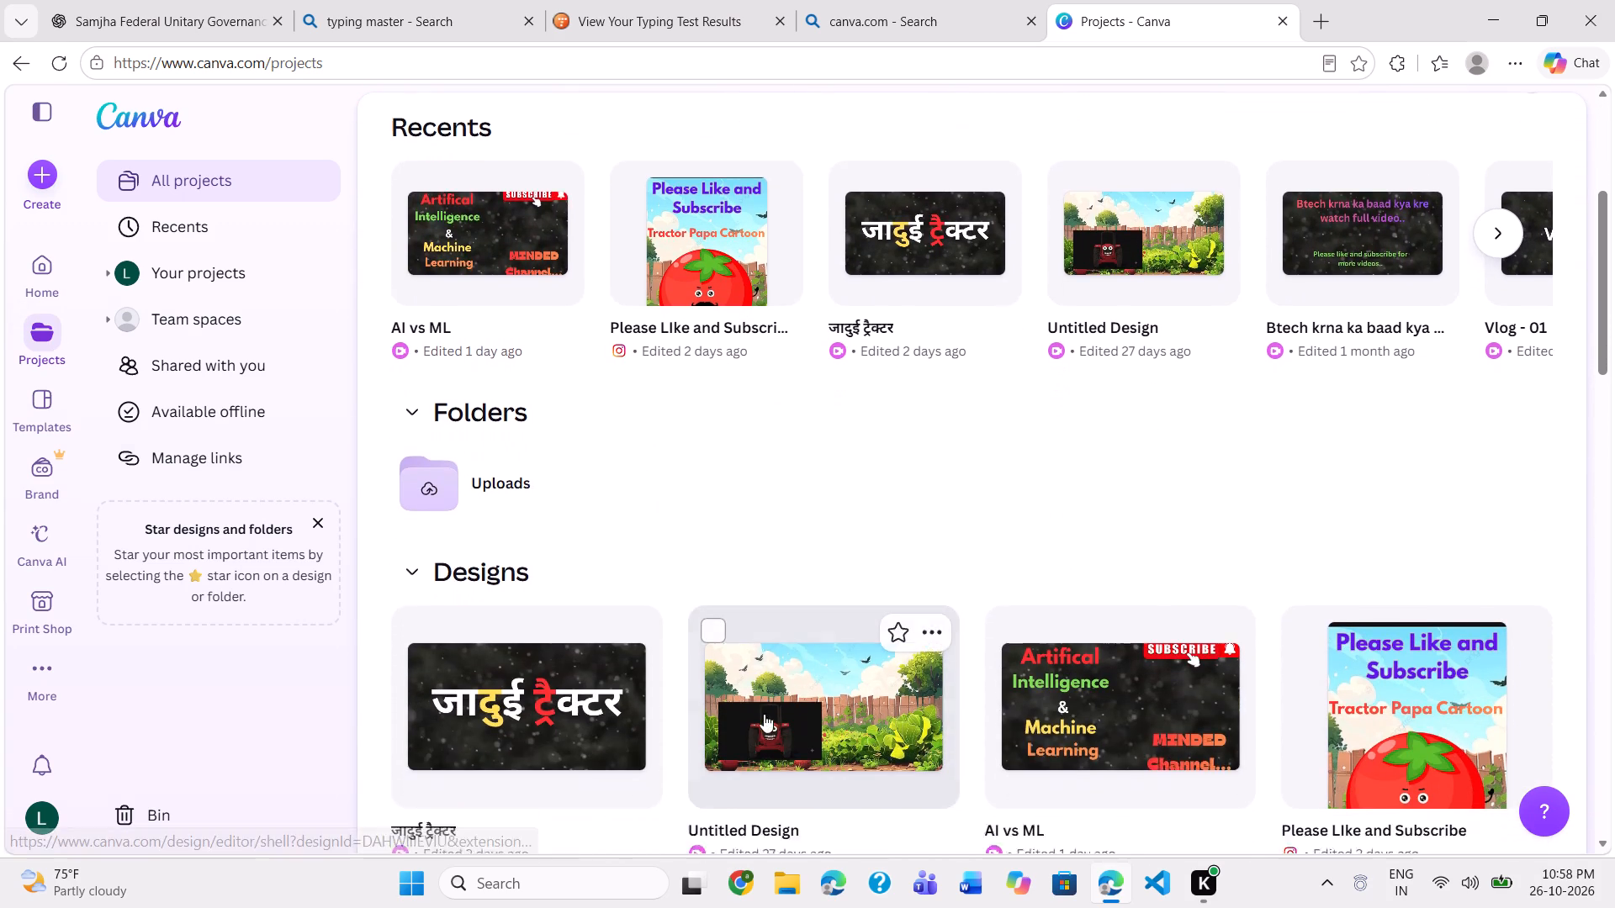
scroll(764, 714, down, 3)
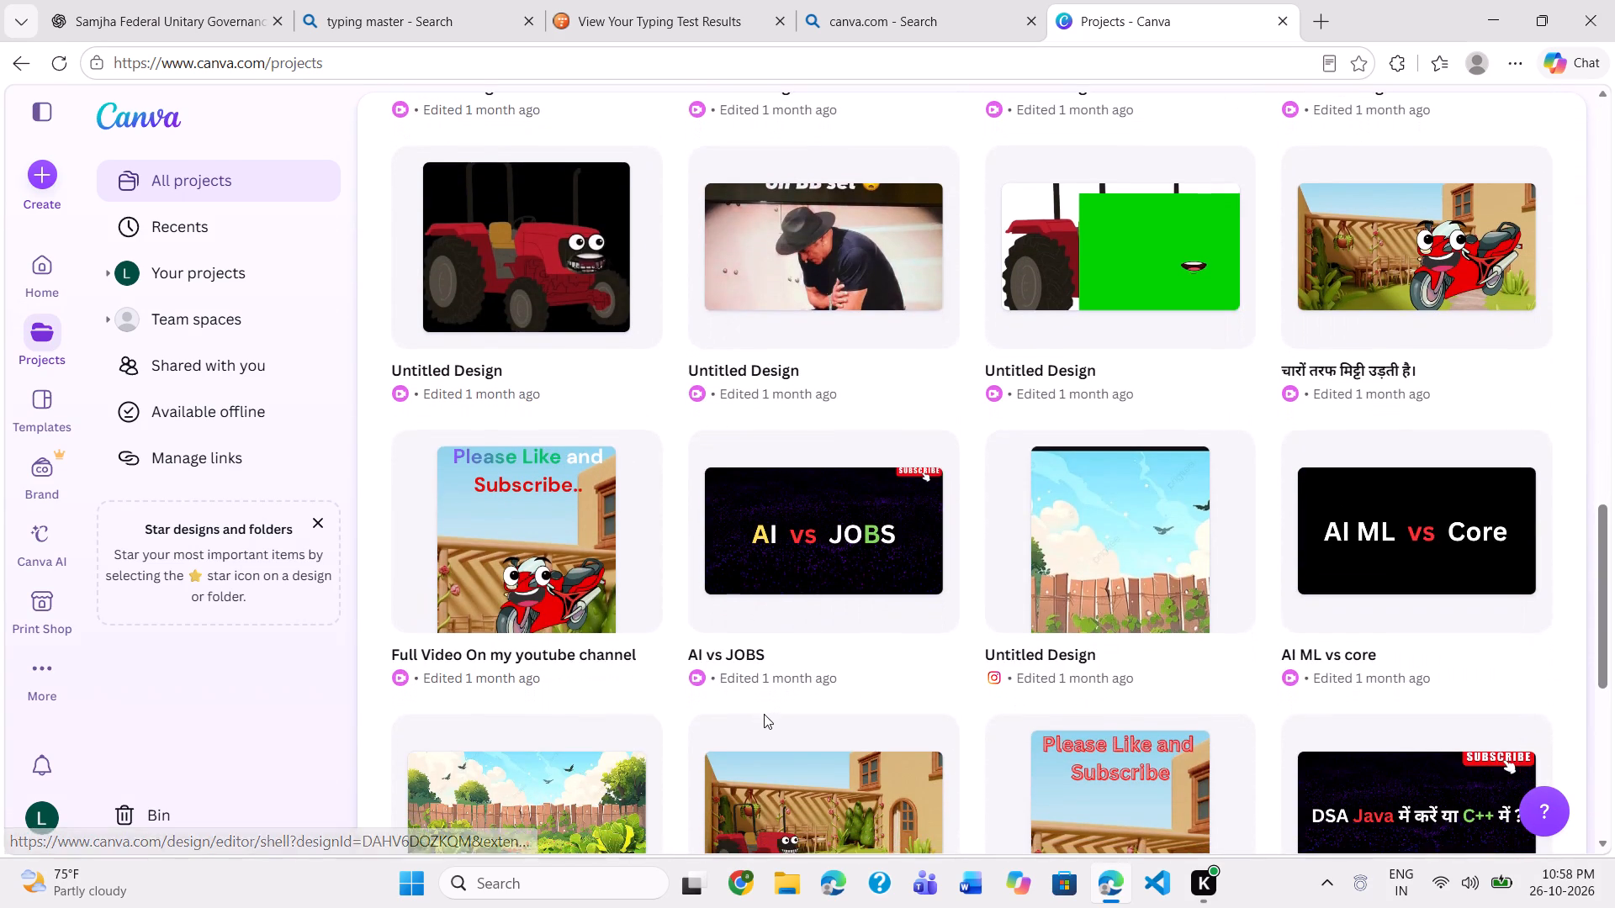
scroll(764, 714, down, 4)
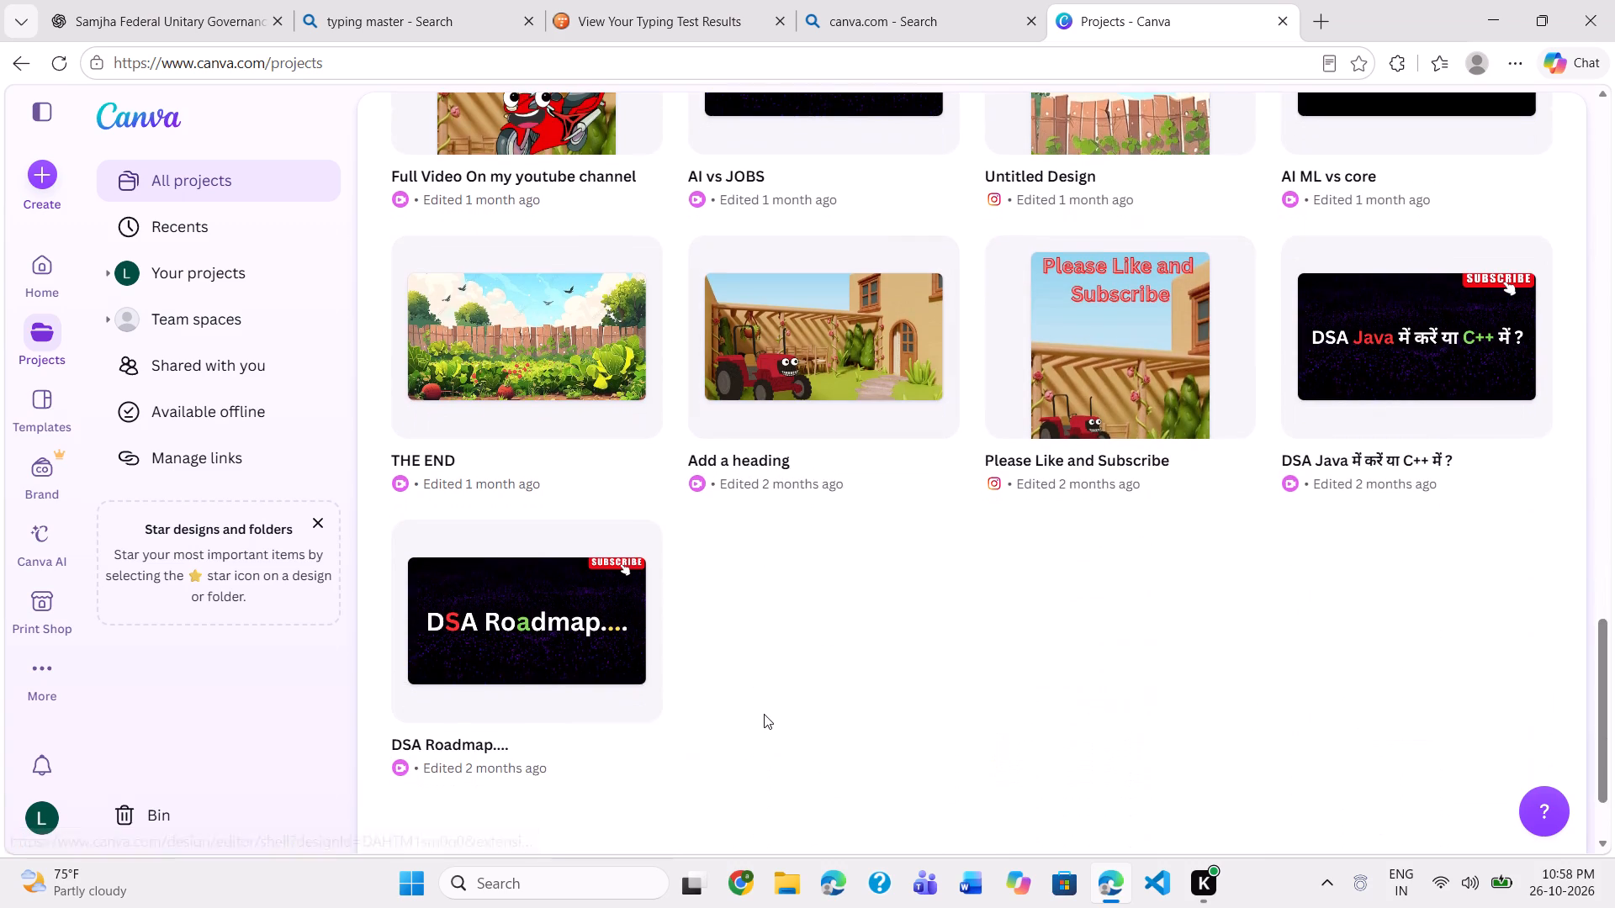
scroll(764, 714, down, 3)
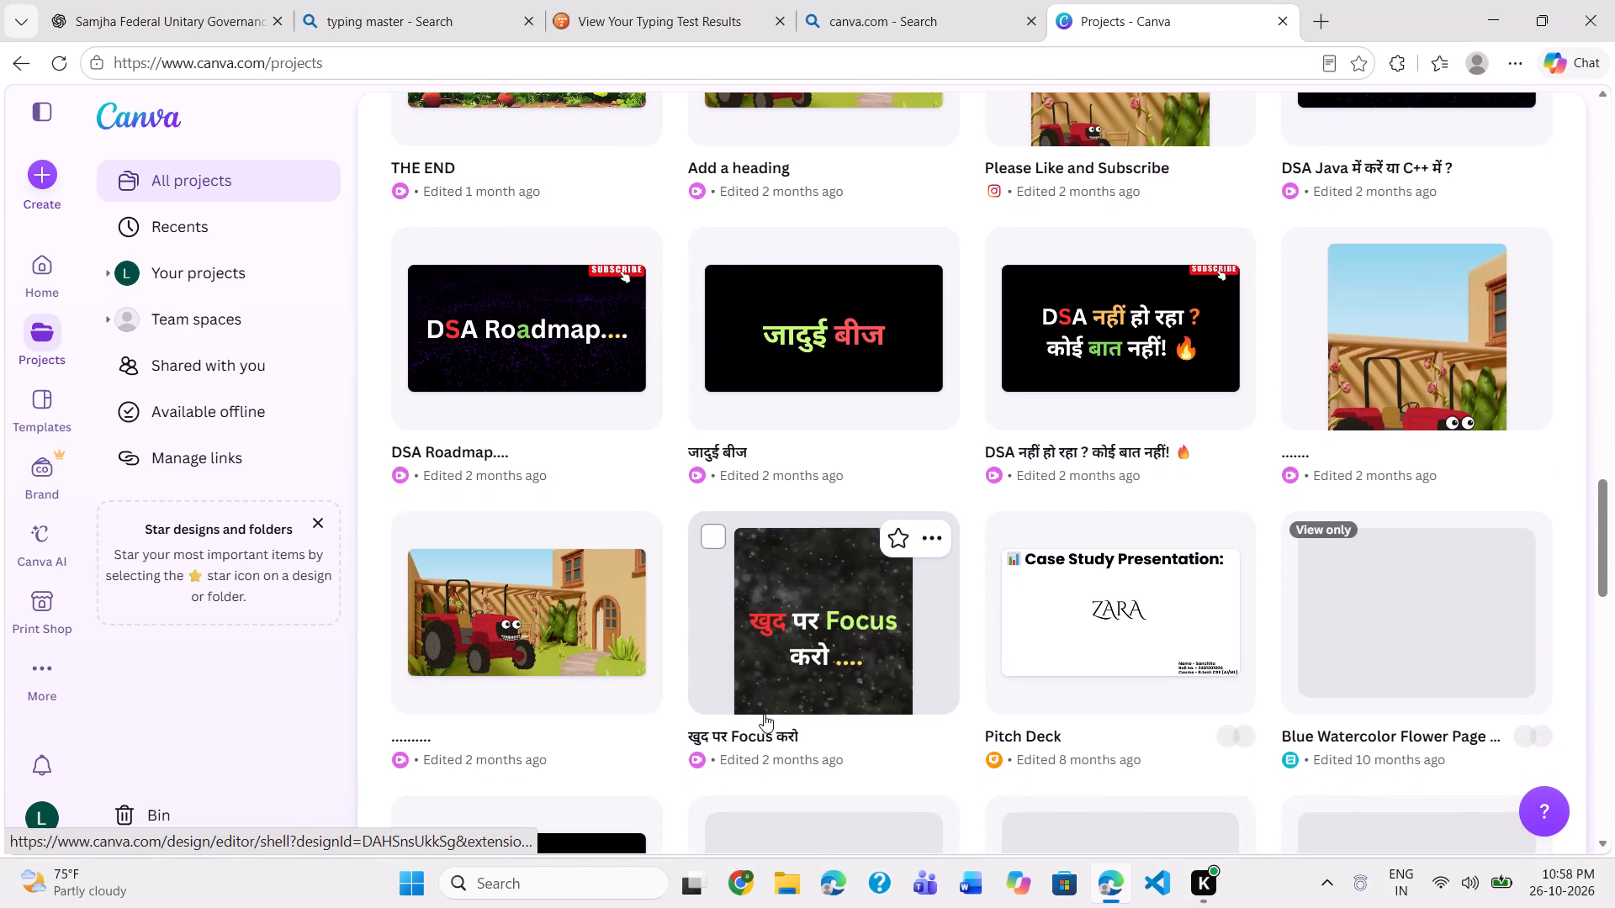
scroll(764, 714, down, 3)
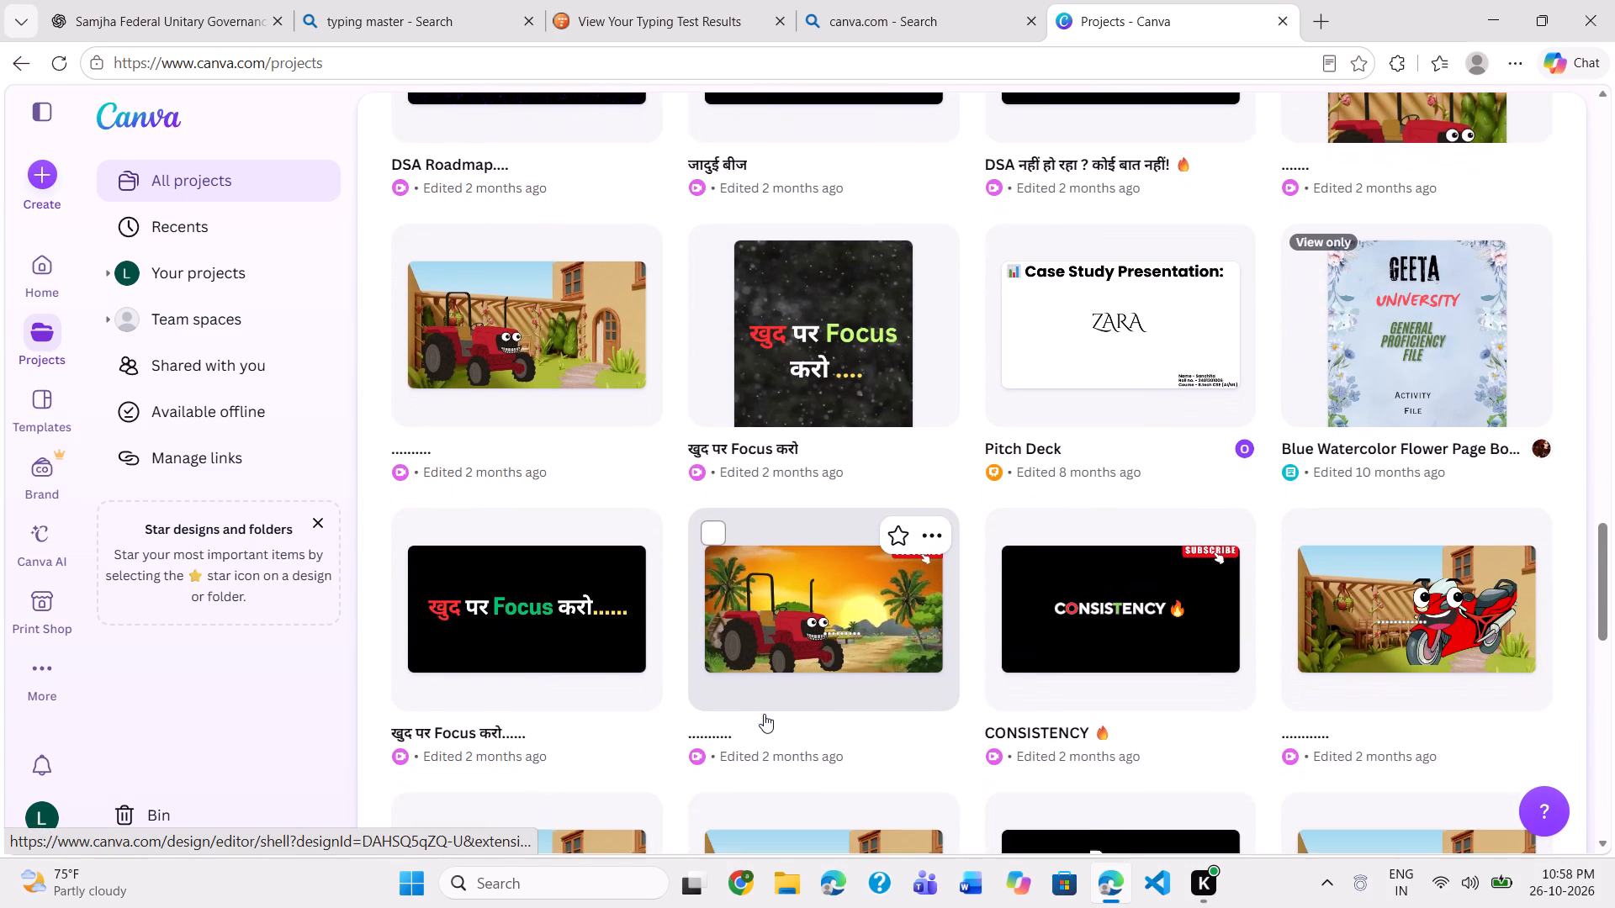
scroll(764, 714, down, 3)
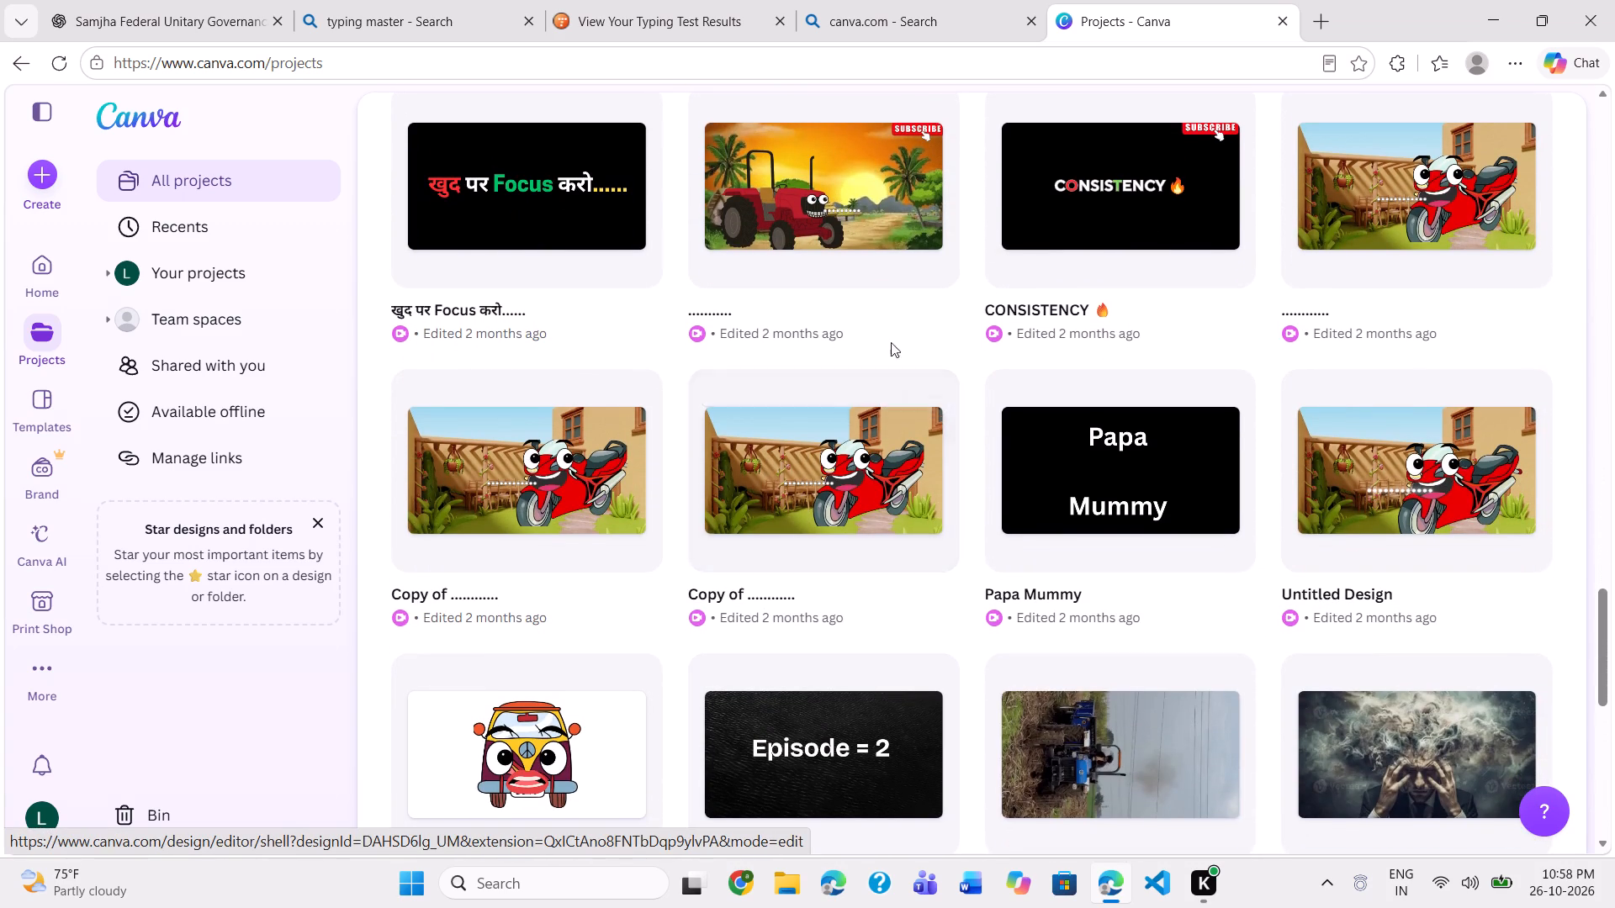
double_click(876, 210)
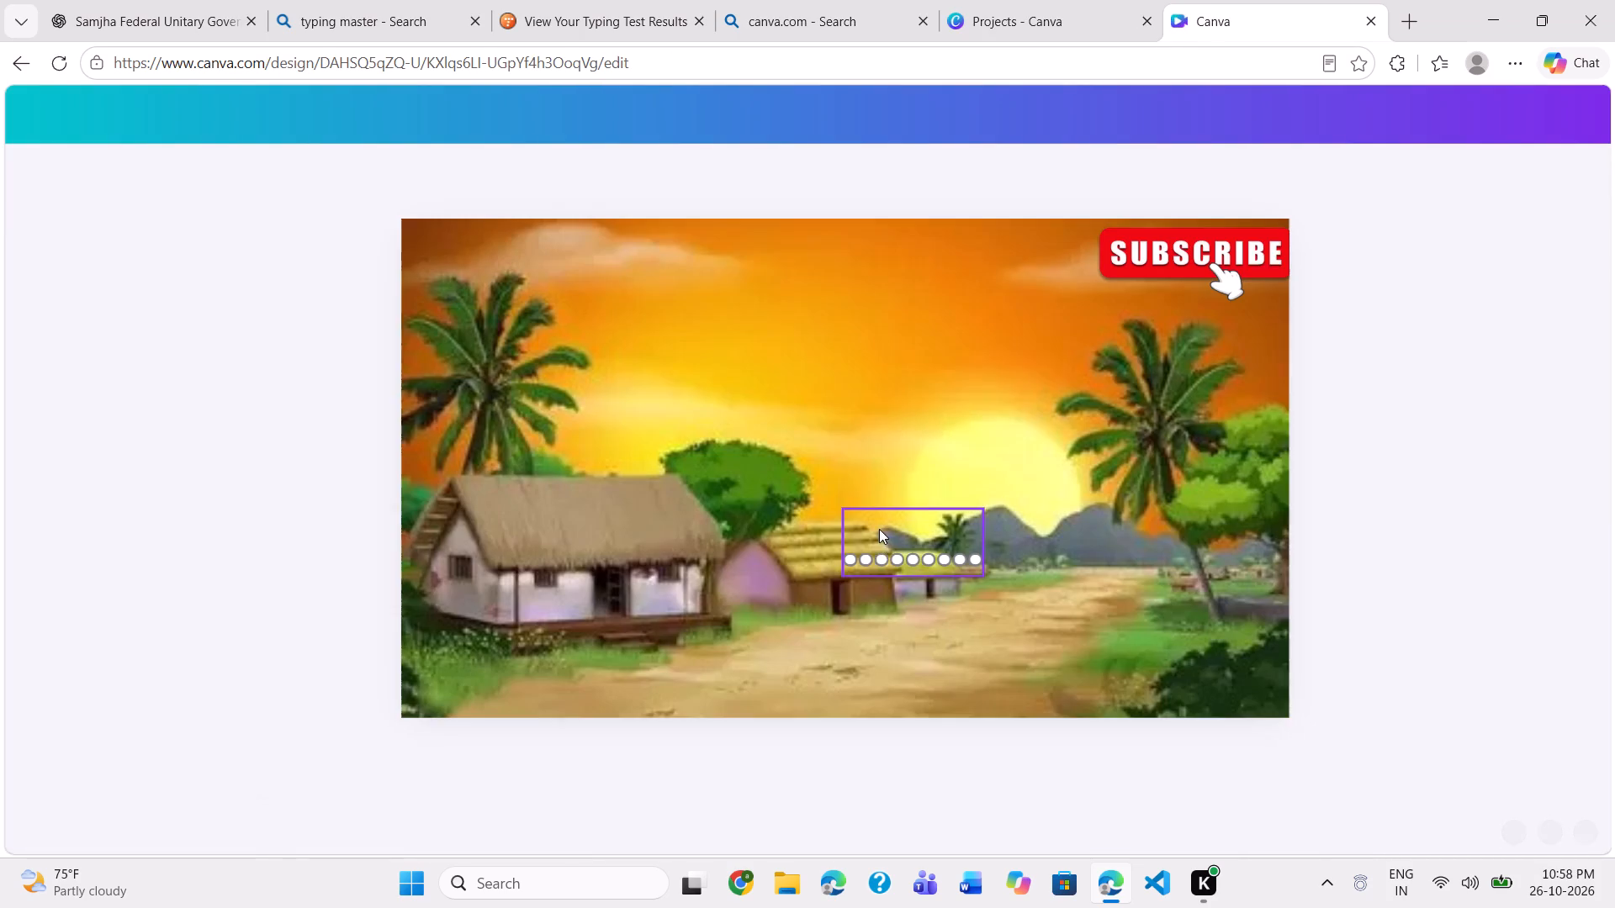
Examine the video's timeline, from the background and audio clips up to the text and Subscribe sticker tracks.
scroll(879, 529, down, 1)
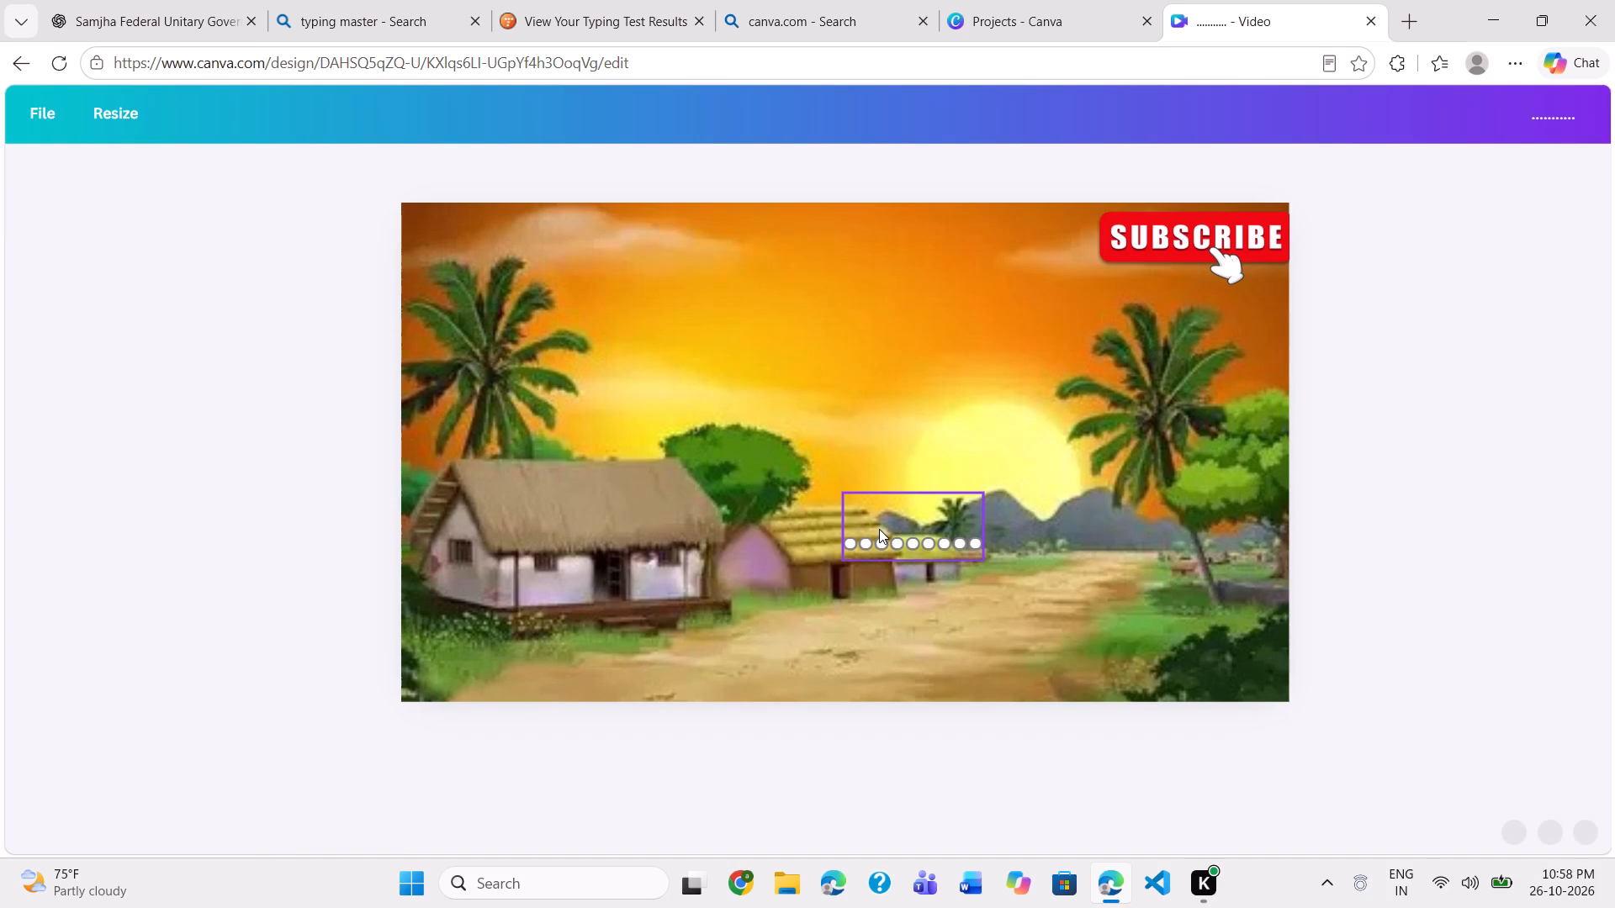
scroll(879, 529, down, 2)
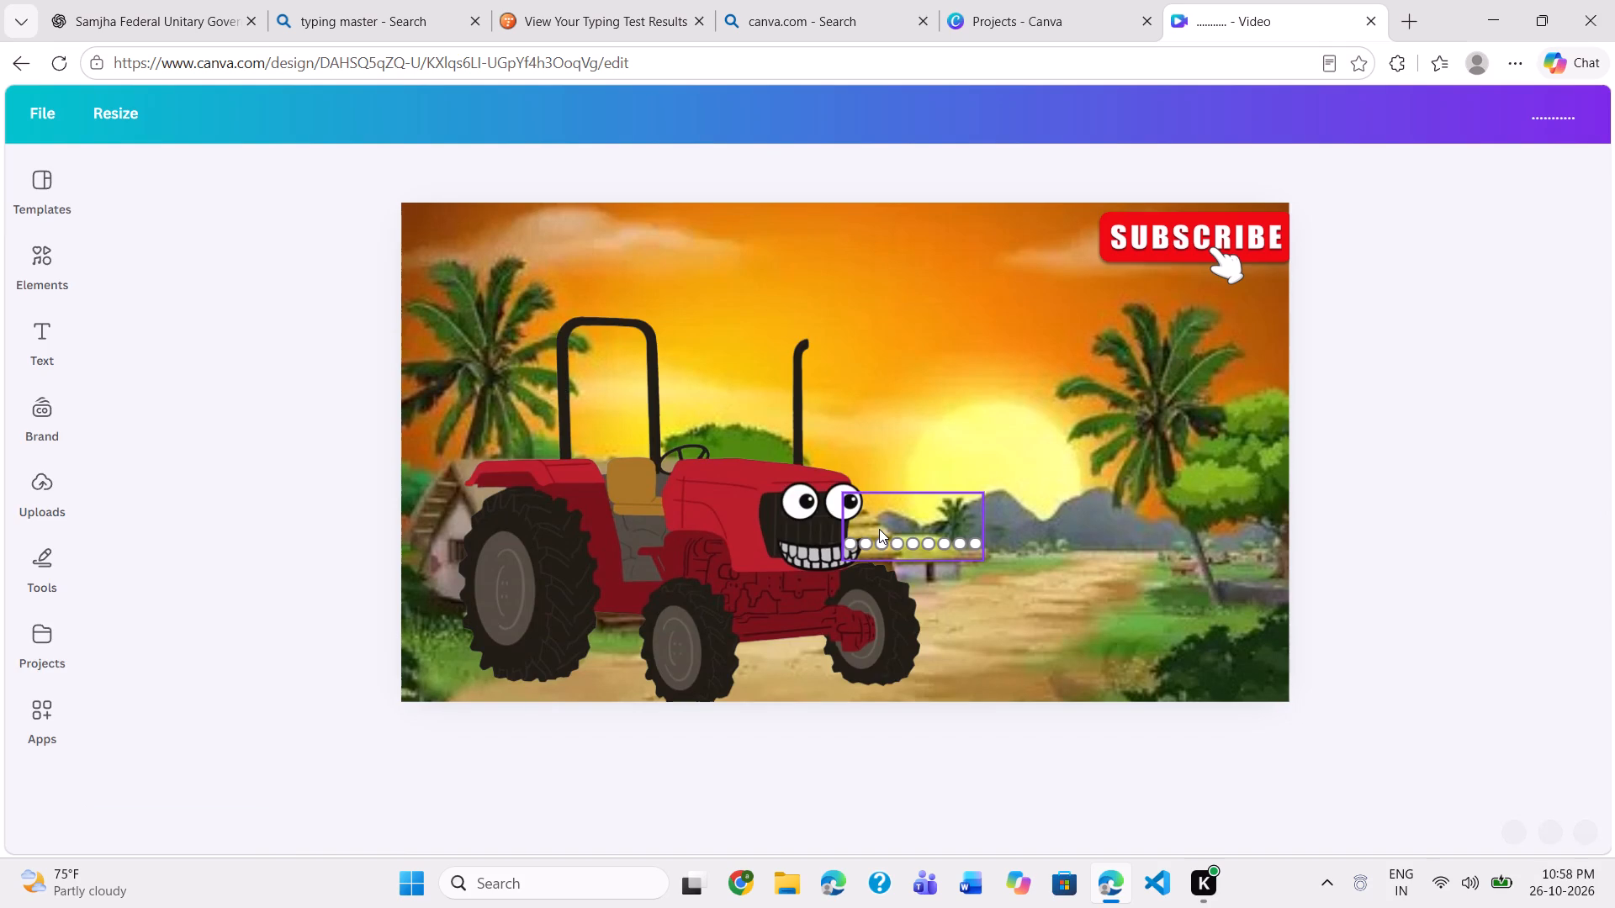
scroll(879, 529, down, 1)
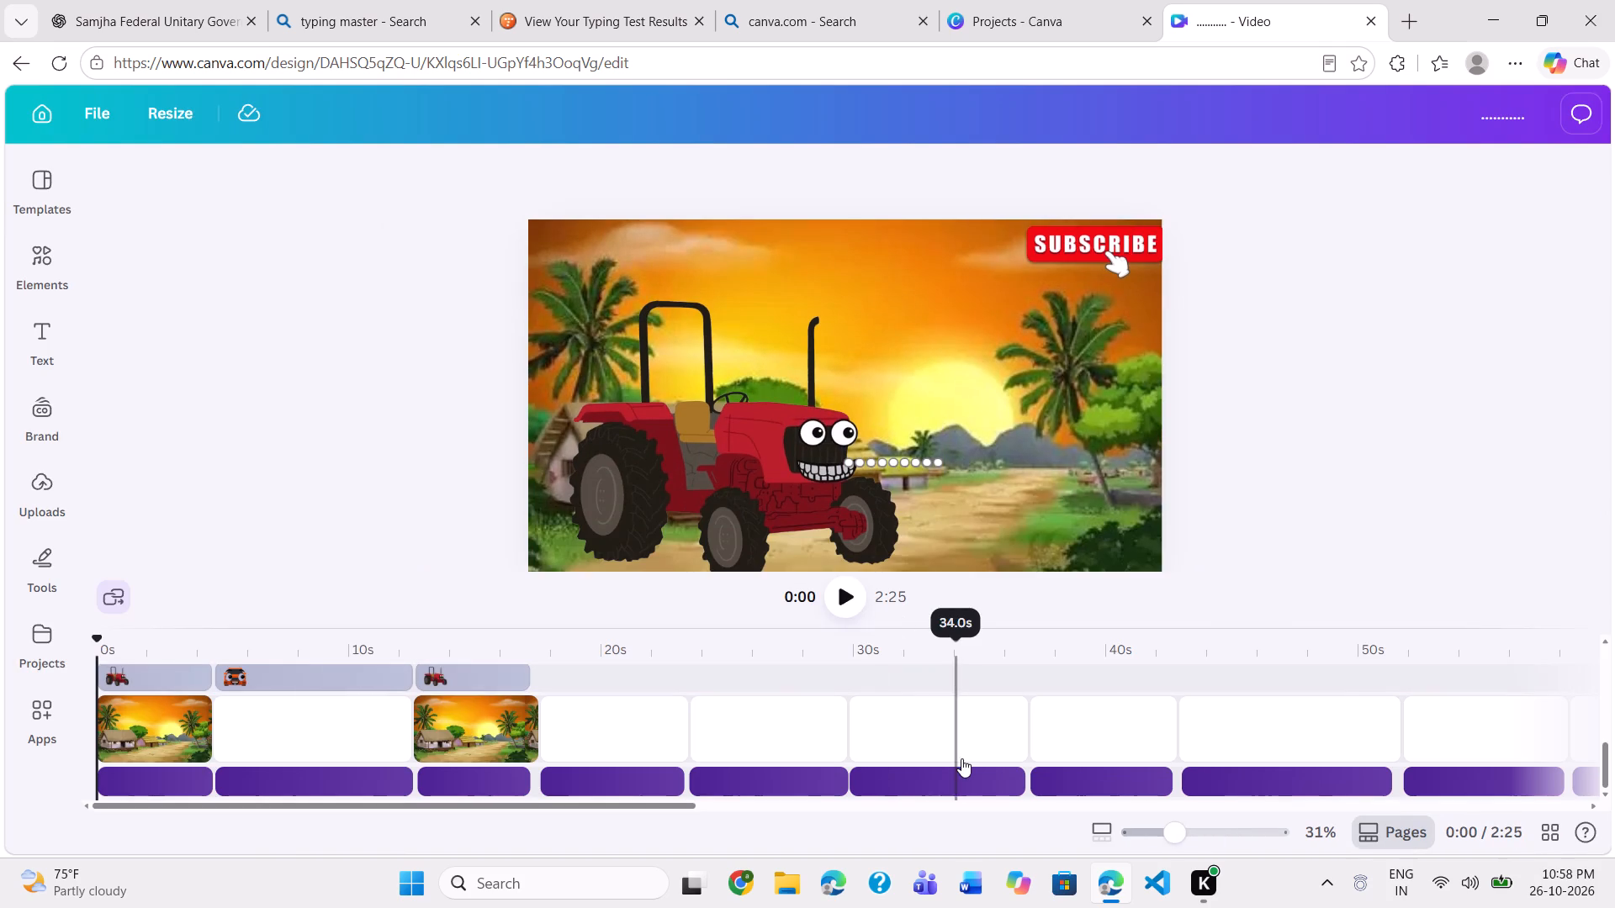
scroll(666, 721, right, 7)
scroll(666, 721, down, 2)
scroll(666, 721, right, 1)
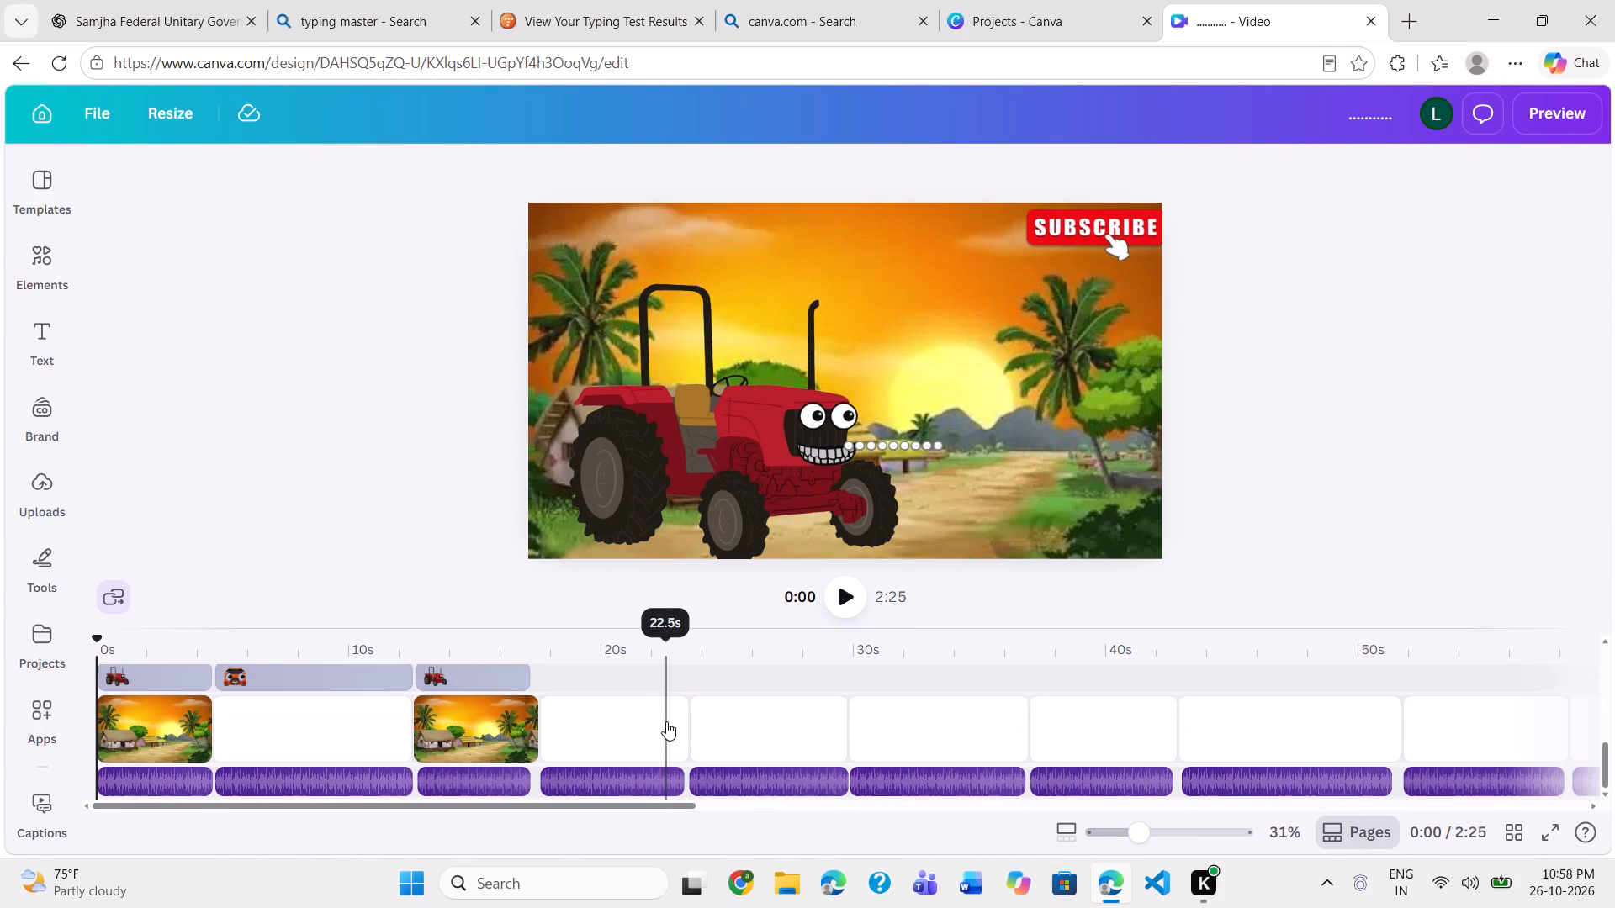
scroll(666, 721, right, 1)
click(158, 716)
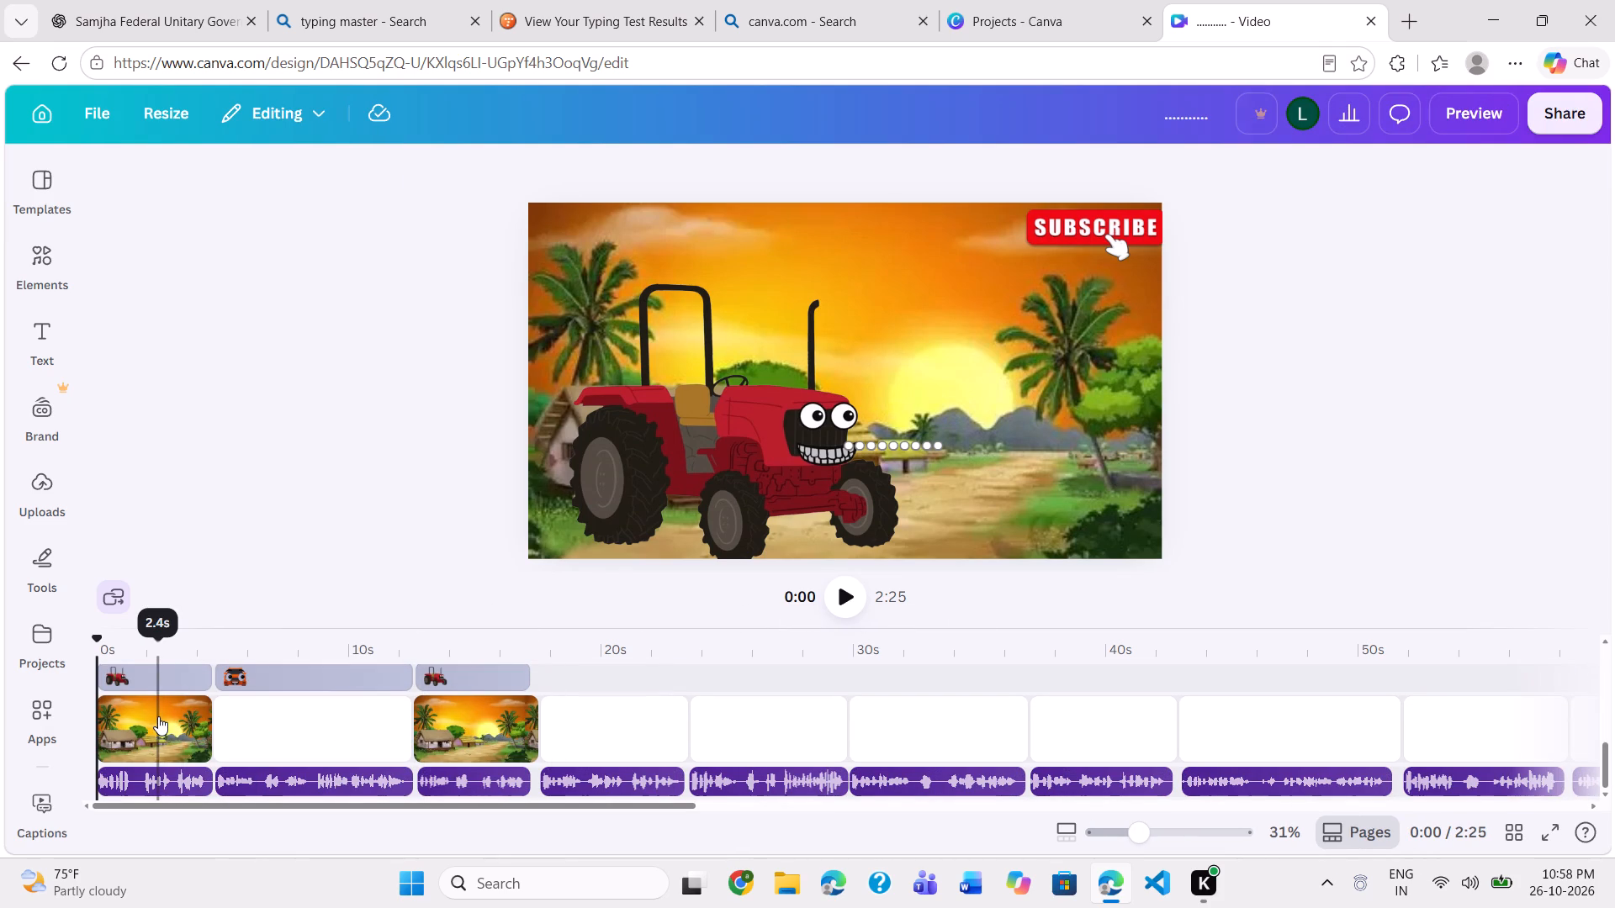
scroll(443, 733, up, 2)
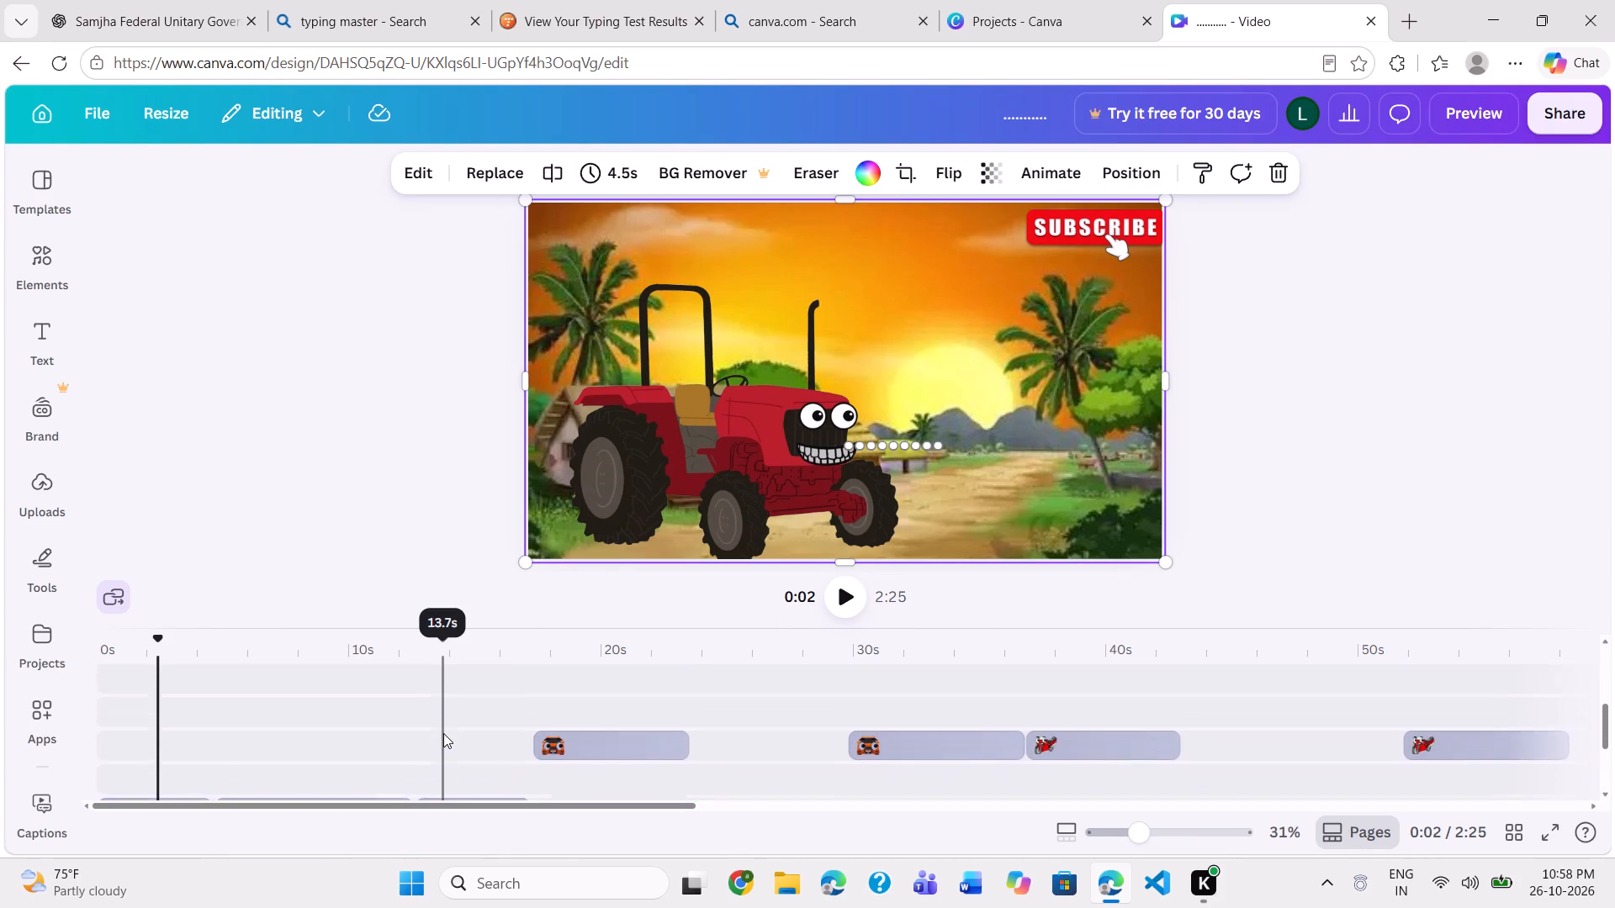
scroll(443, 733, up, 3)
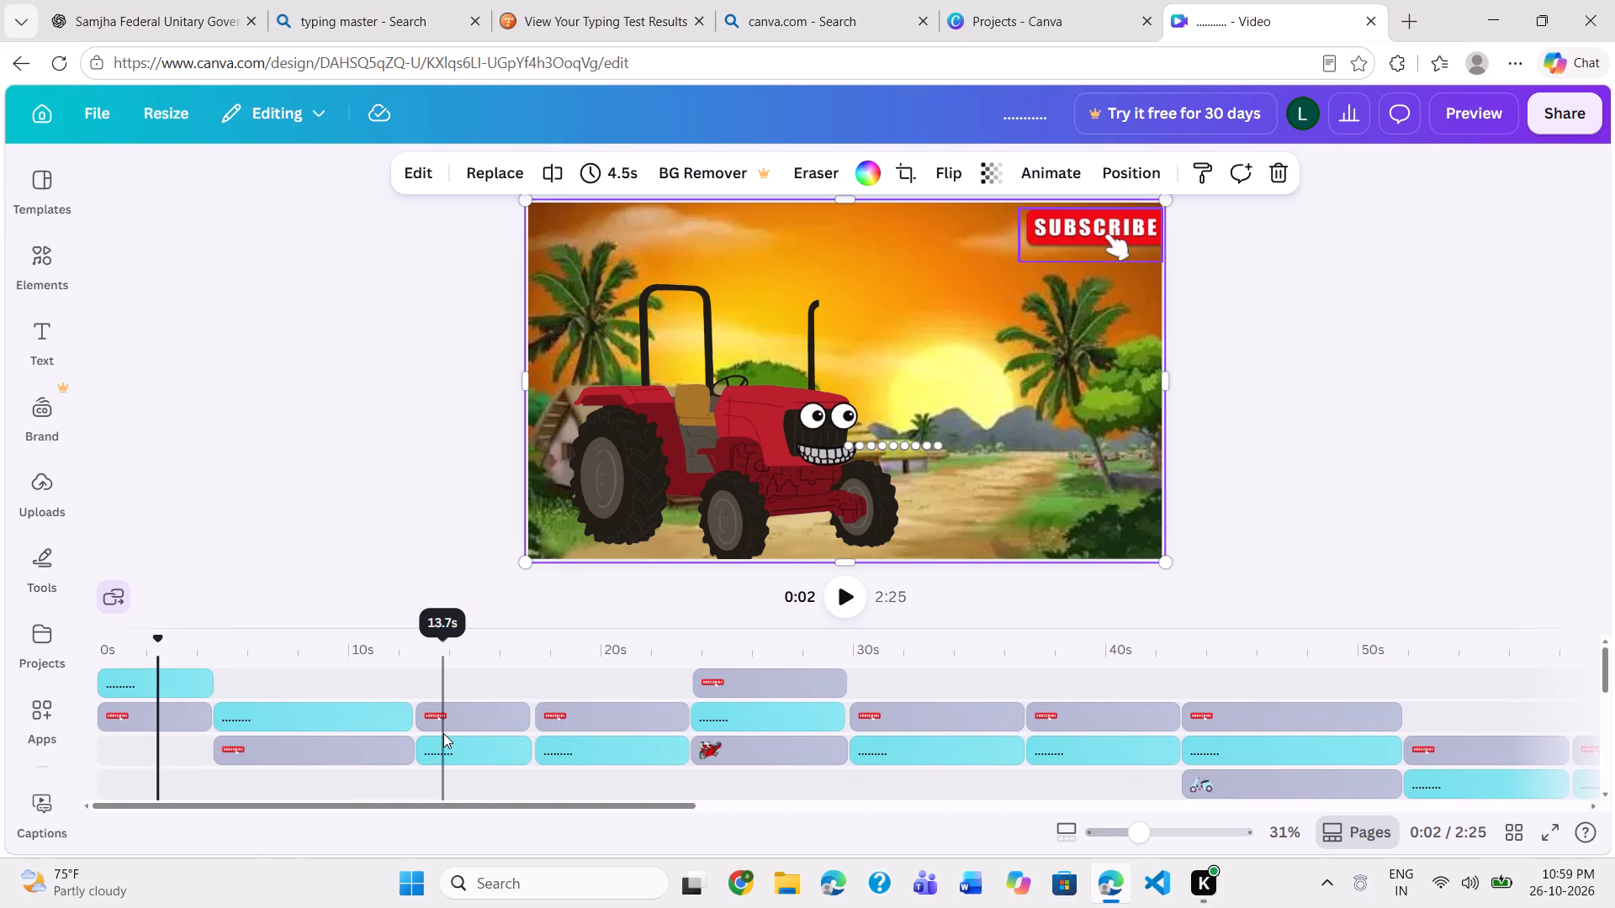
scroll(443, 733, up, 1)
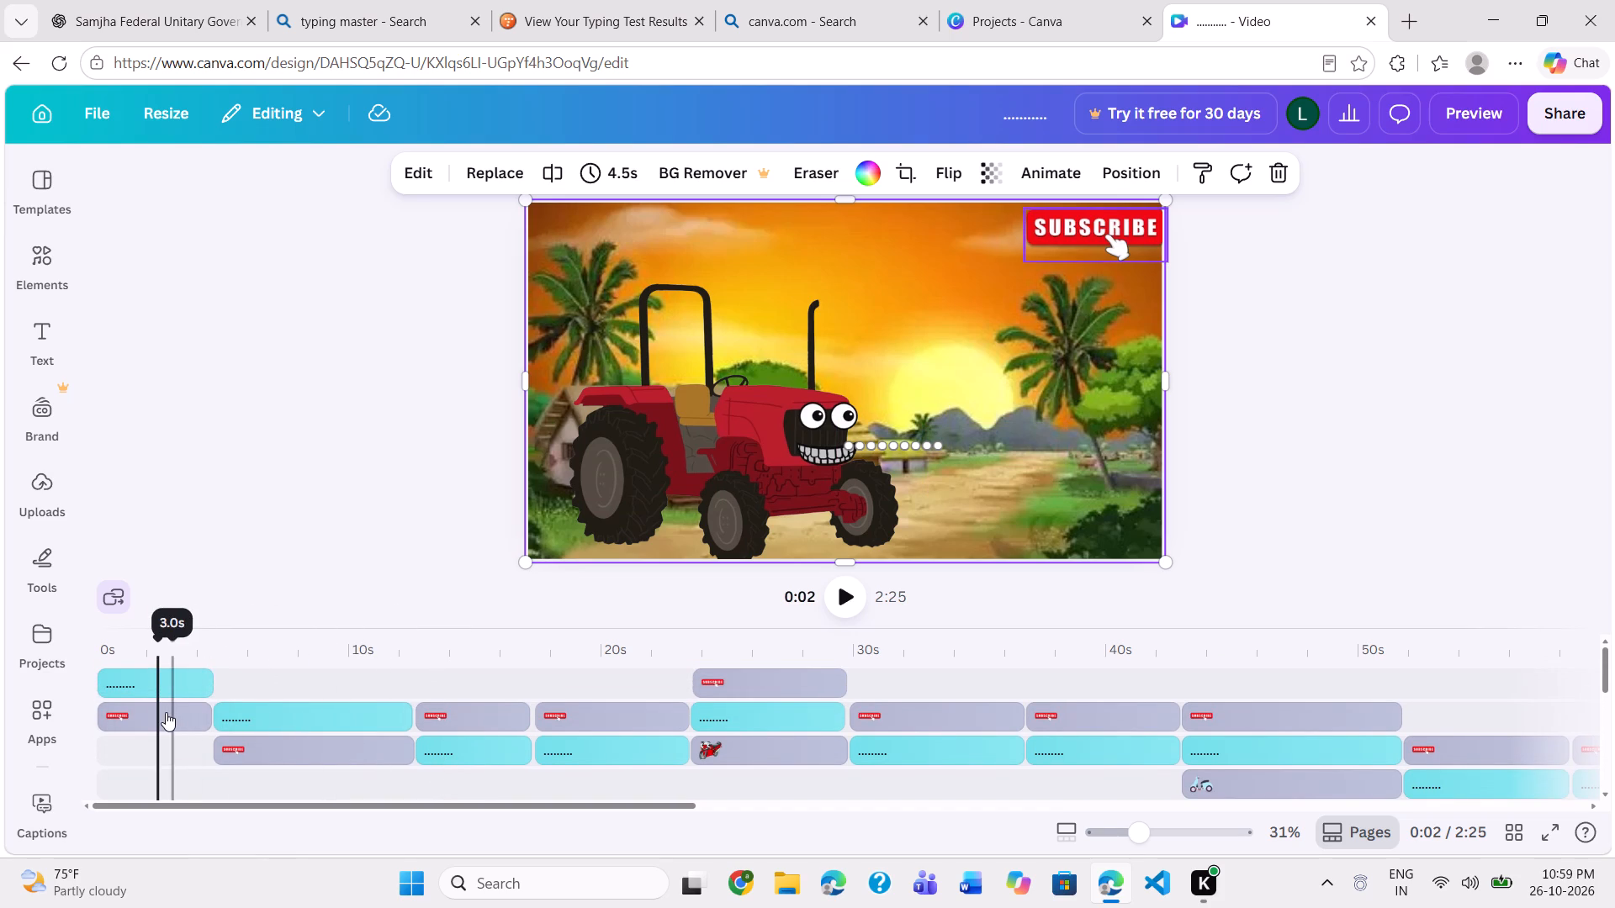
Move the first scene's Subscribe sticker flush into the top-right corner of the video frame.
click(166, 712)
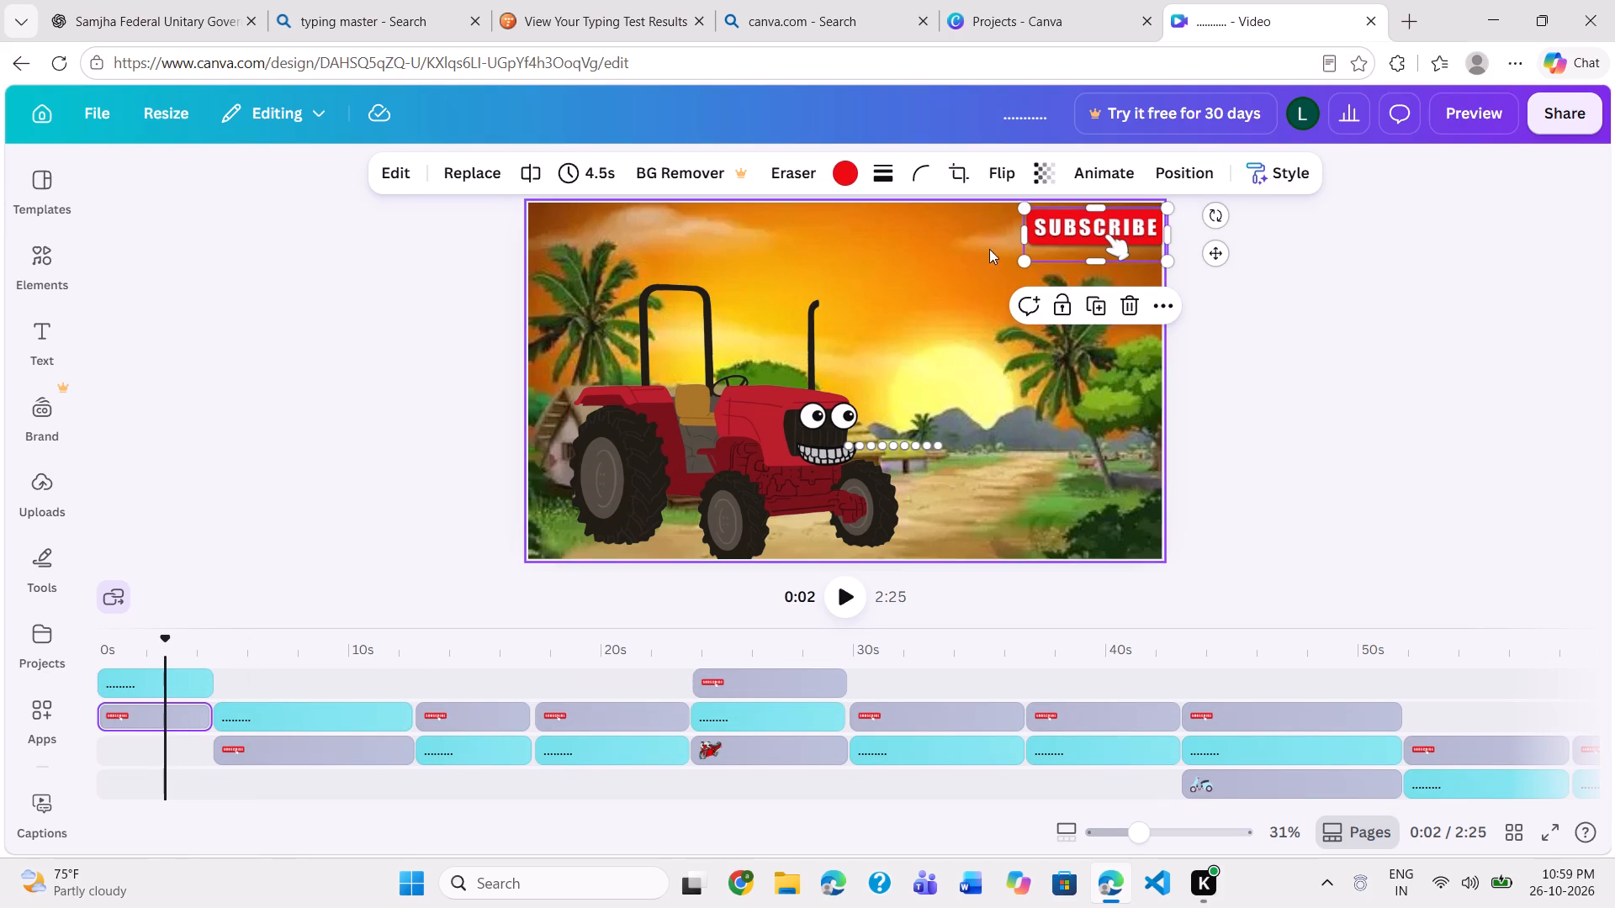
drag(1083, 225, 1065, 217)
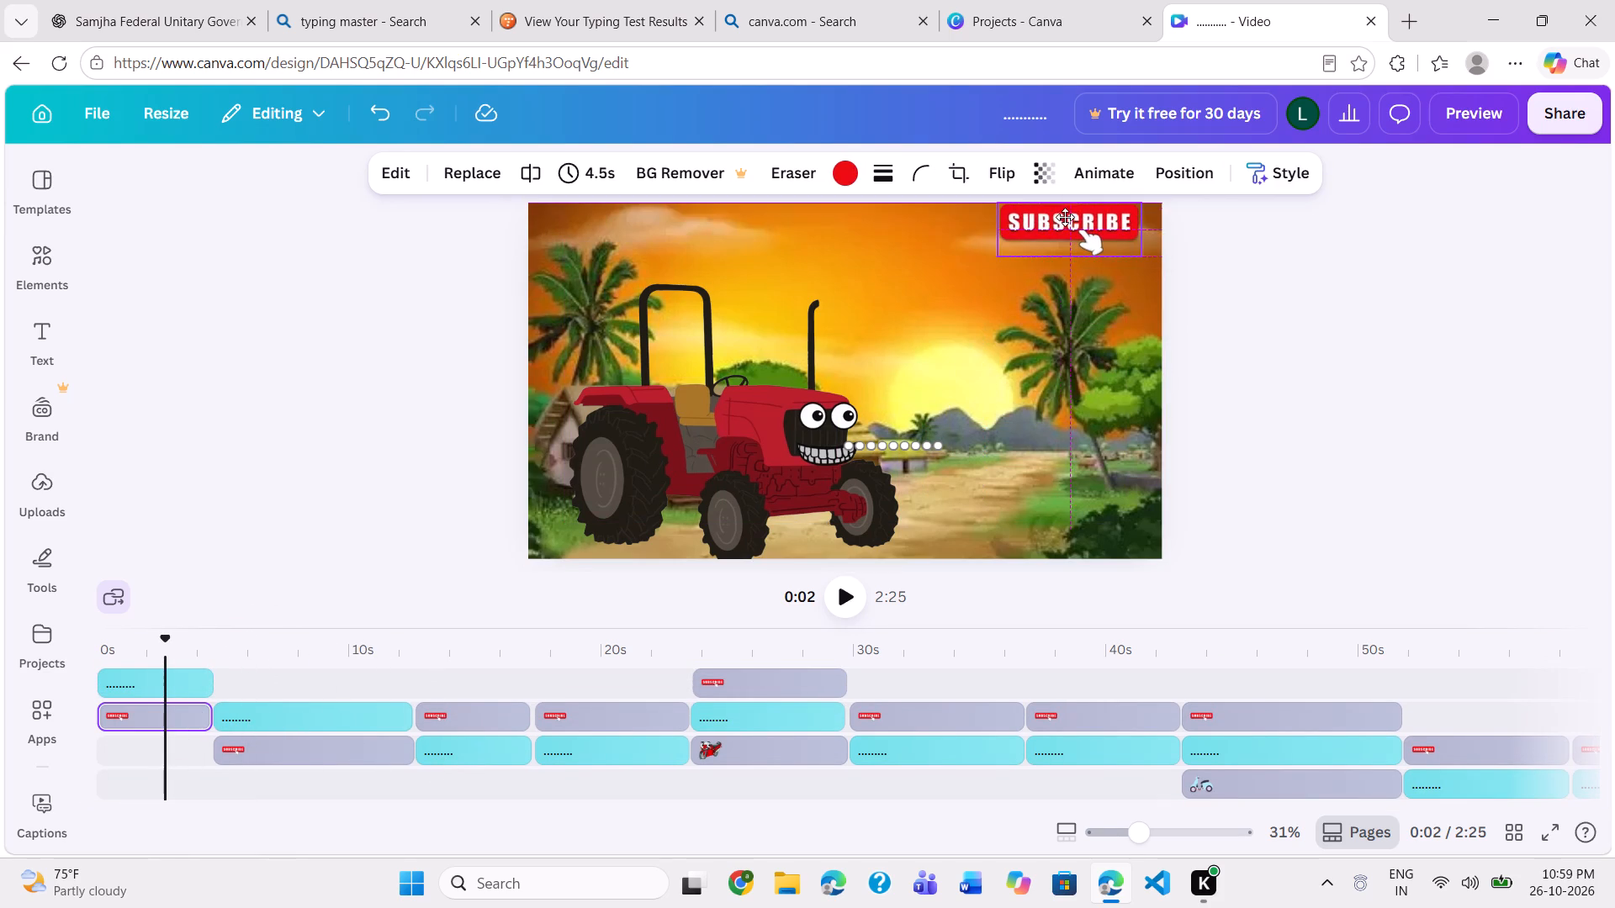
drag(1065, 217, 1074, 218)
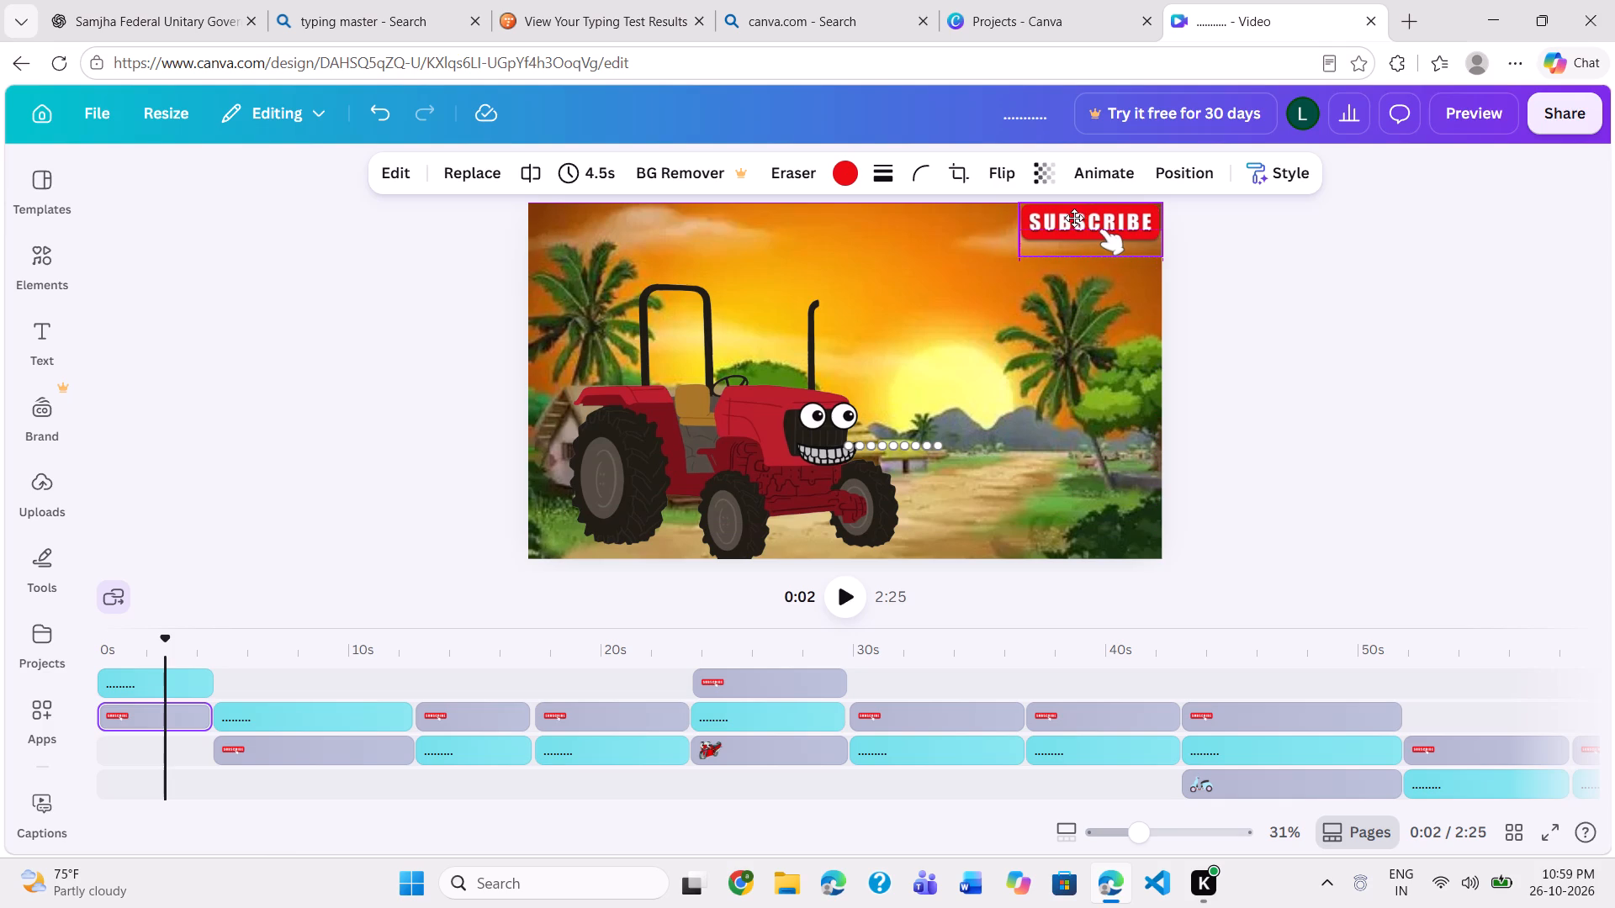
drag(1074, 218, 1076, 218)
Play a short part of the first scene and look over the following scenes on the timeline.
key(space)
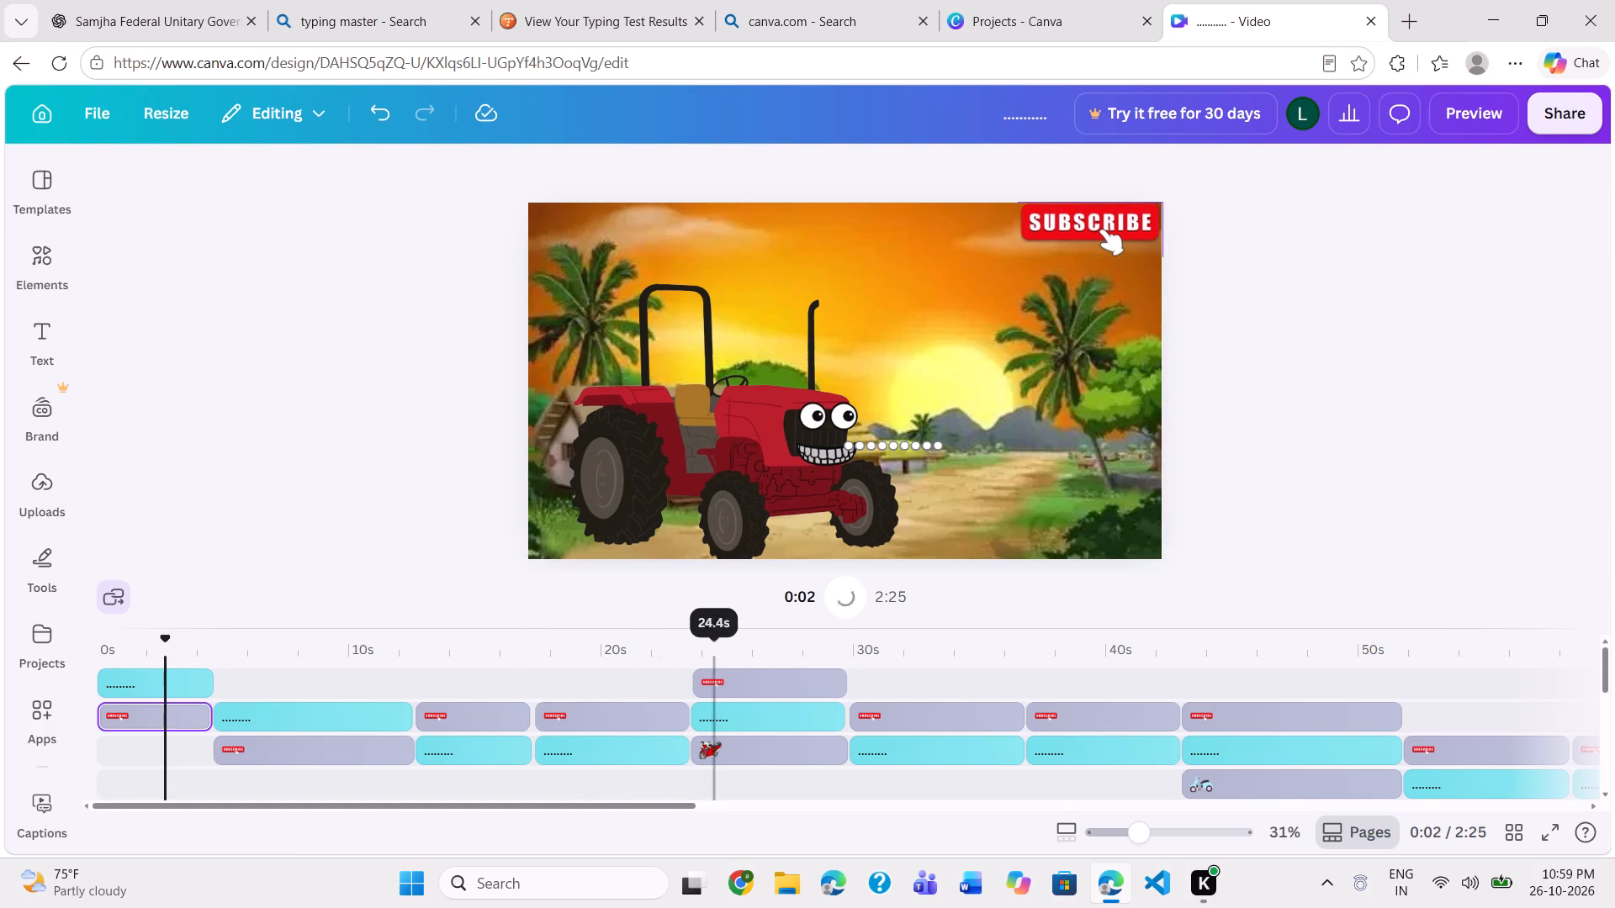
key(space)
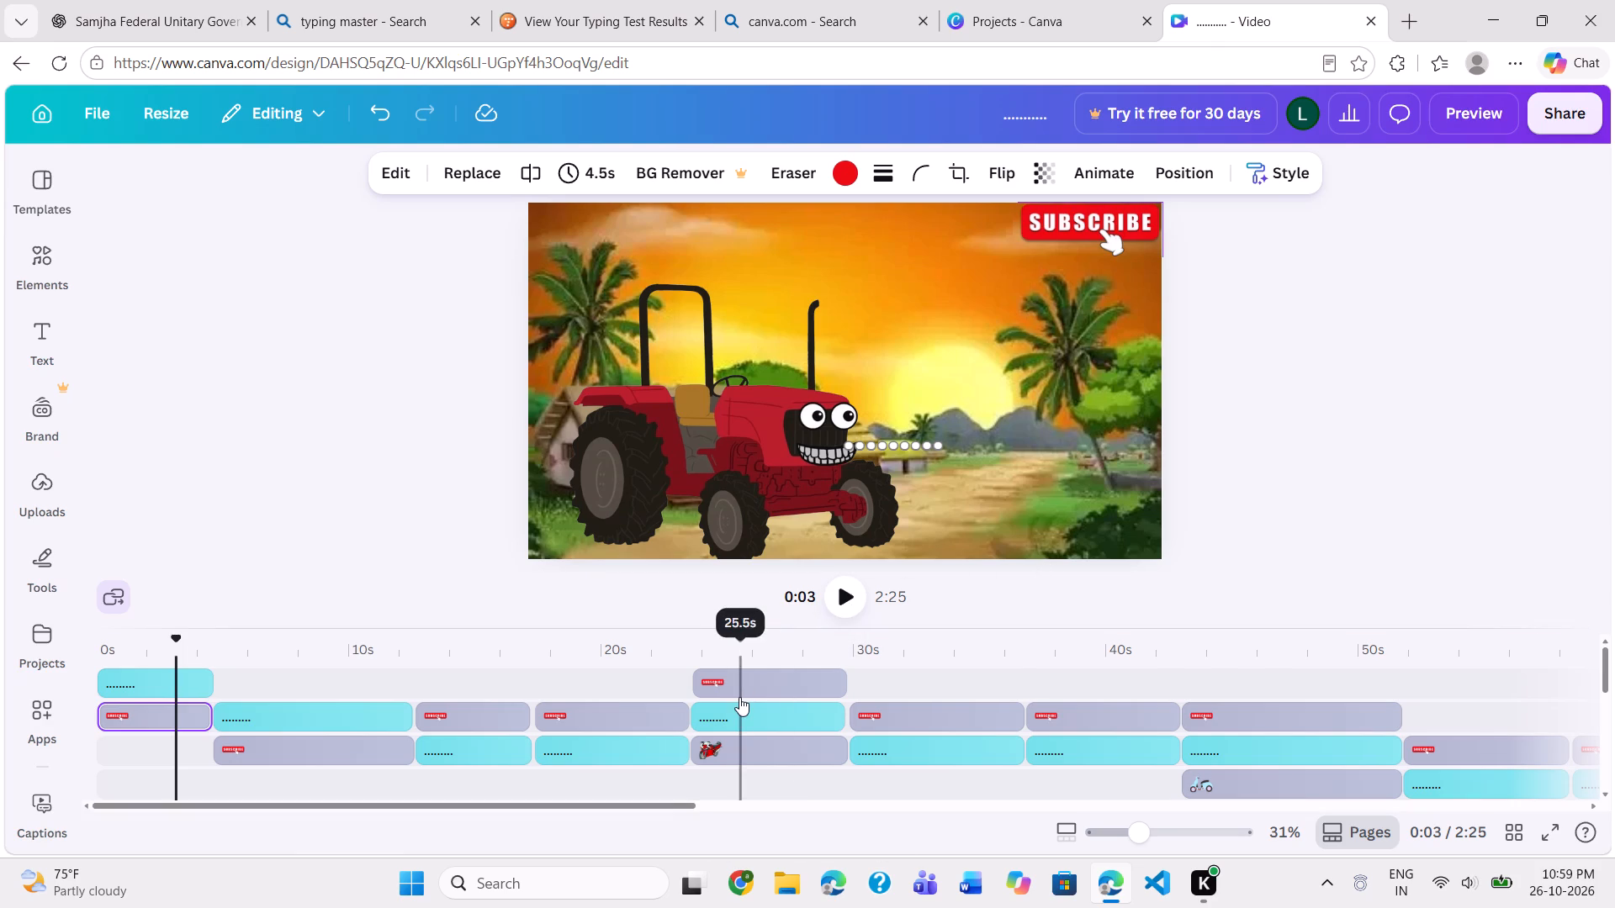
scroll(739, 697, down, 3)
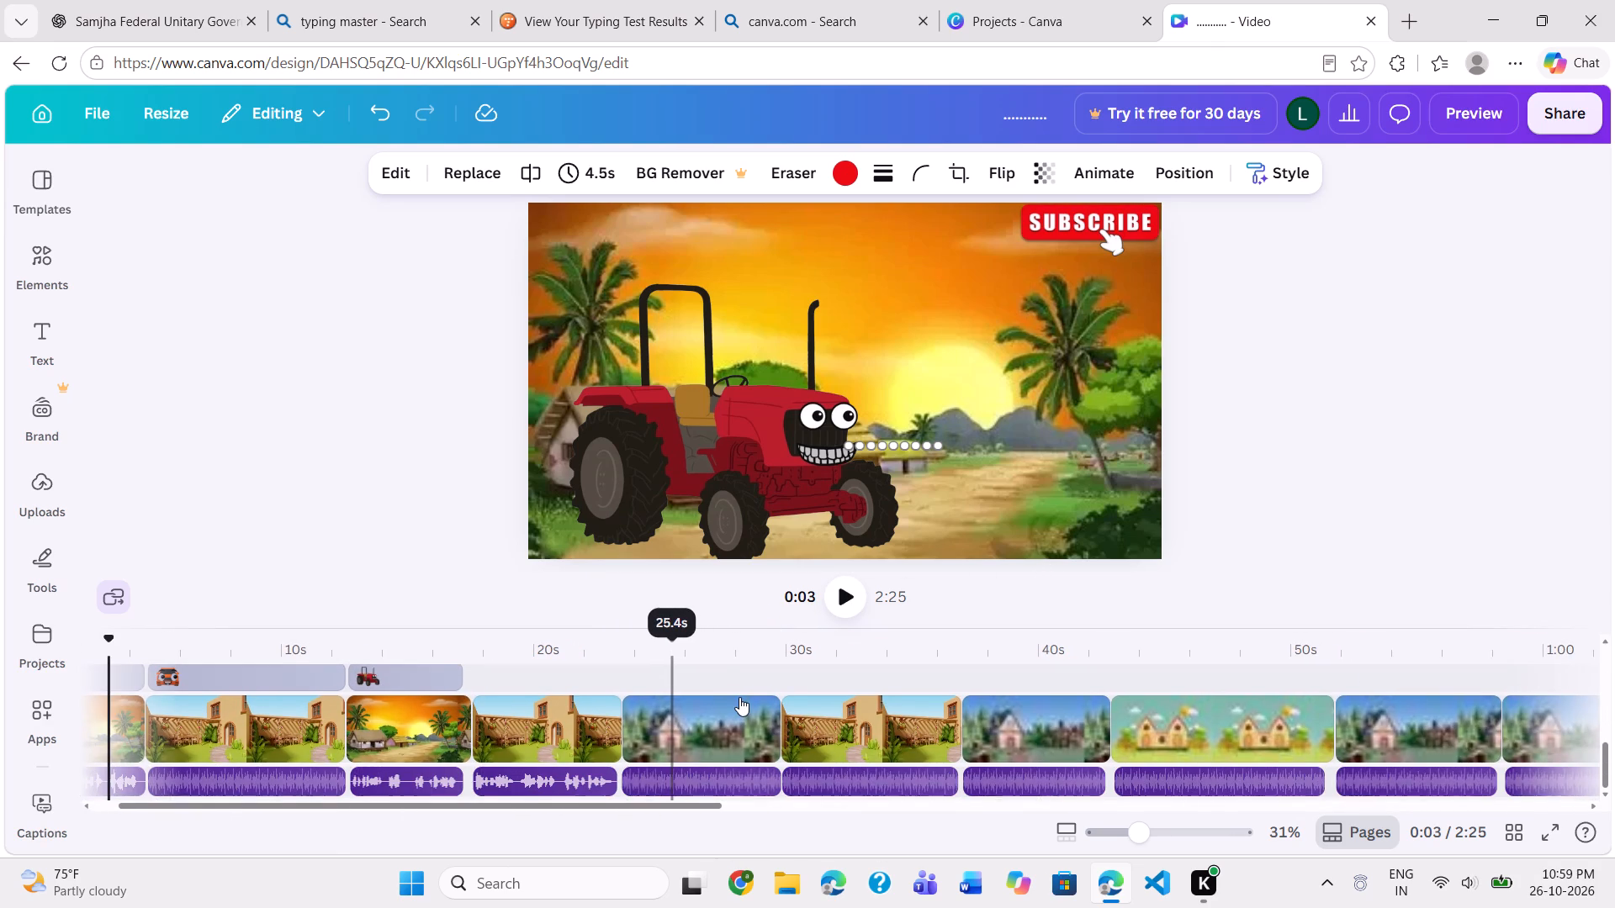
scroll(739, 697, right, 2)
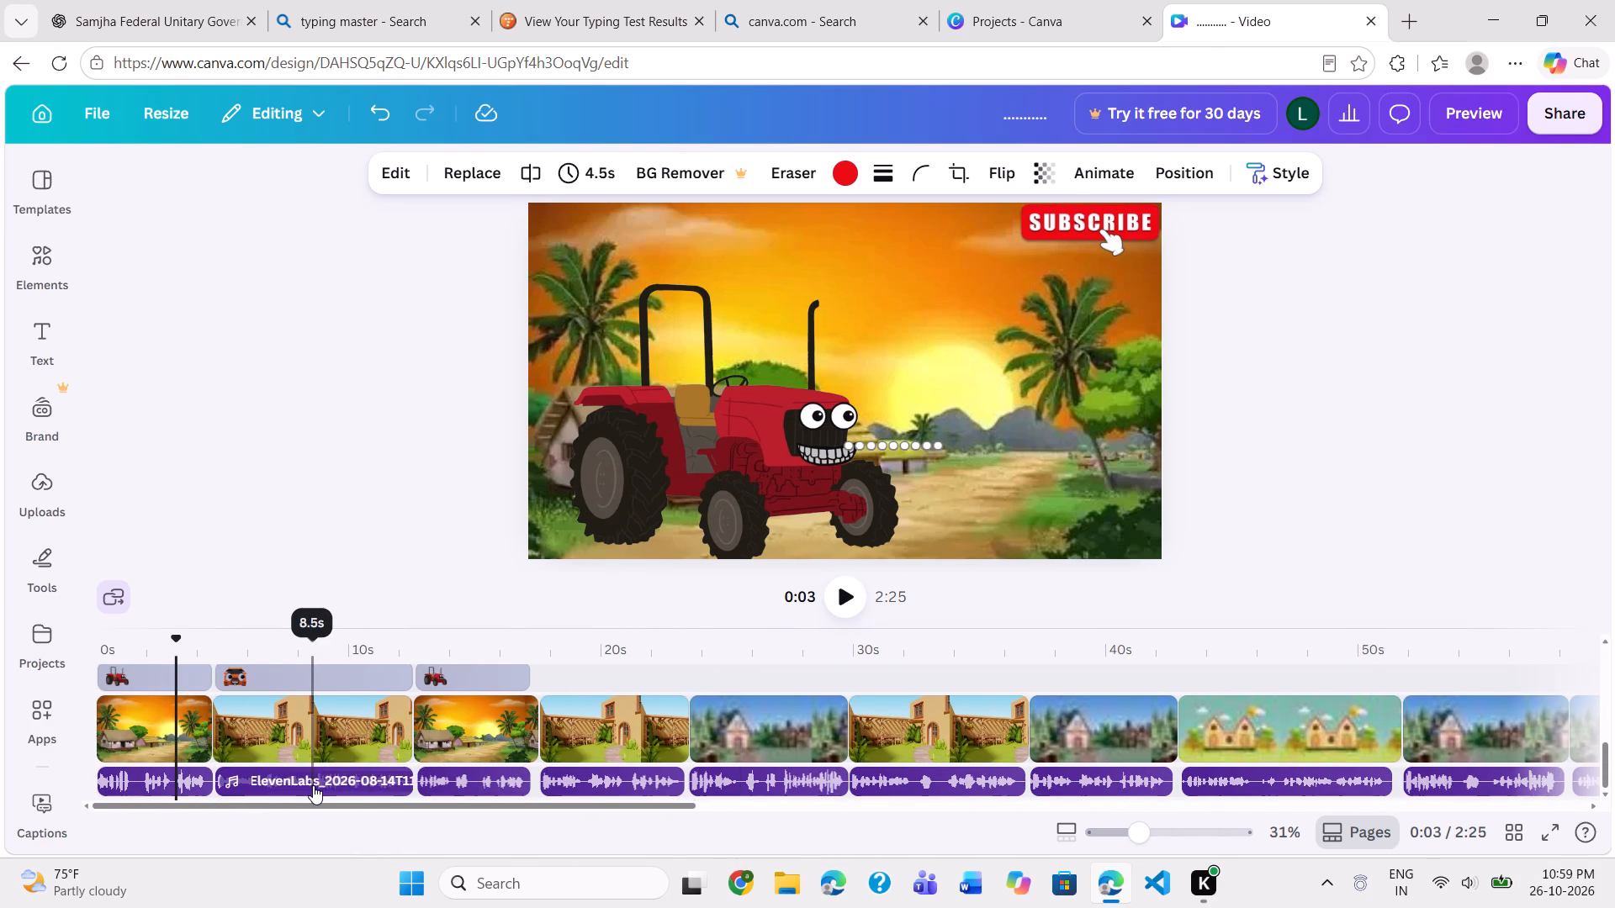
Add a heading reading "Tractor Papa Cartoon" at about 8.5 s, over the orange car scene.
click(313, 785)
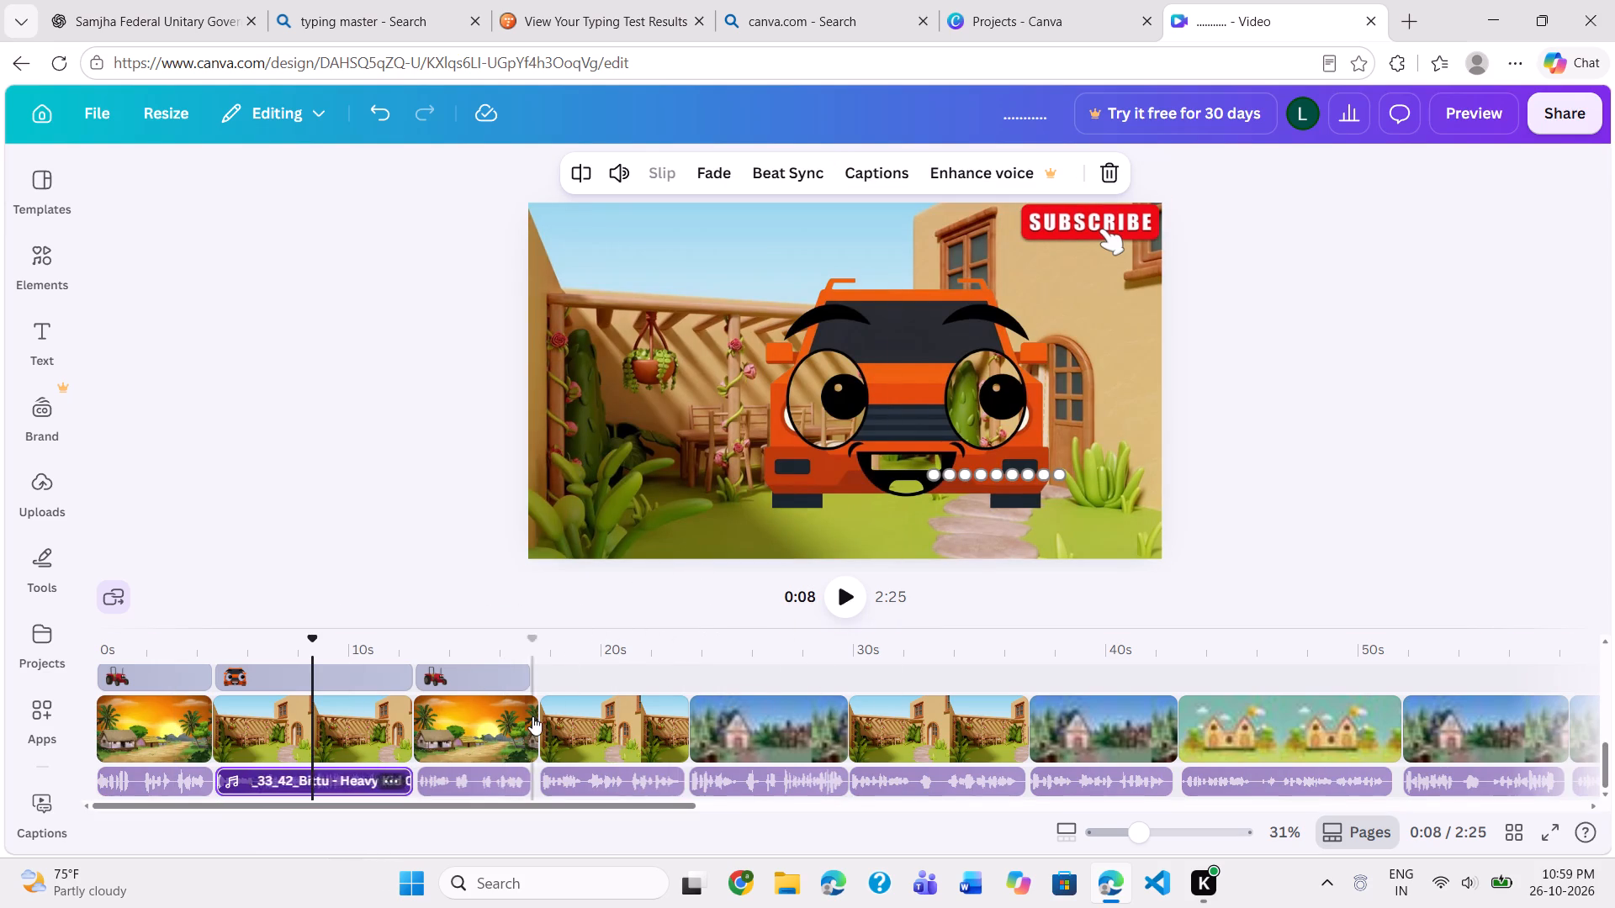
scroll(532, 716, up, 4)
scroll(533, 747, down, 1)
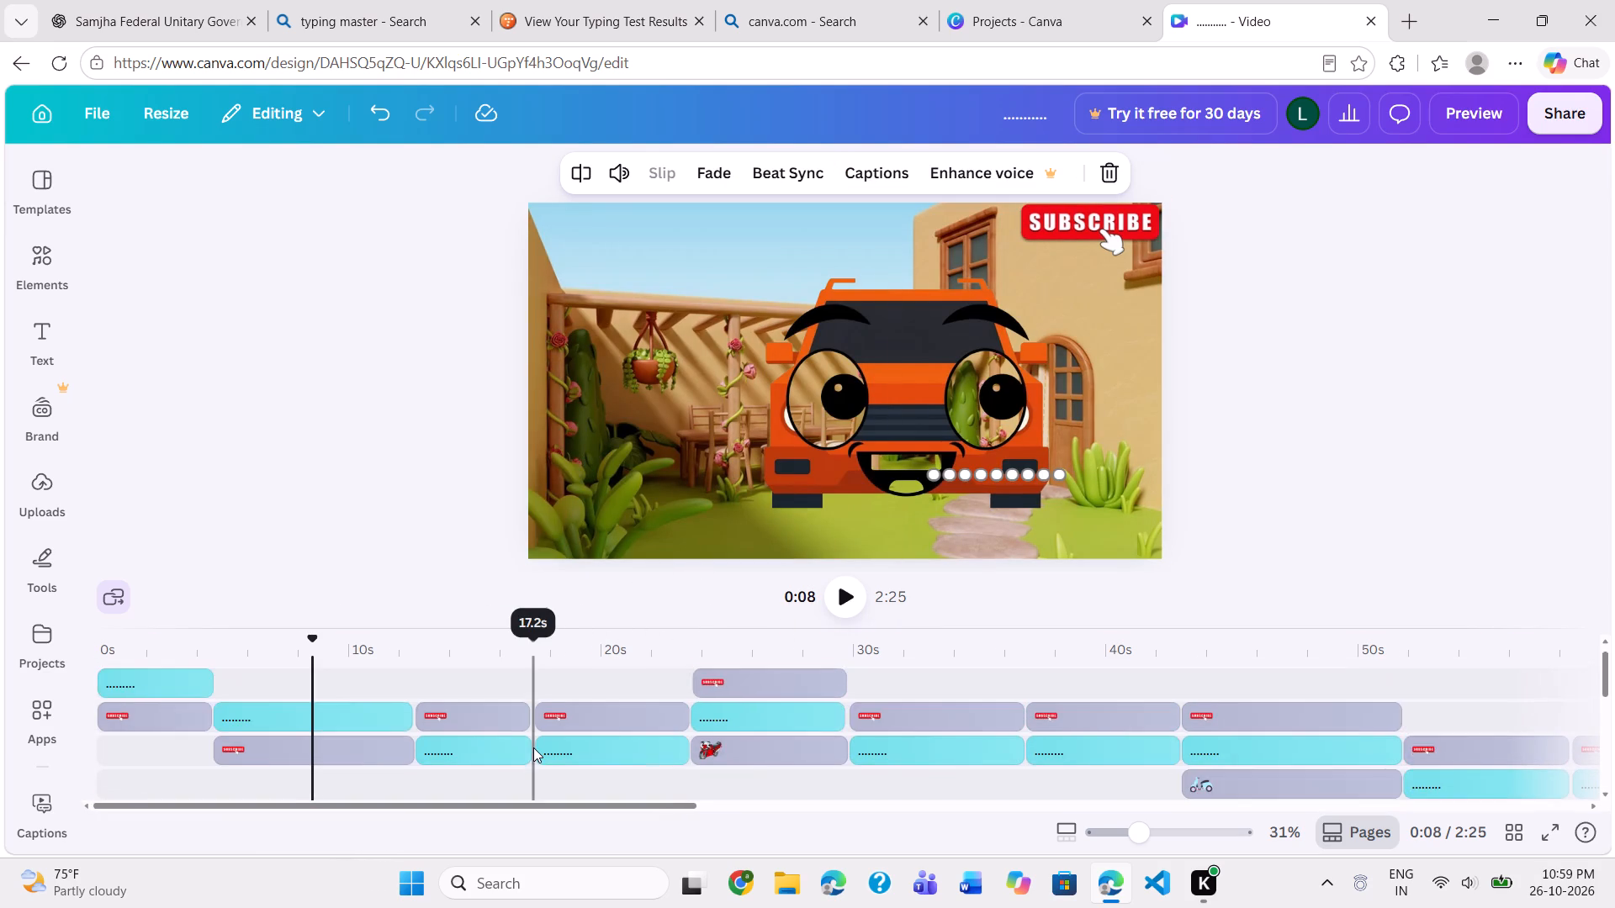
scroll(533, 747, down, 2)
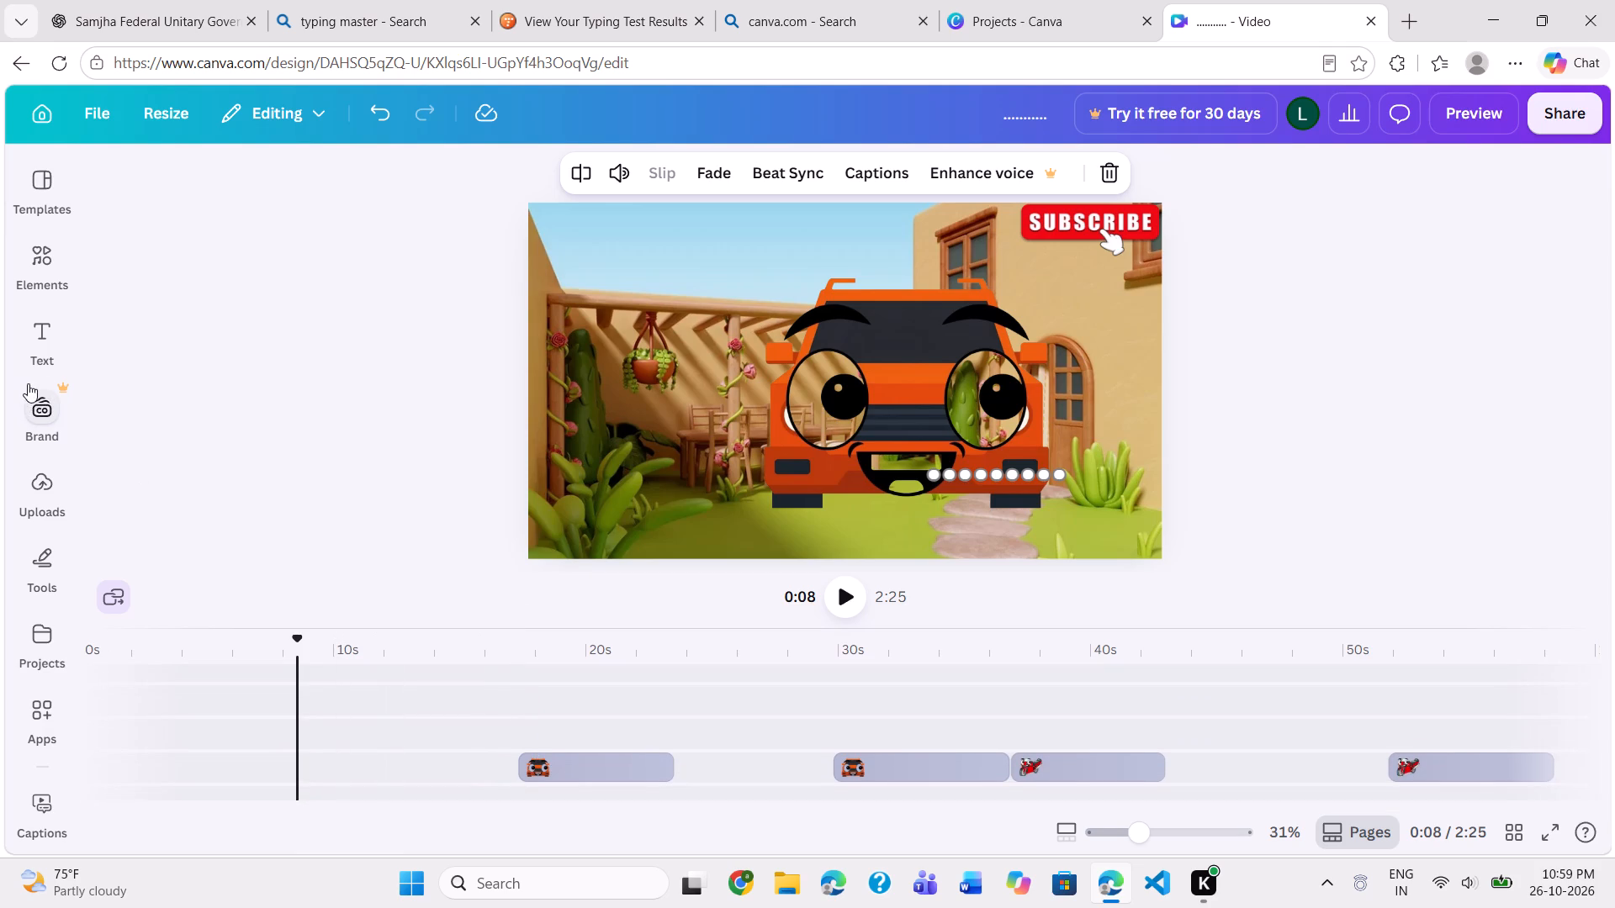
click(55, 349)
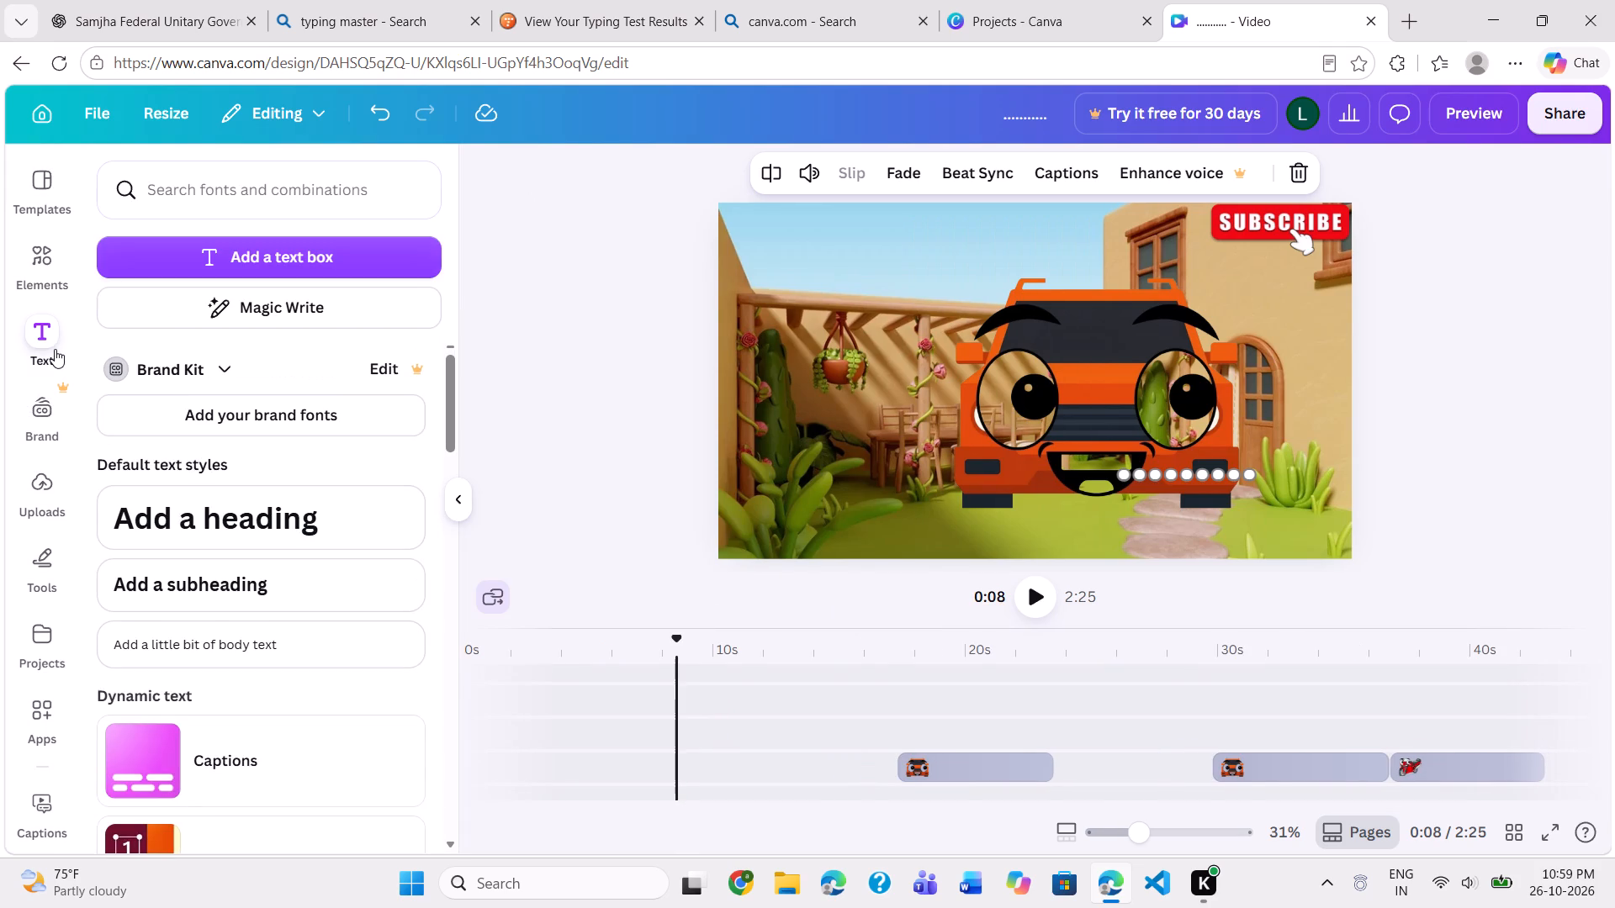
click(257, 535)
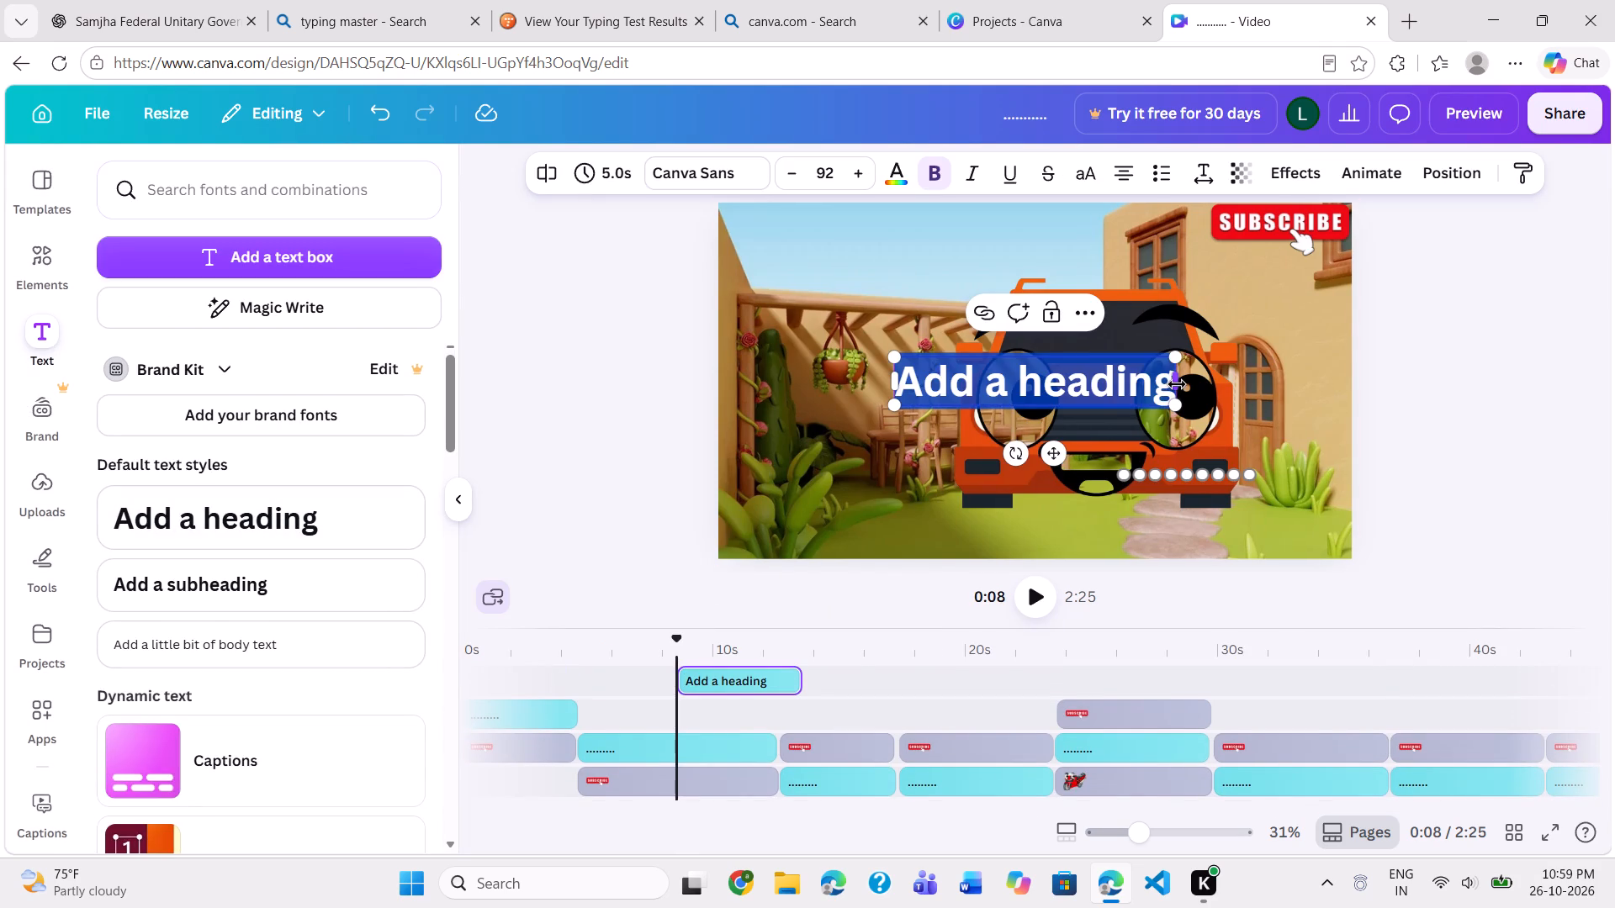
key(BackSpace)
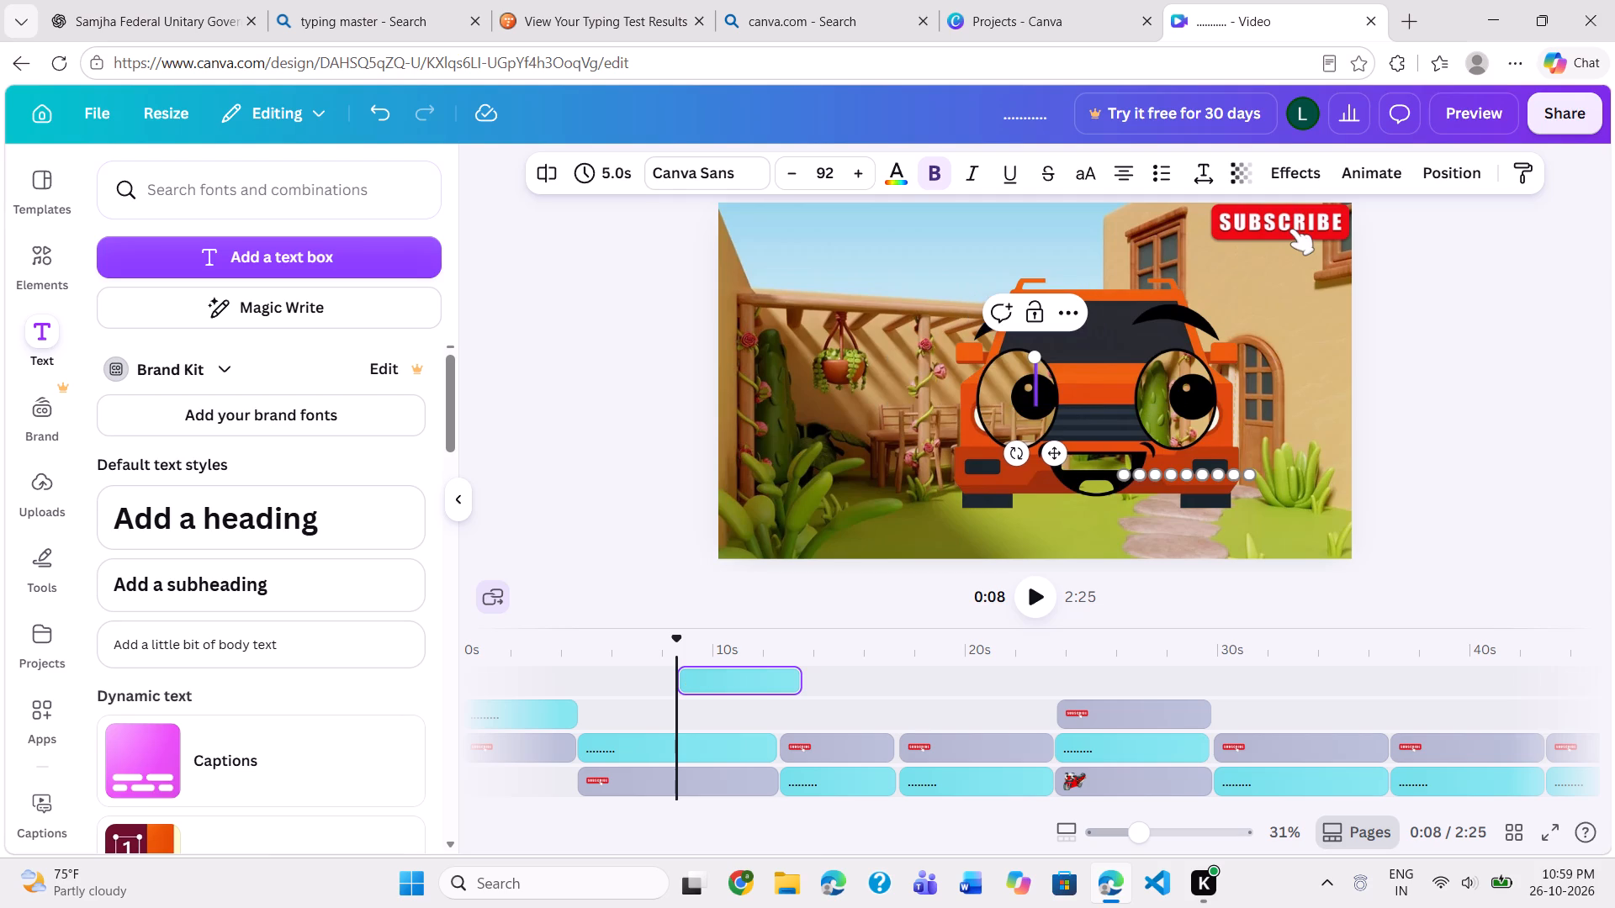
text(Tra)
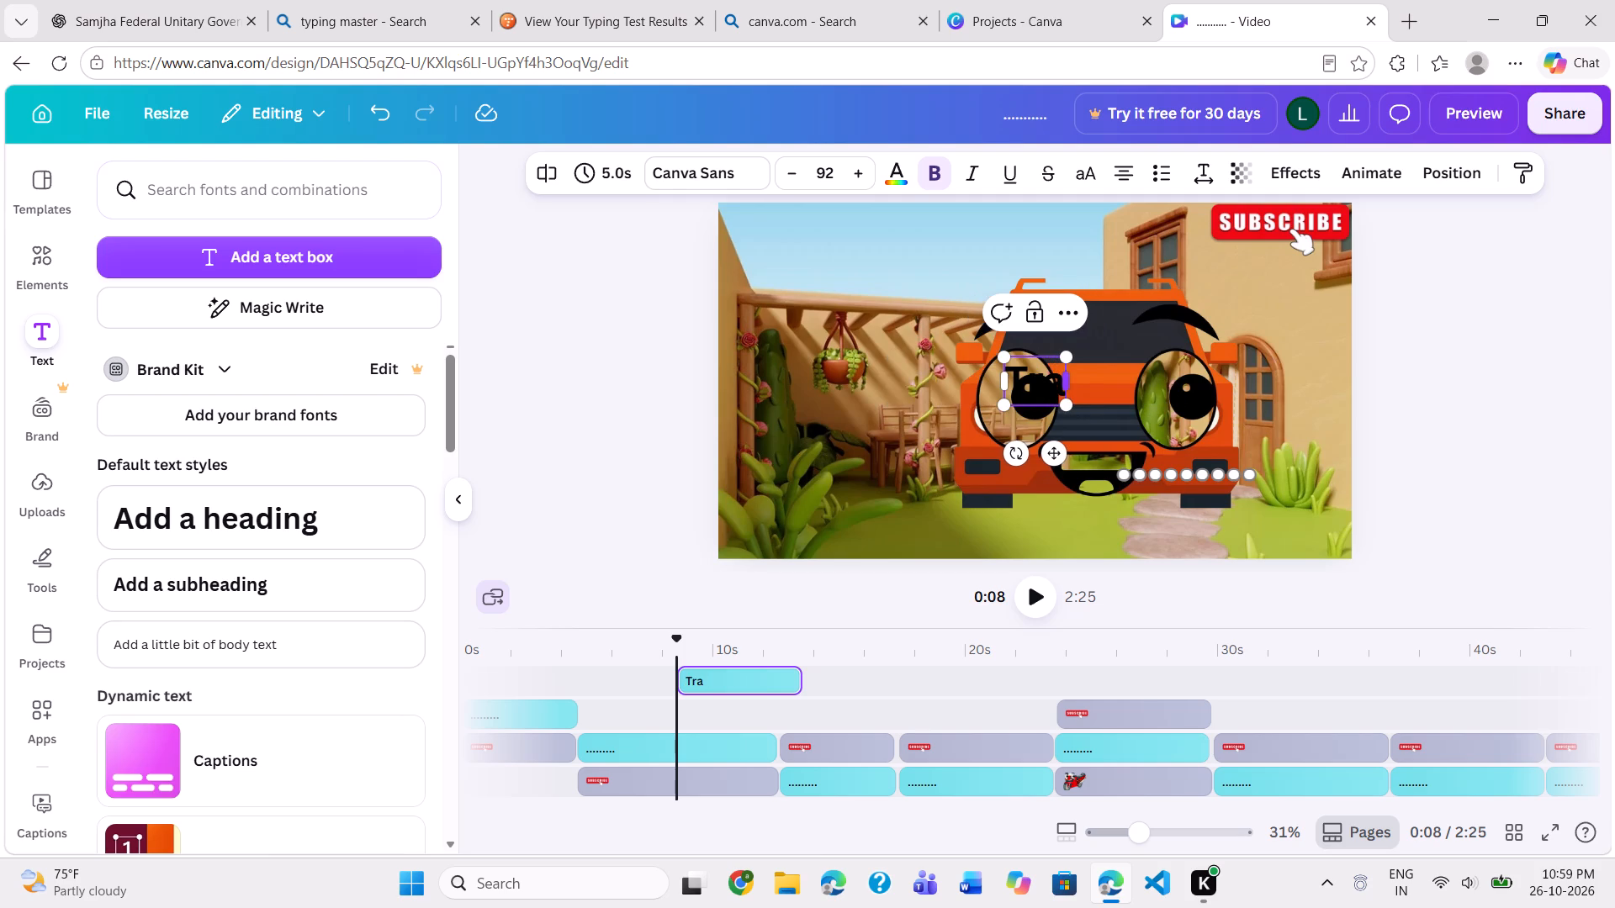
text(ct)
text(or)
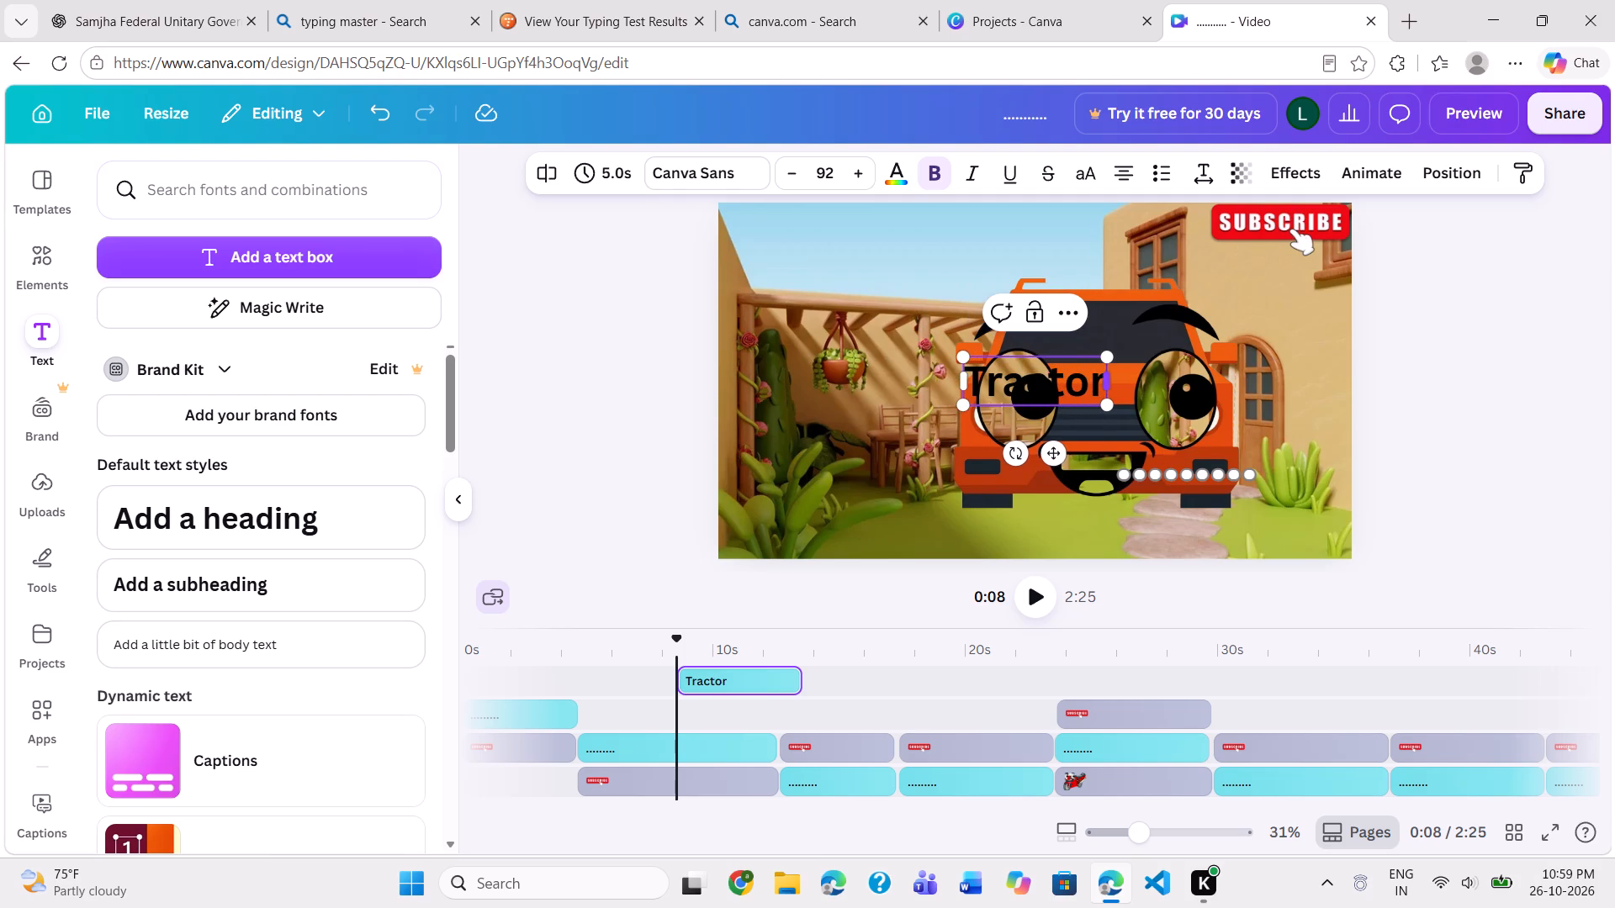
key(space)
text(Papa)
key(space)
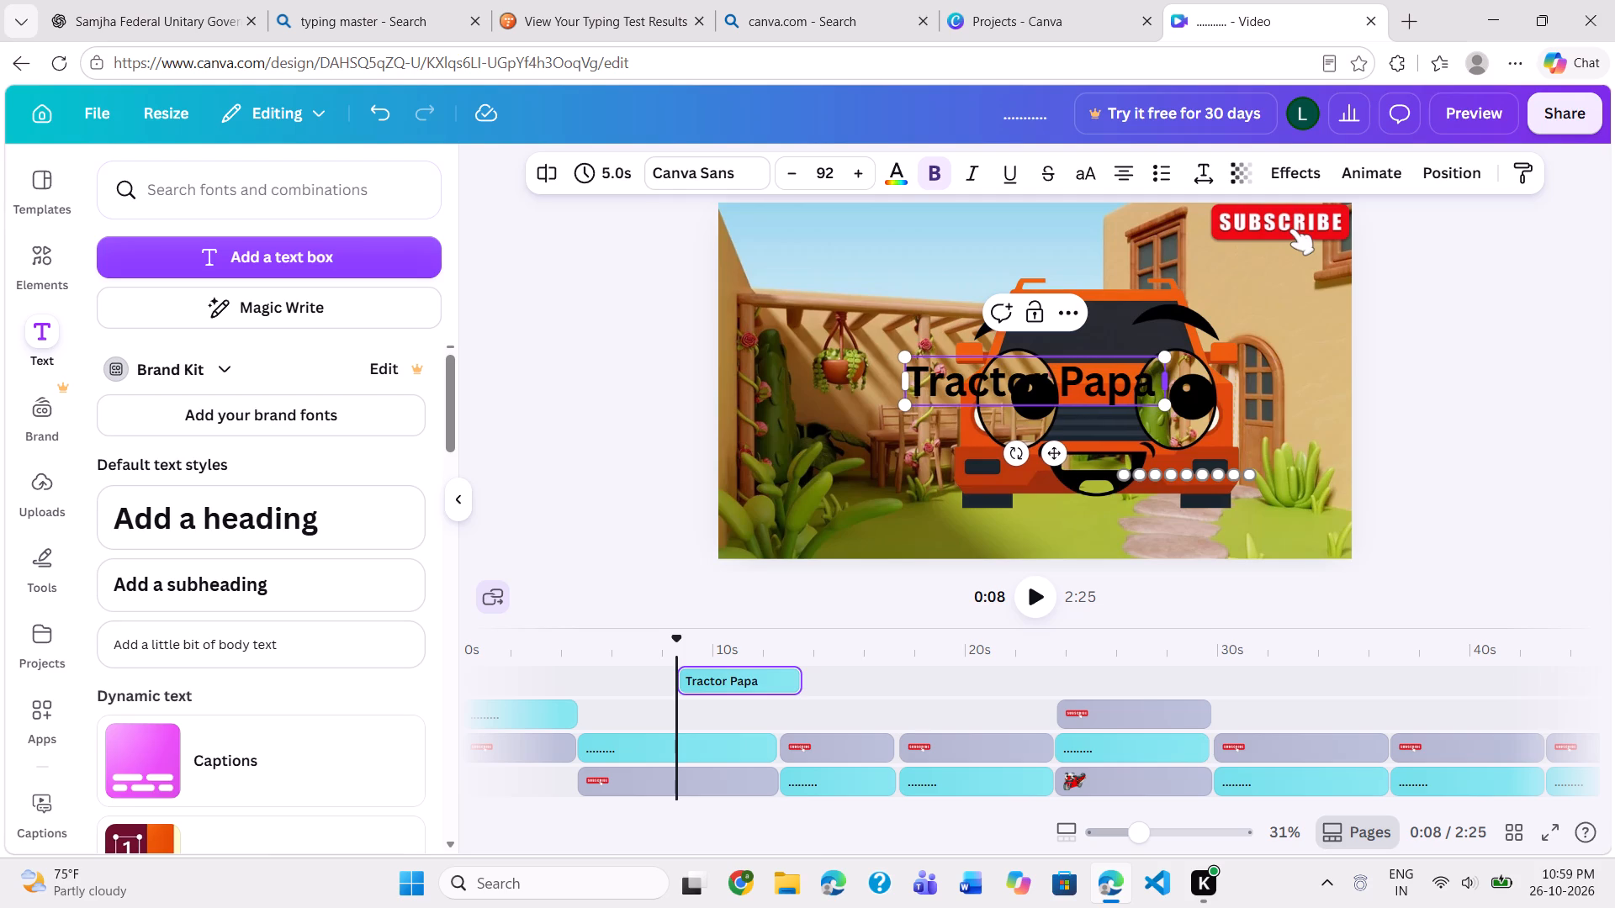
text(Cart)
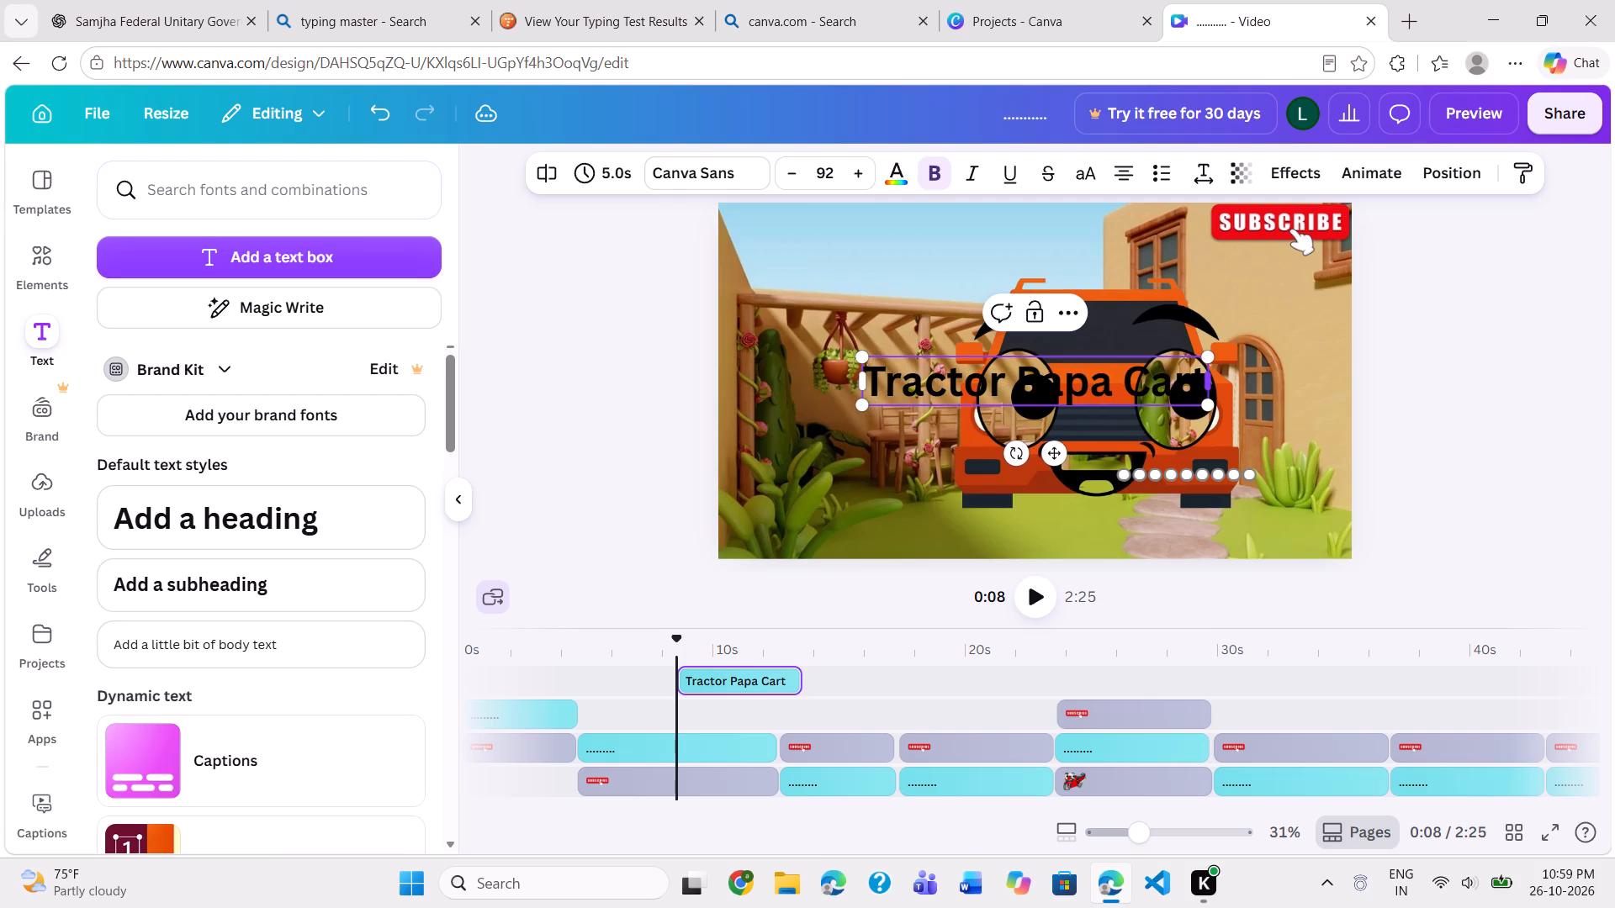
key(o)
key(n)
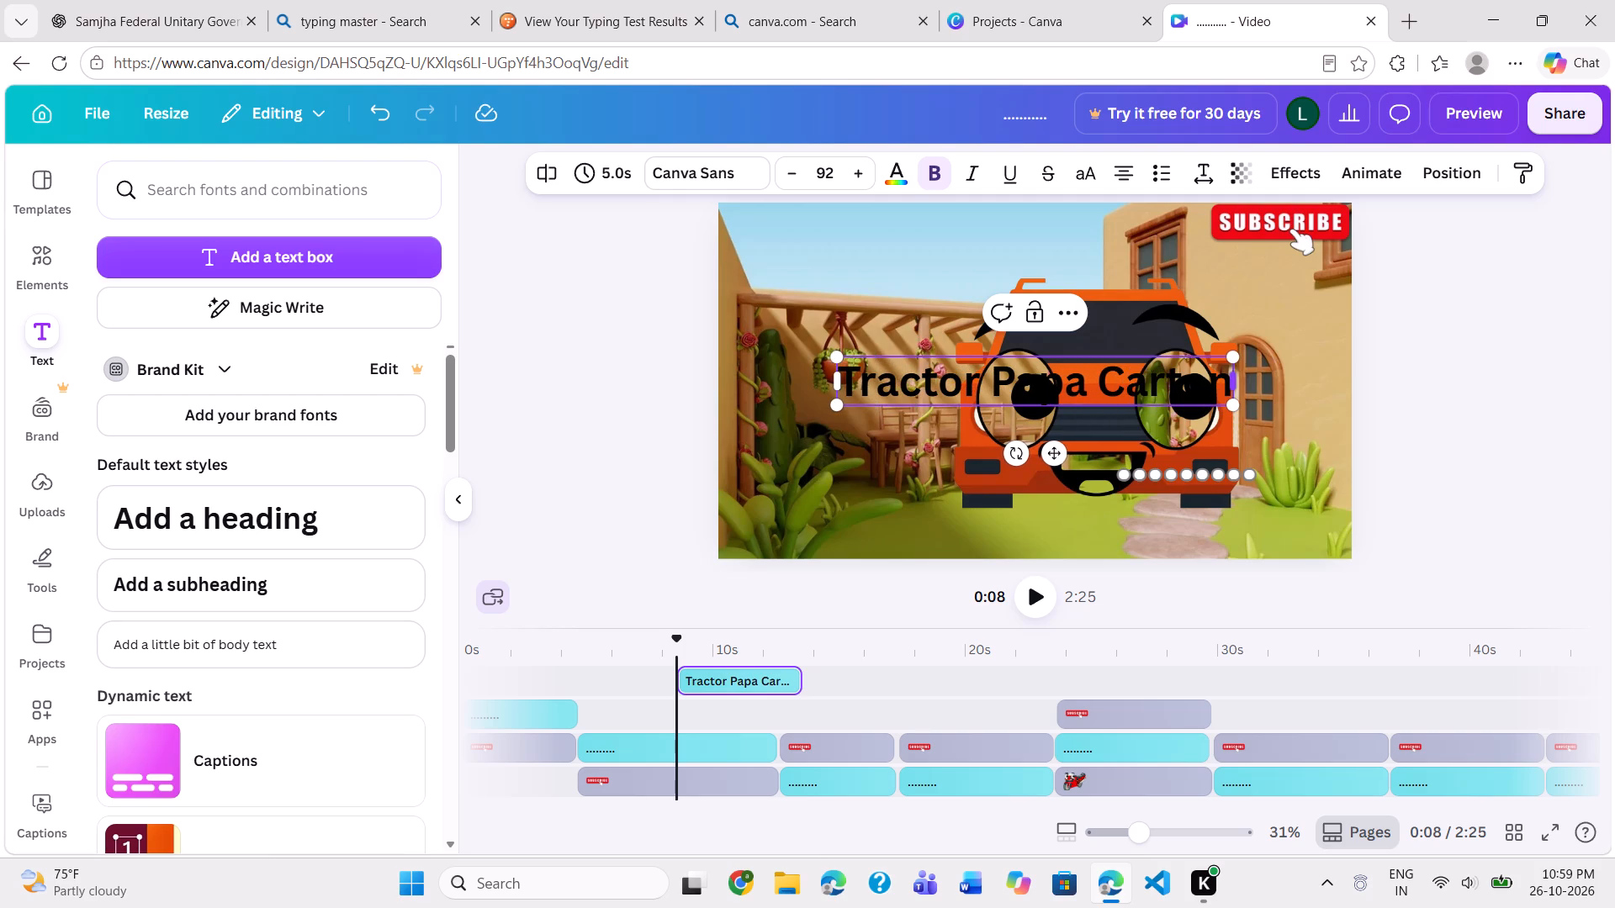
key(BackSpace)
text(on)
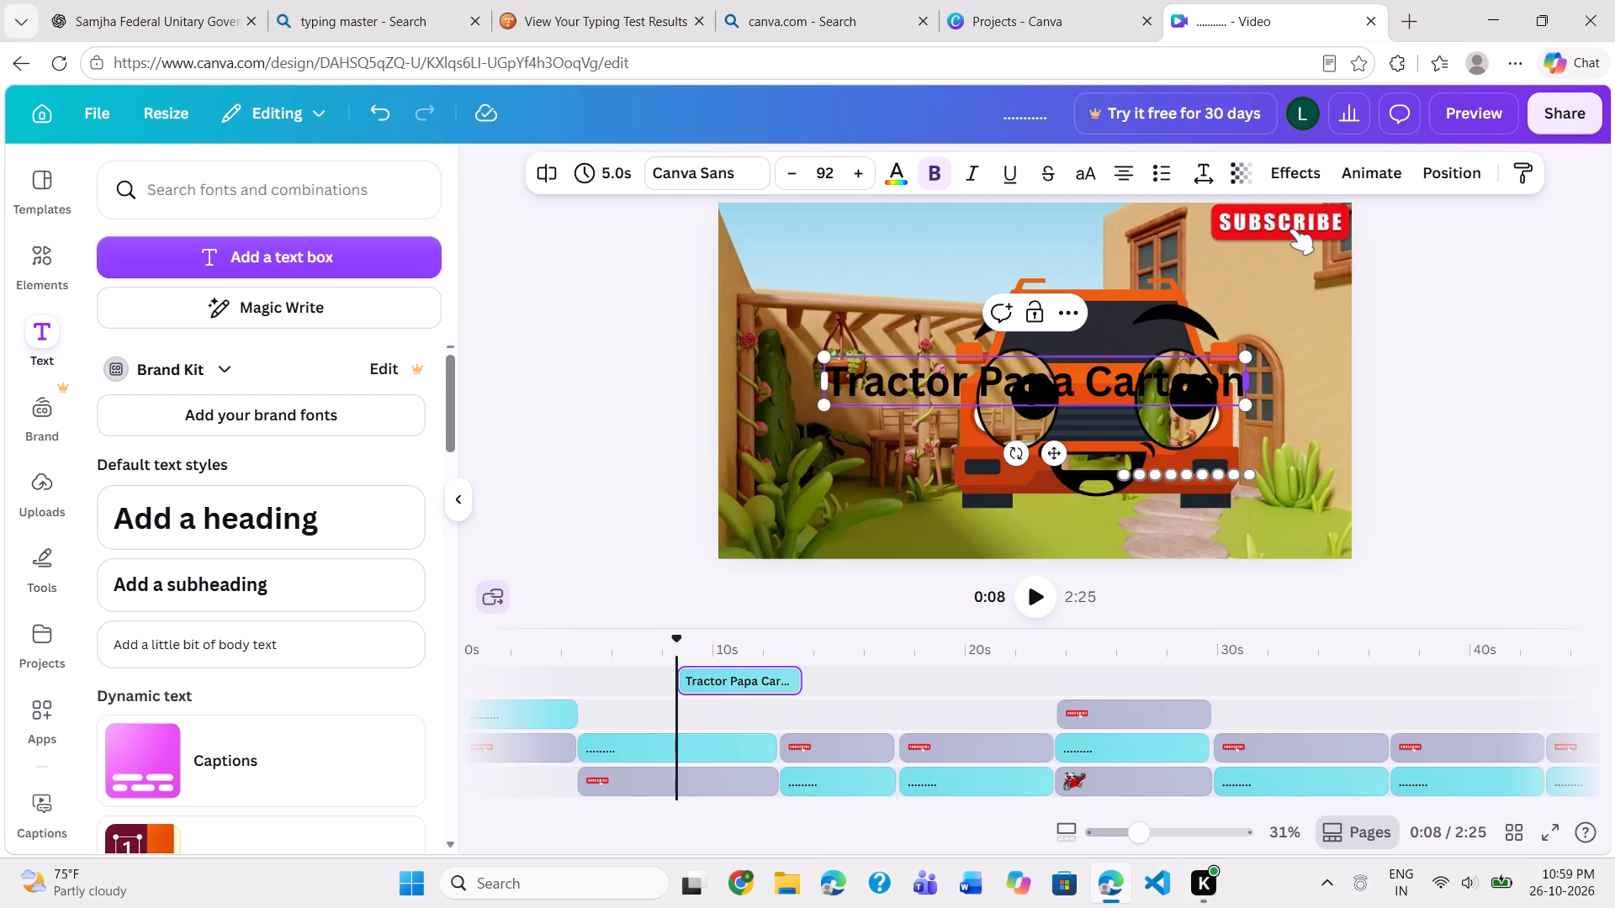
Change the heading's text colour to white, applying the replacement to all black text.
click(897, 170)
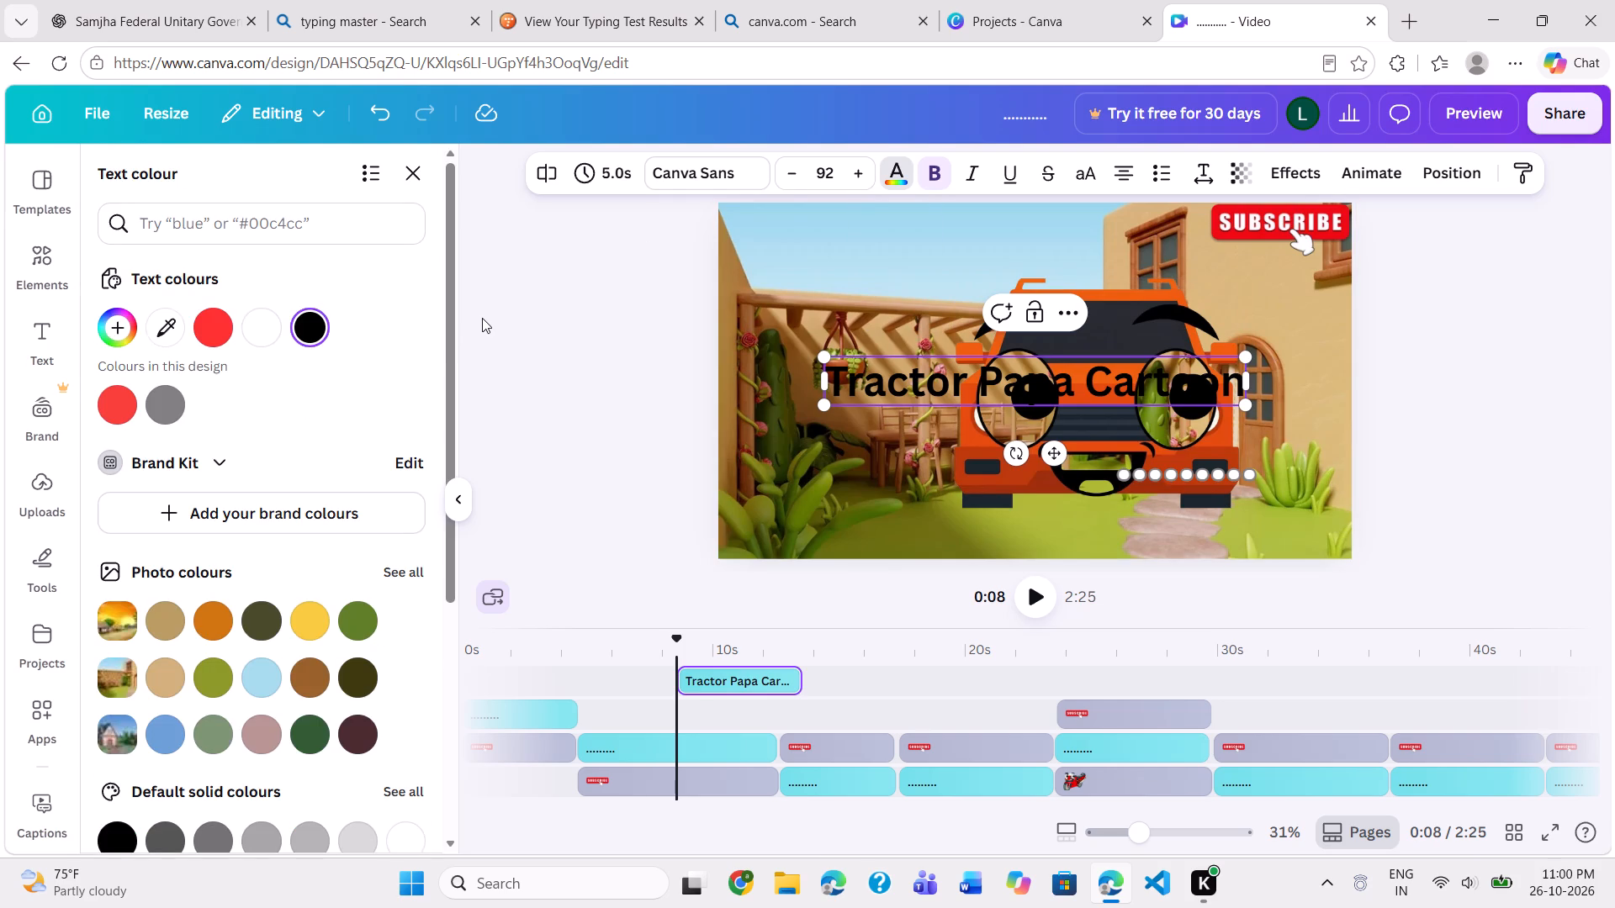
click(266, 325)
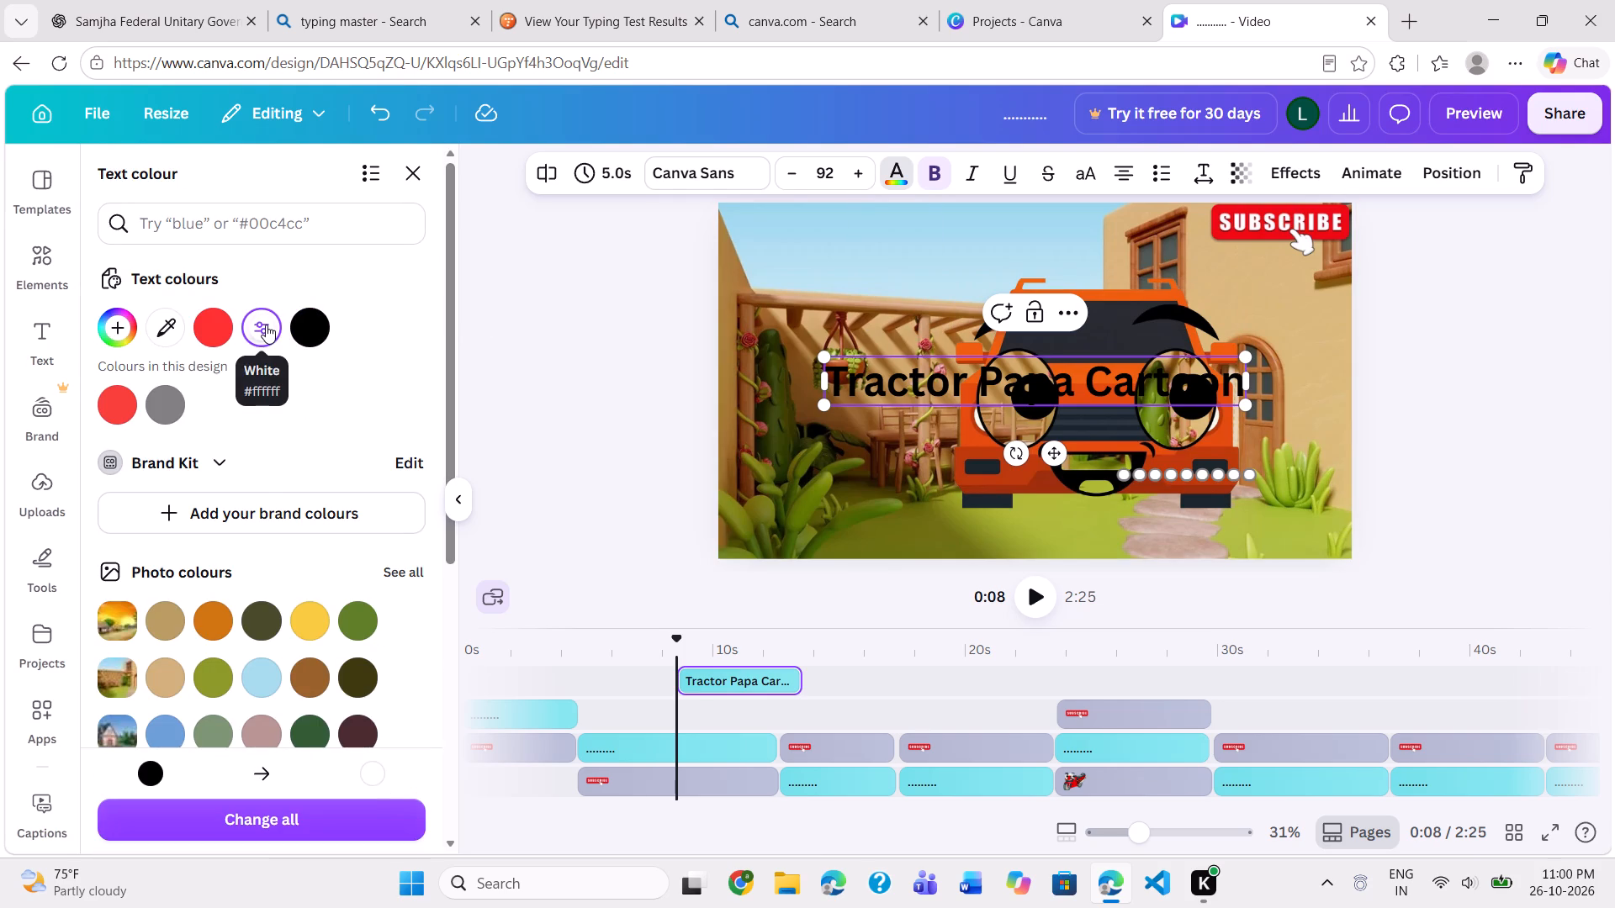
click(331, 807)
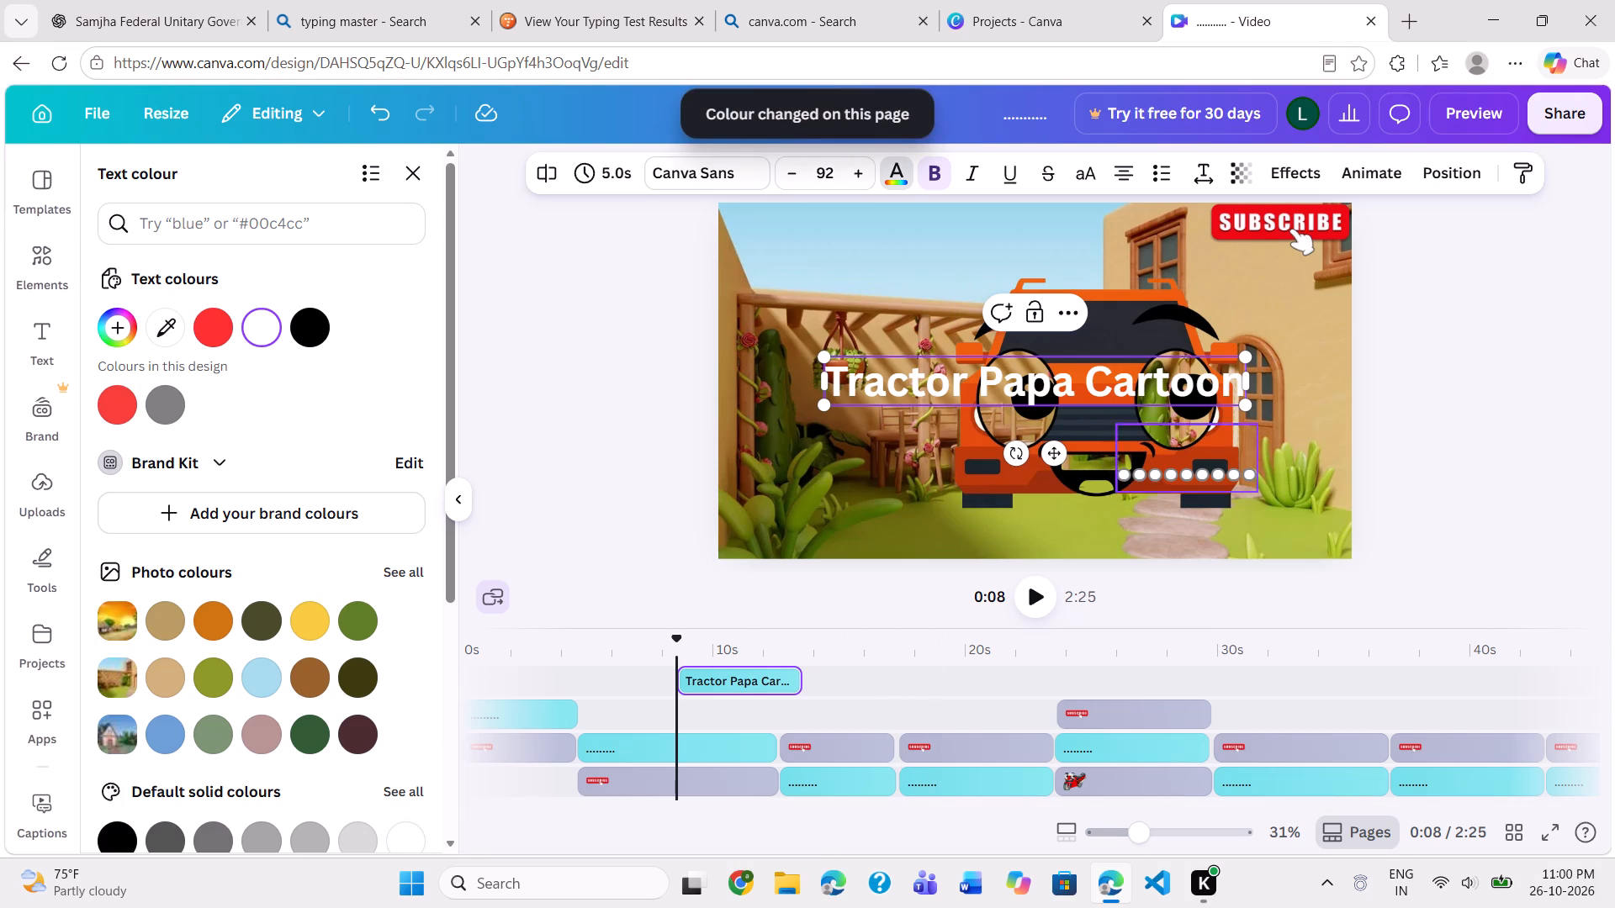
Shrink the "Tractor Papa Cartoon" heading to about font size 34.
drag(1243, 355, 1032, 380)
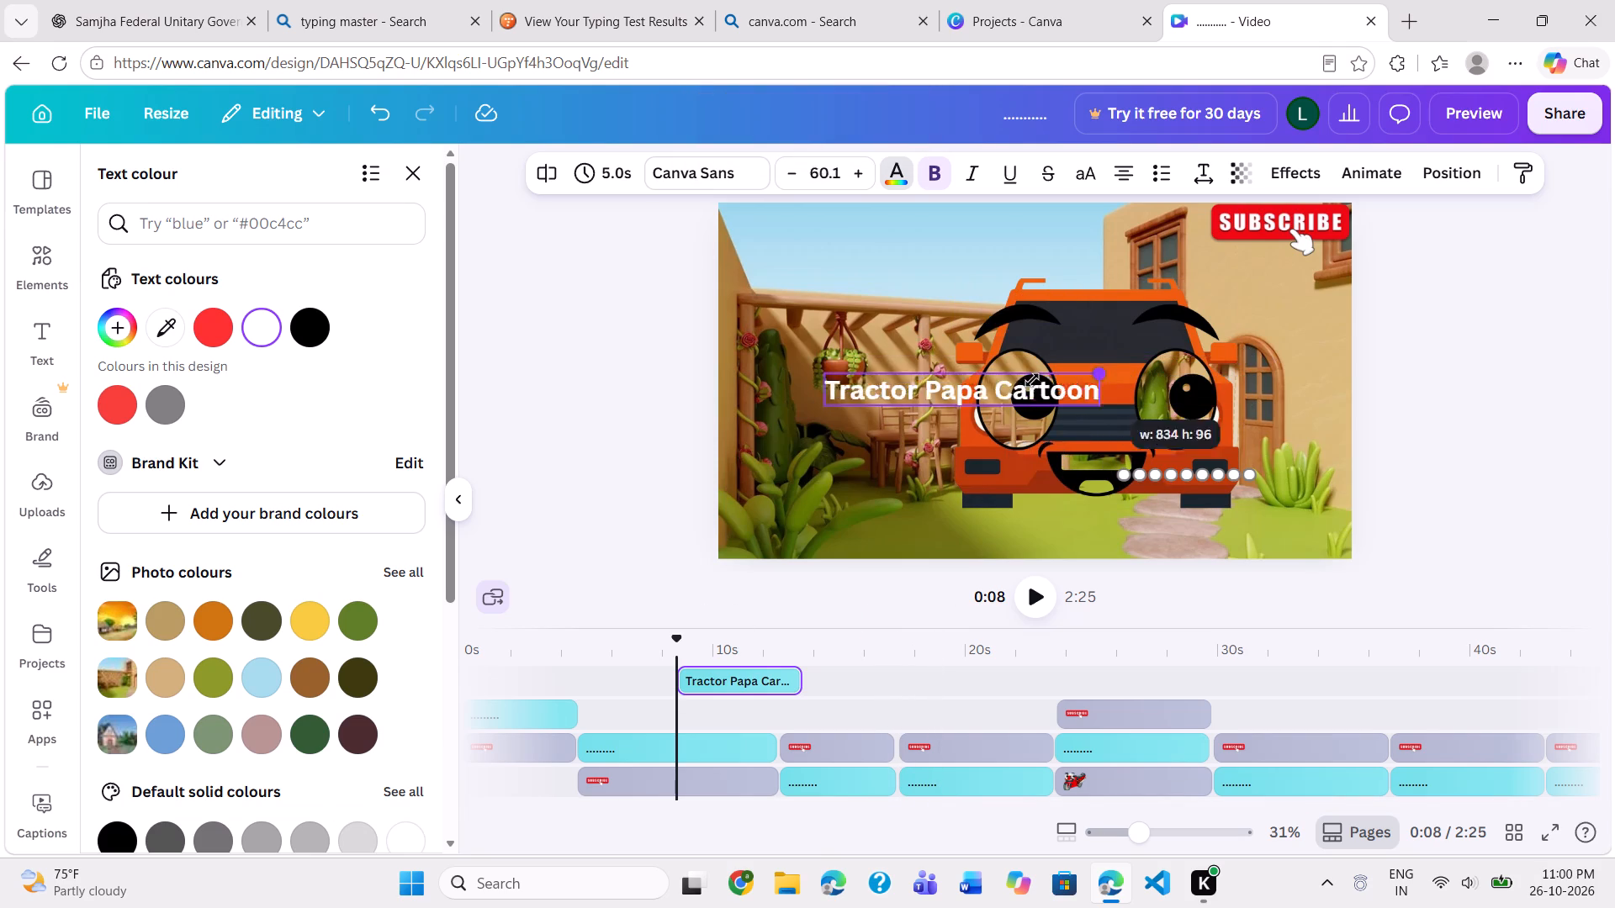
drag(1032, 380, 978, 372)
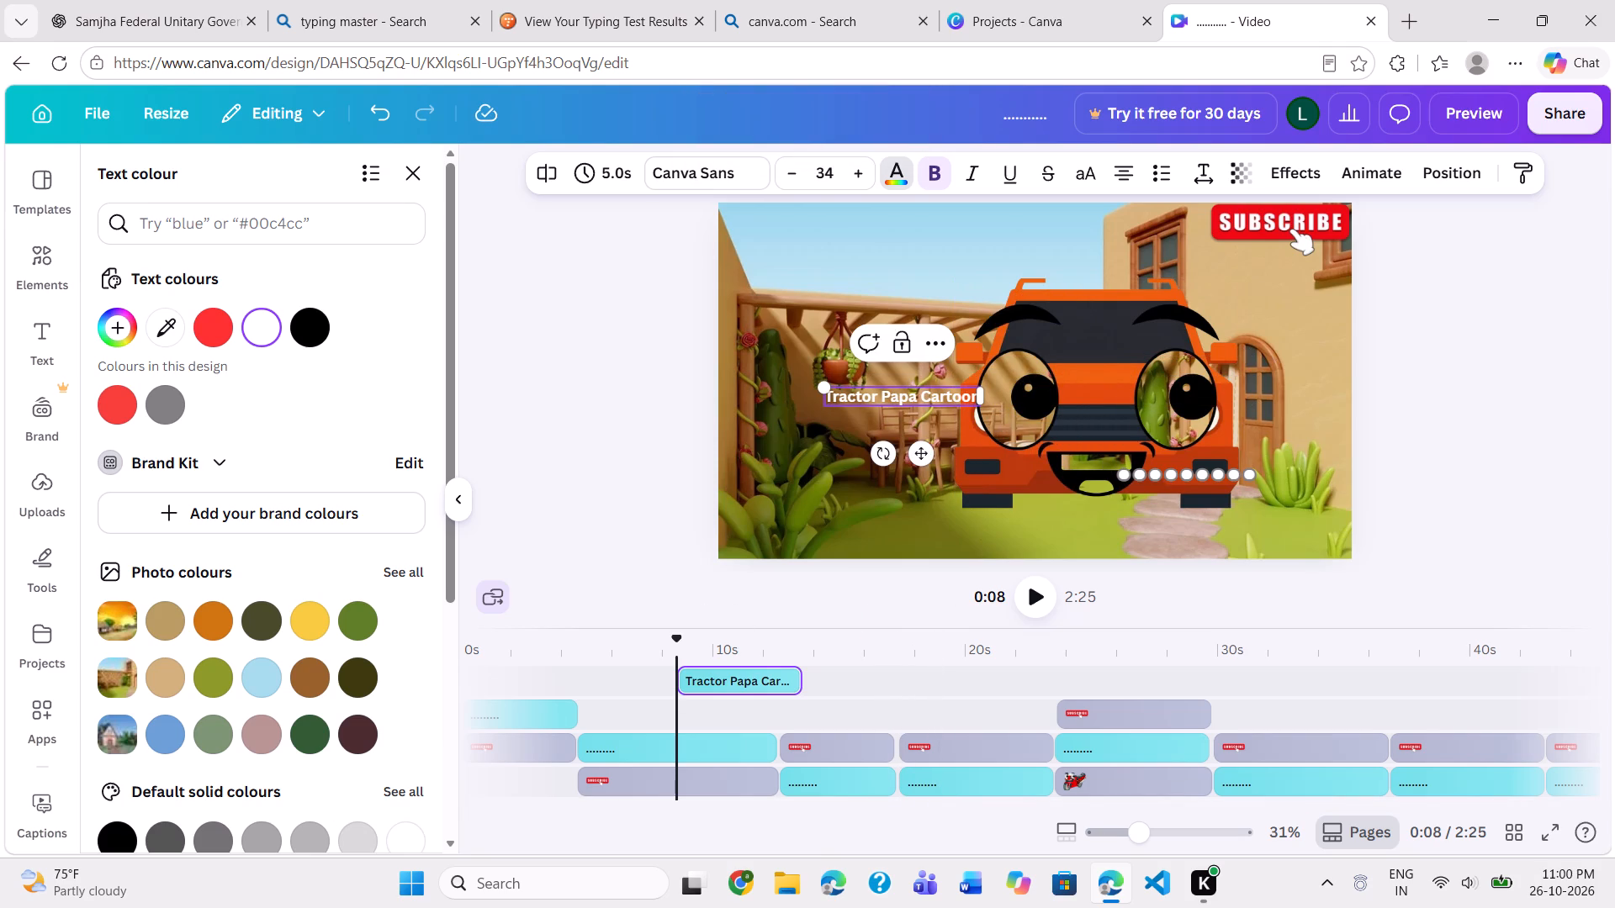
click(907, 394)
click(841, 438)
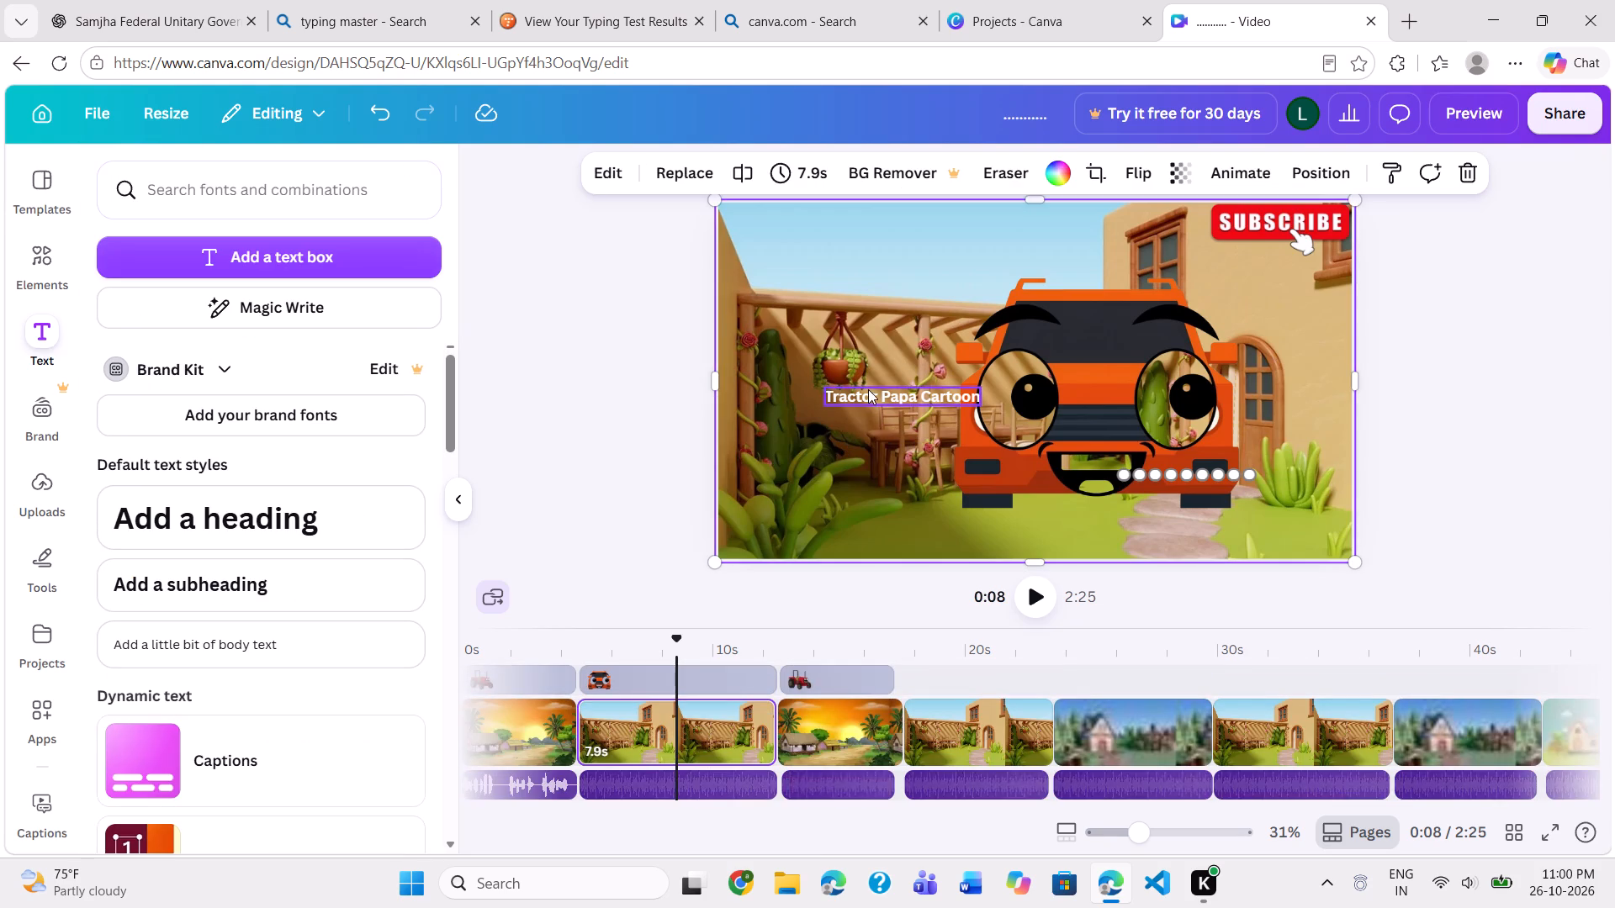
Move the "Tractor Papa Cartoon" heading into the top-left corner of the video frame.
drag(871, 389, 778, 215)
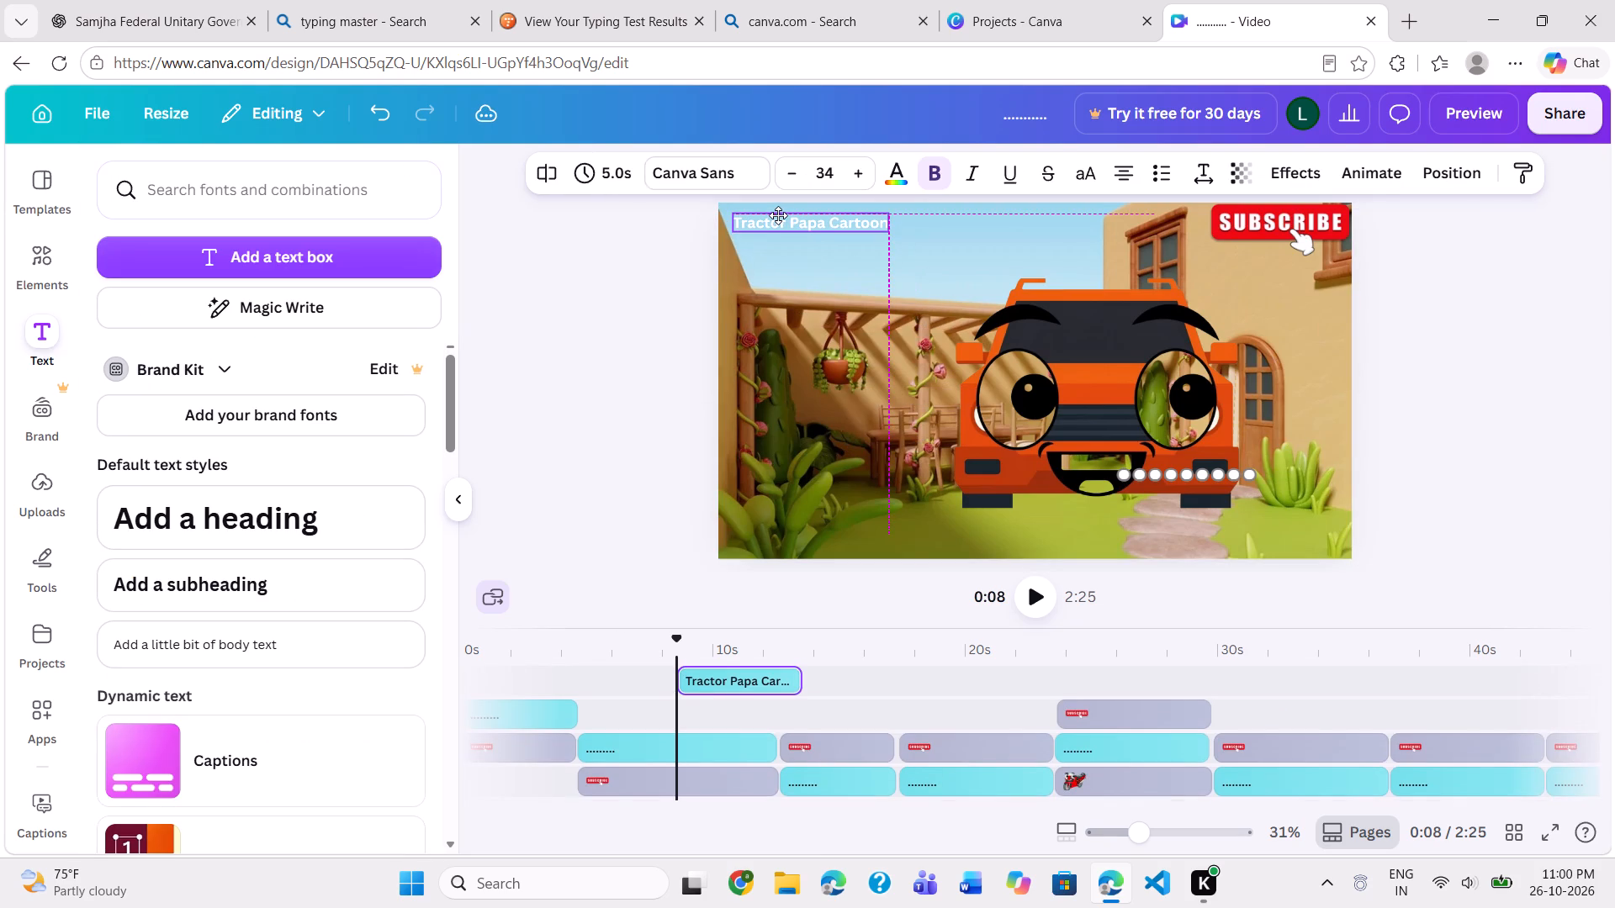
drag(778, 215, 768, 204)
click(971, 367)
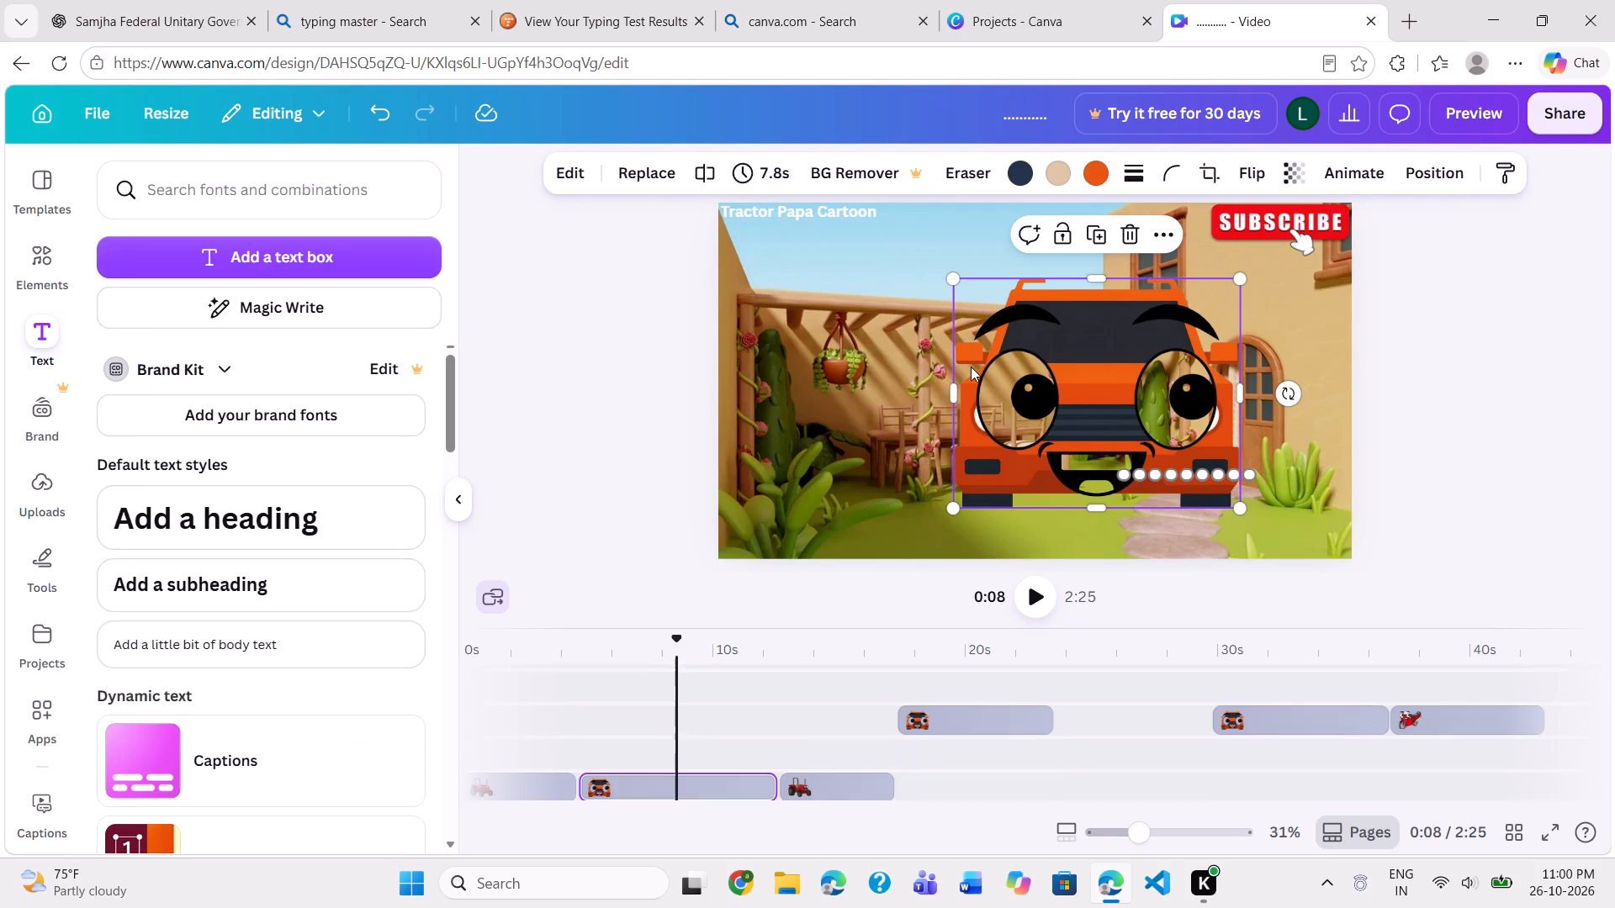
Try solid red and several gradients on the "Tractor Papa Cartoon" heading, settling on the red-to-orange default gradient.
click(792, 211)
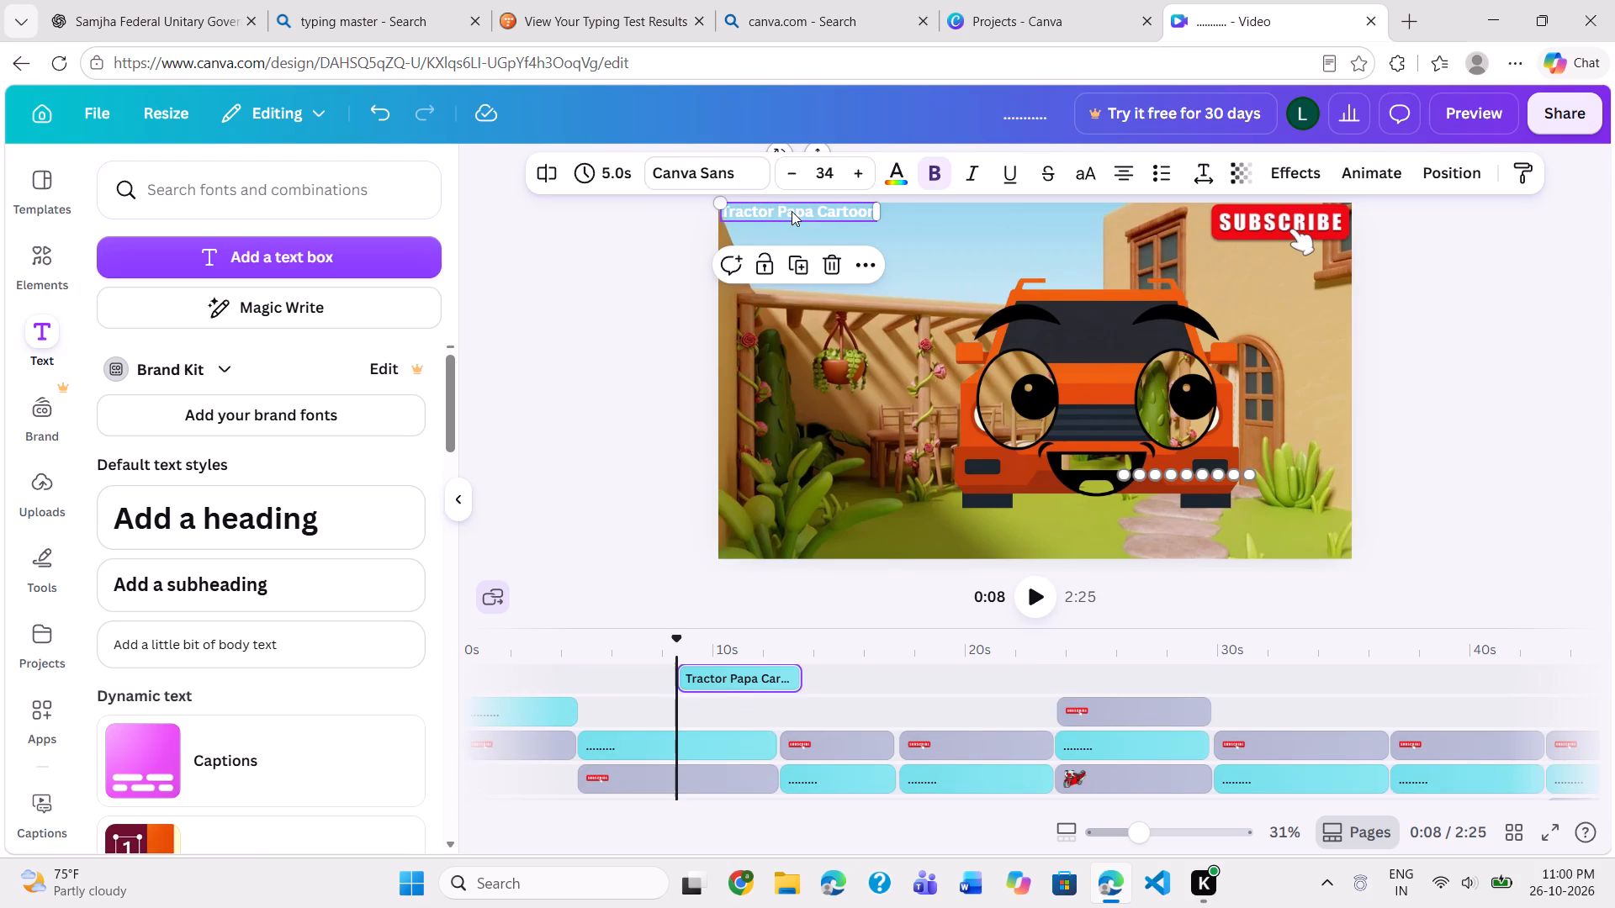
click(889, 166)
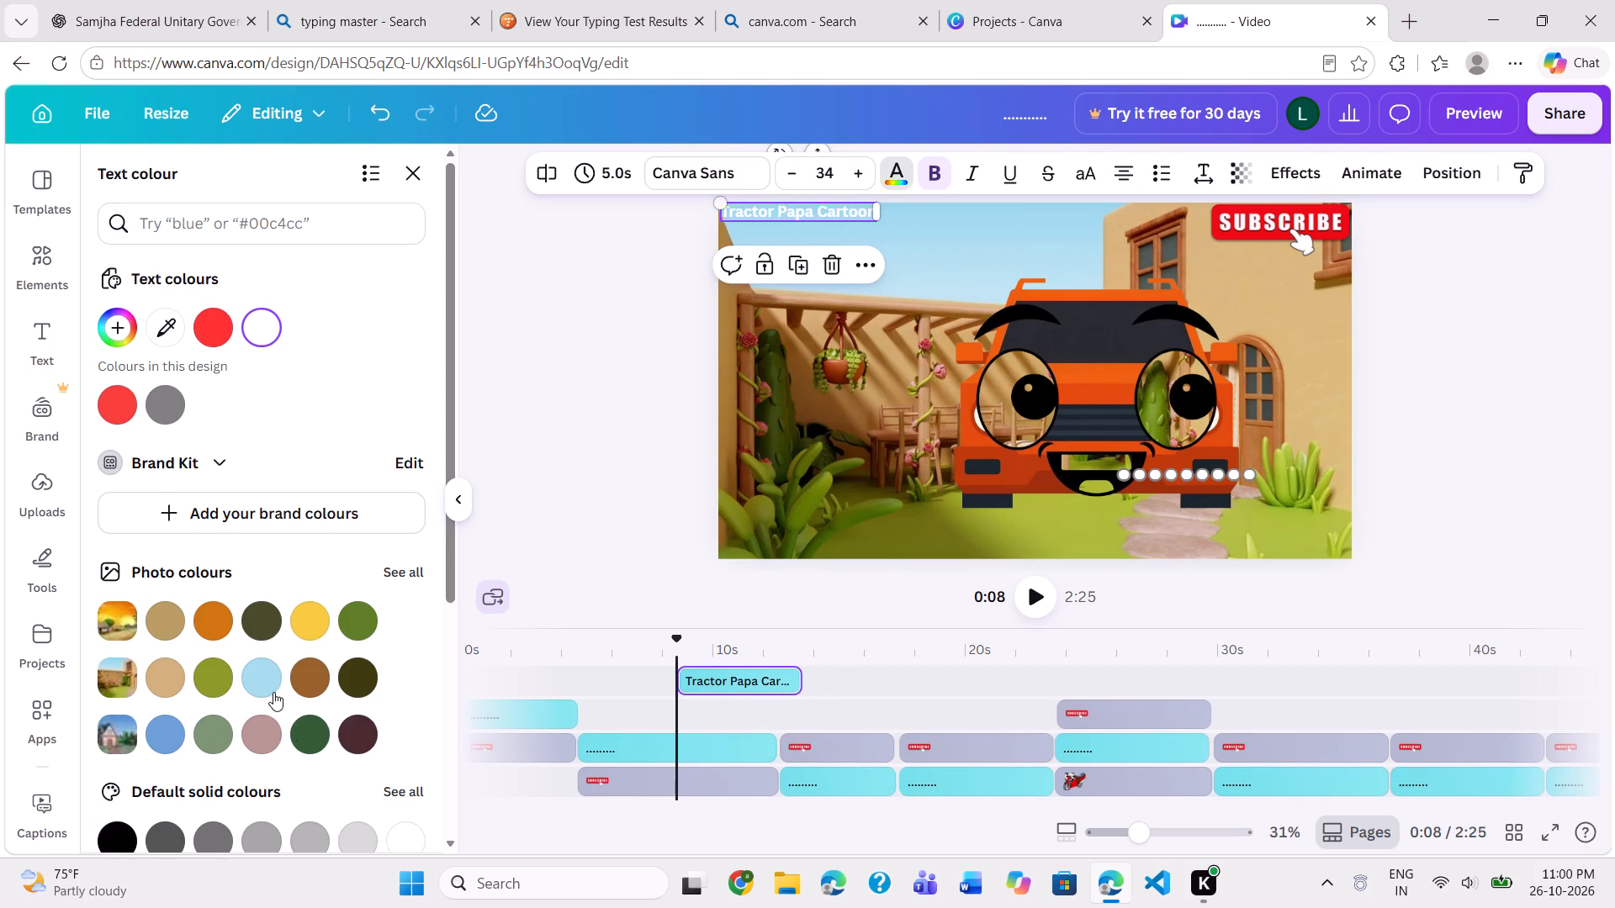
scroll(299, 747, down, 3)
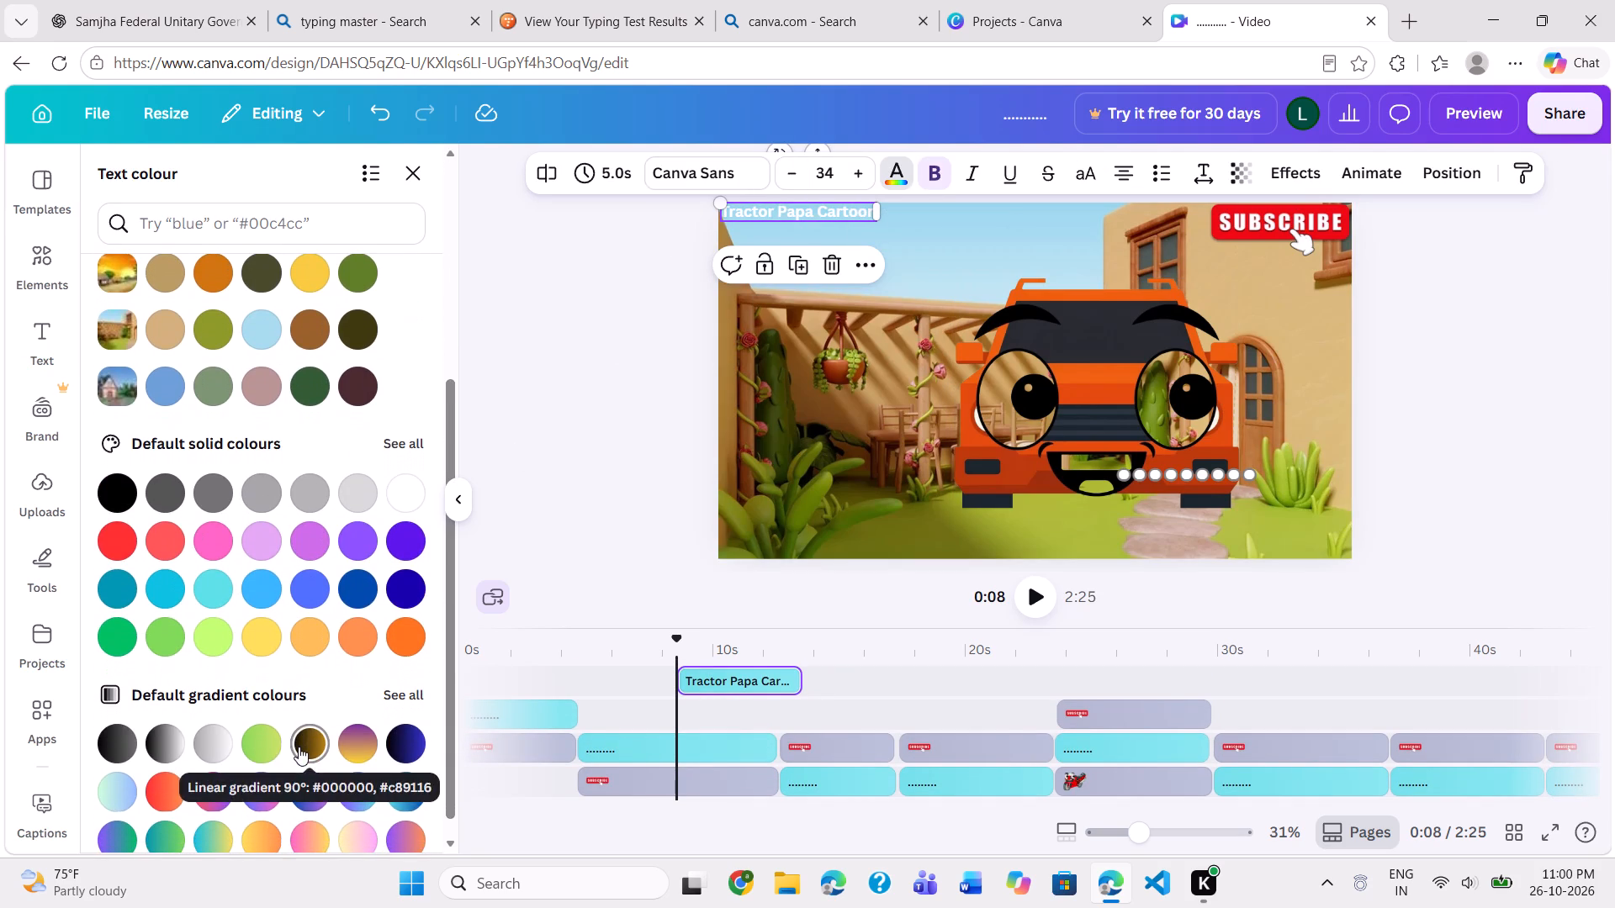
click(116, 523)
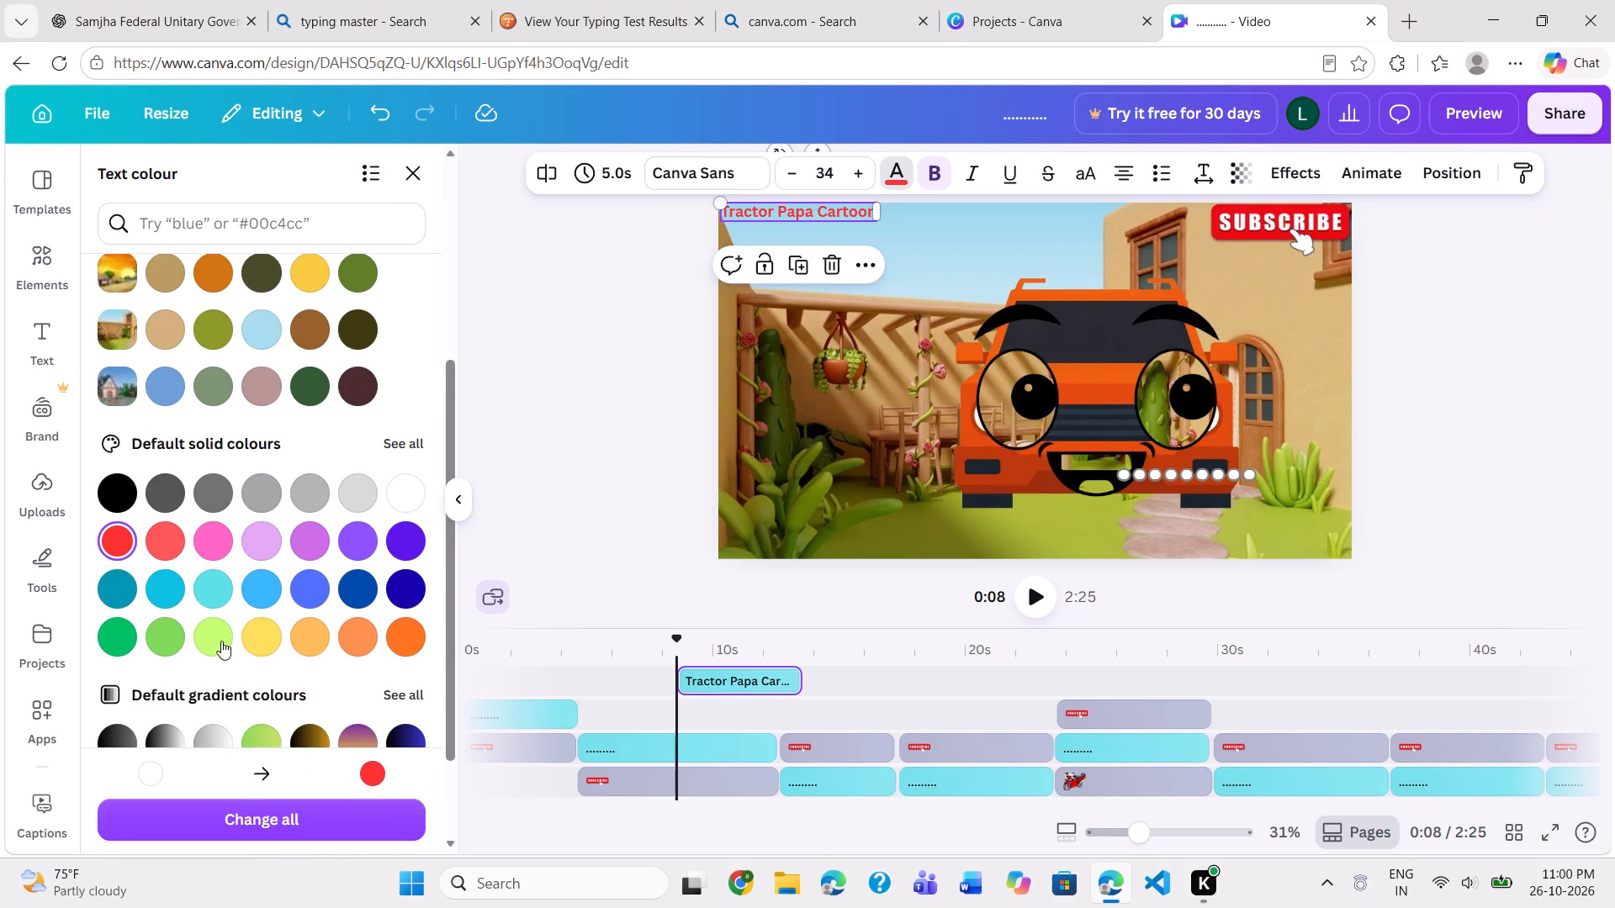
scroll(303, 671, down, 3)
click(216, 667)
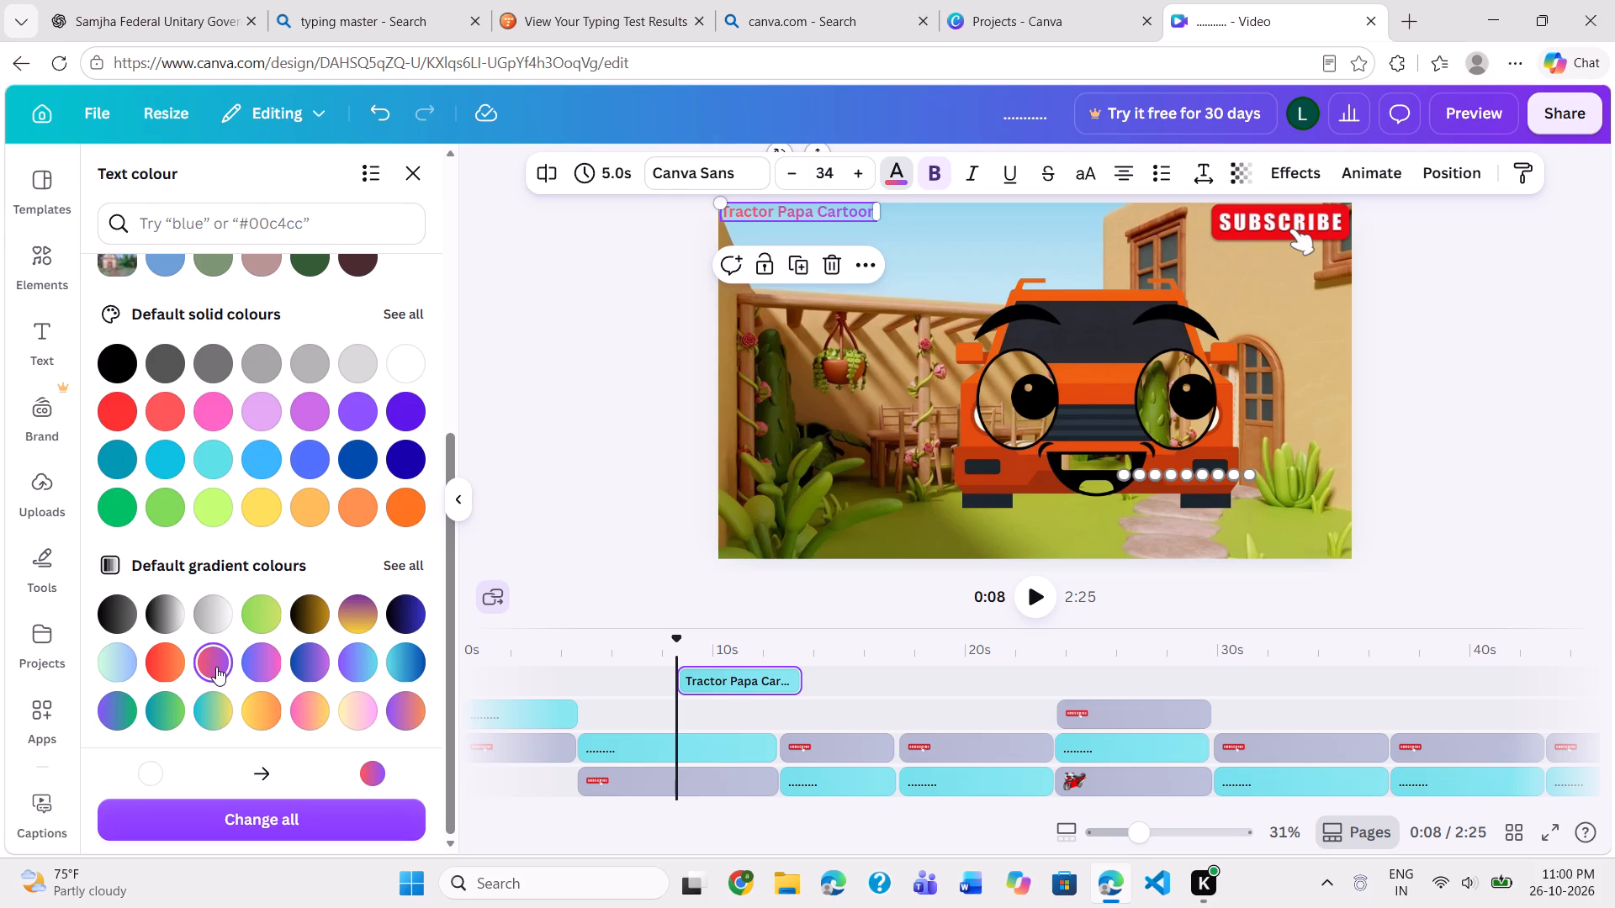
click(112, 701)
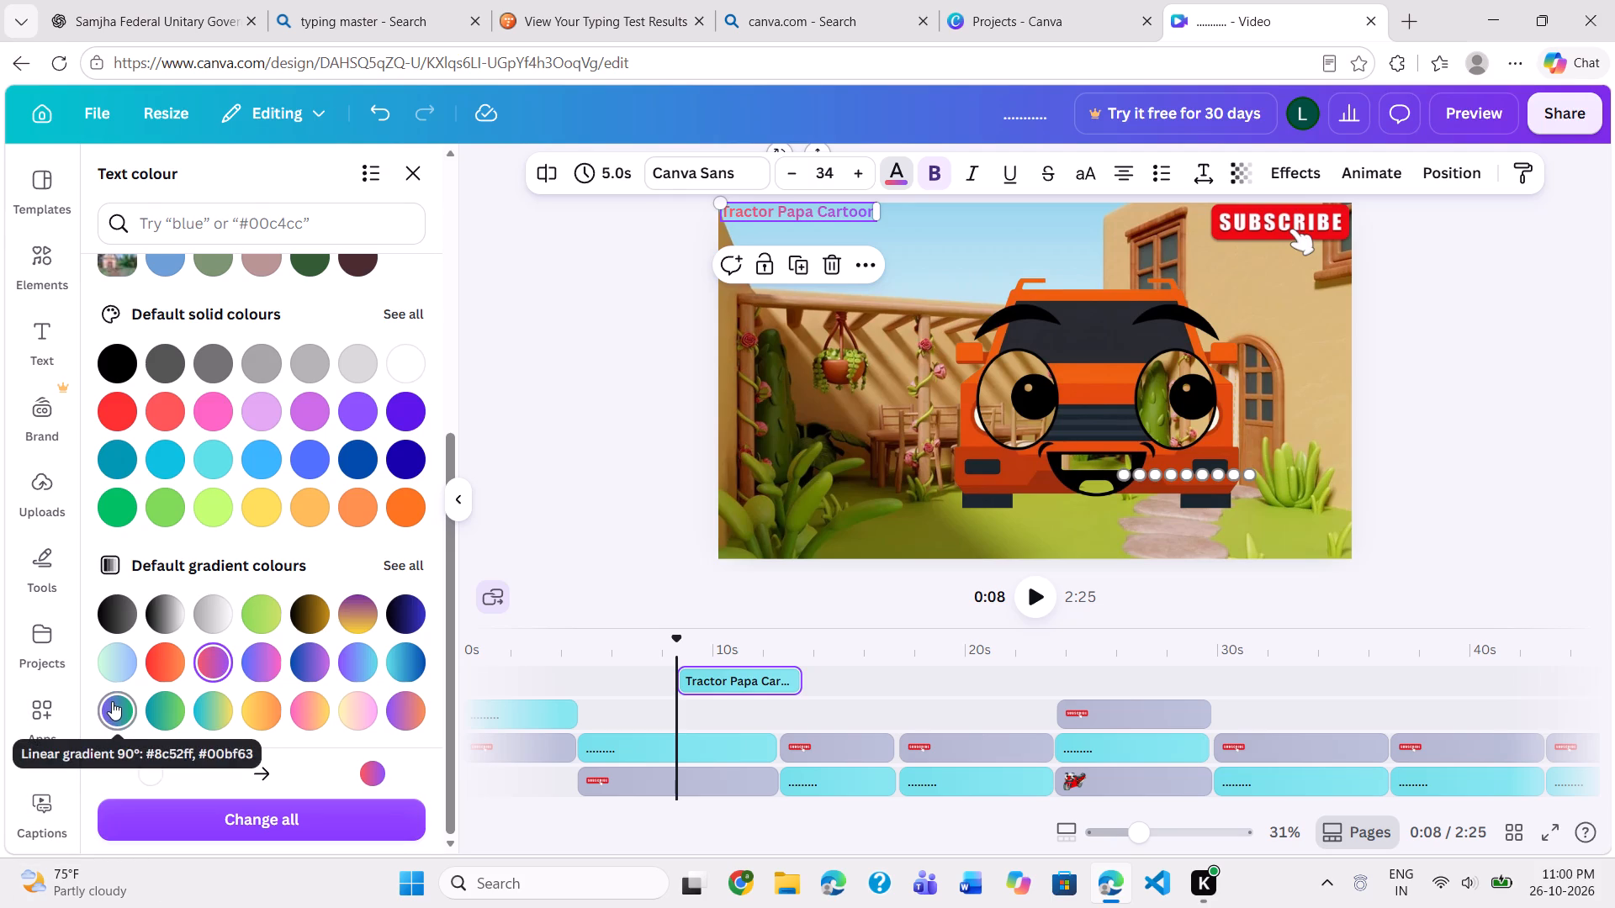
click(162, 707)
click(213, 707)
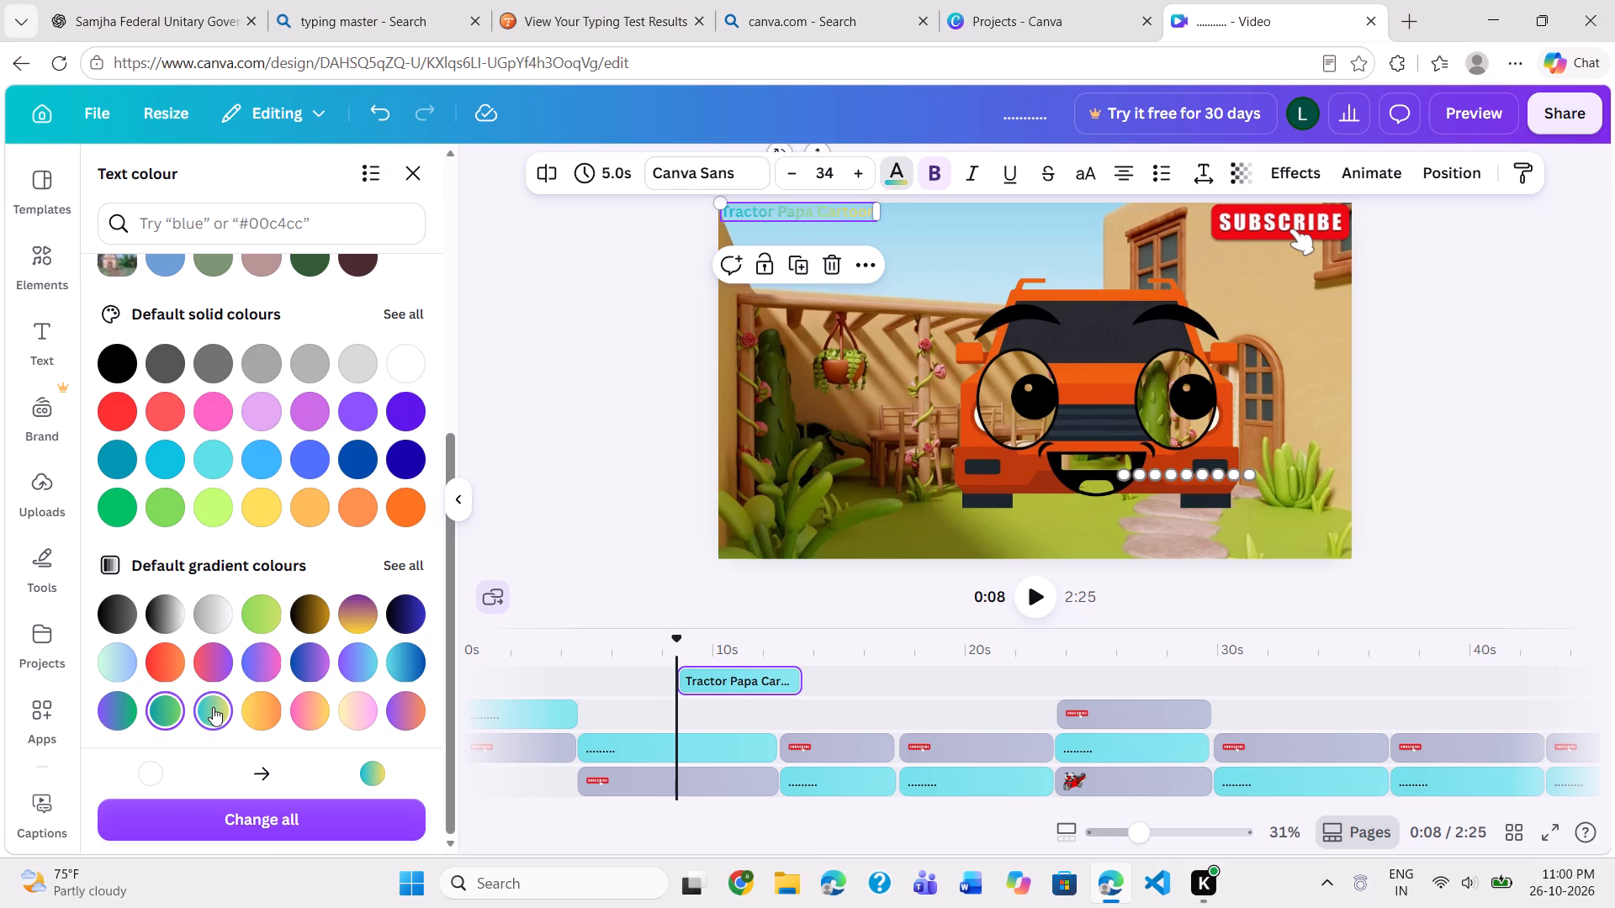
click(177, 664)
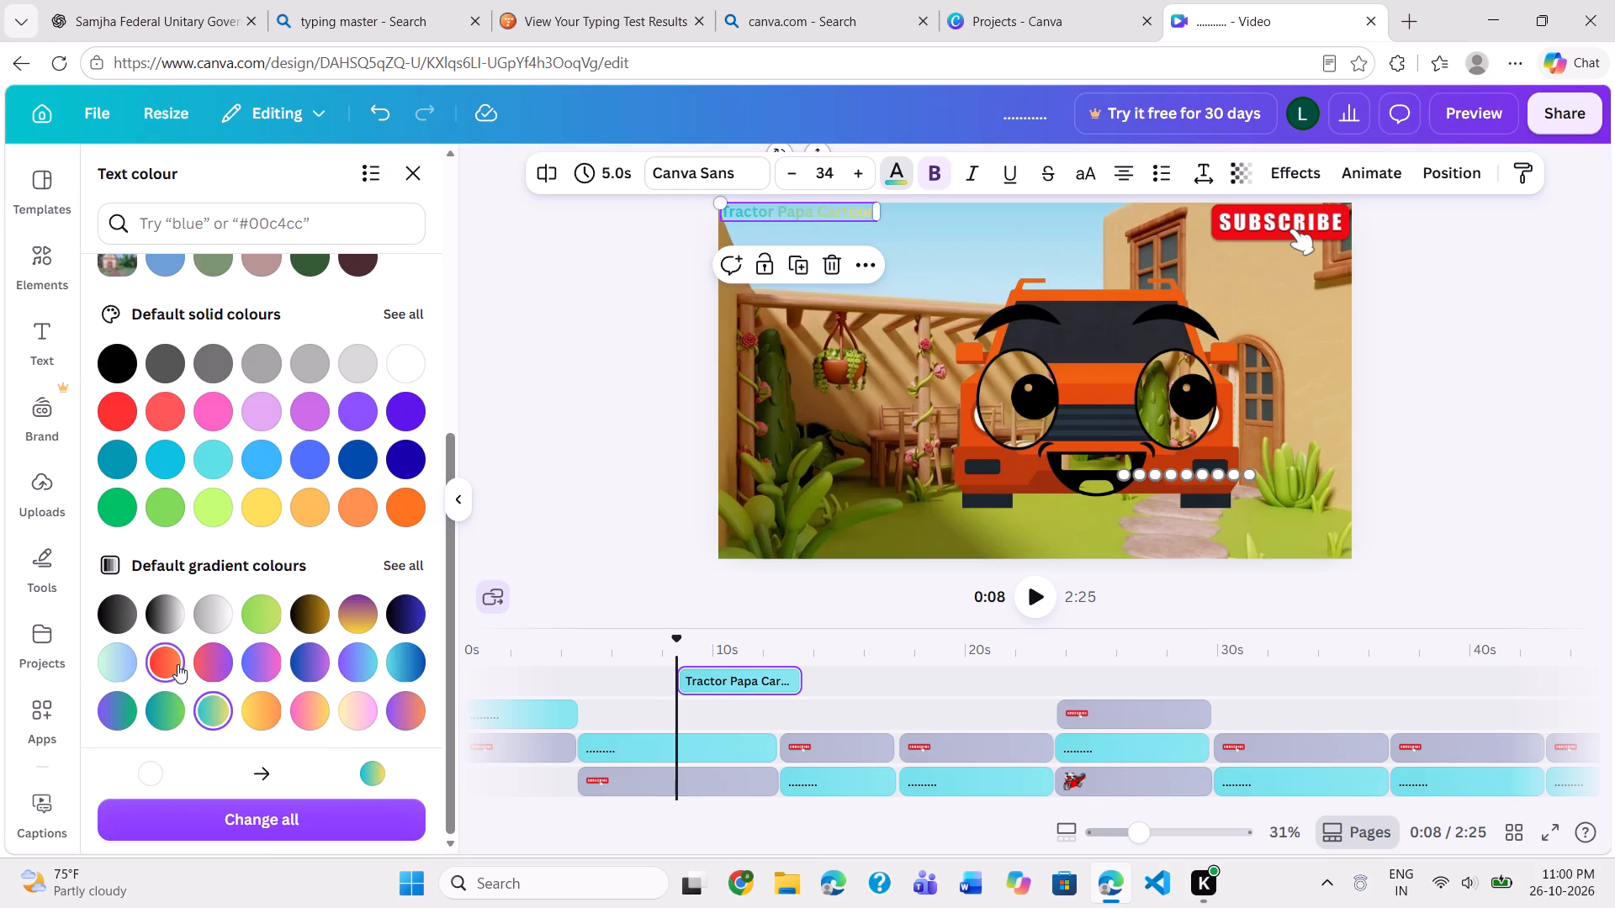
click(776, 472)
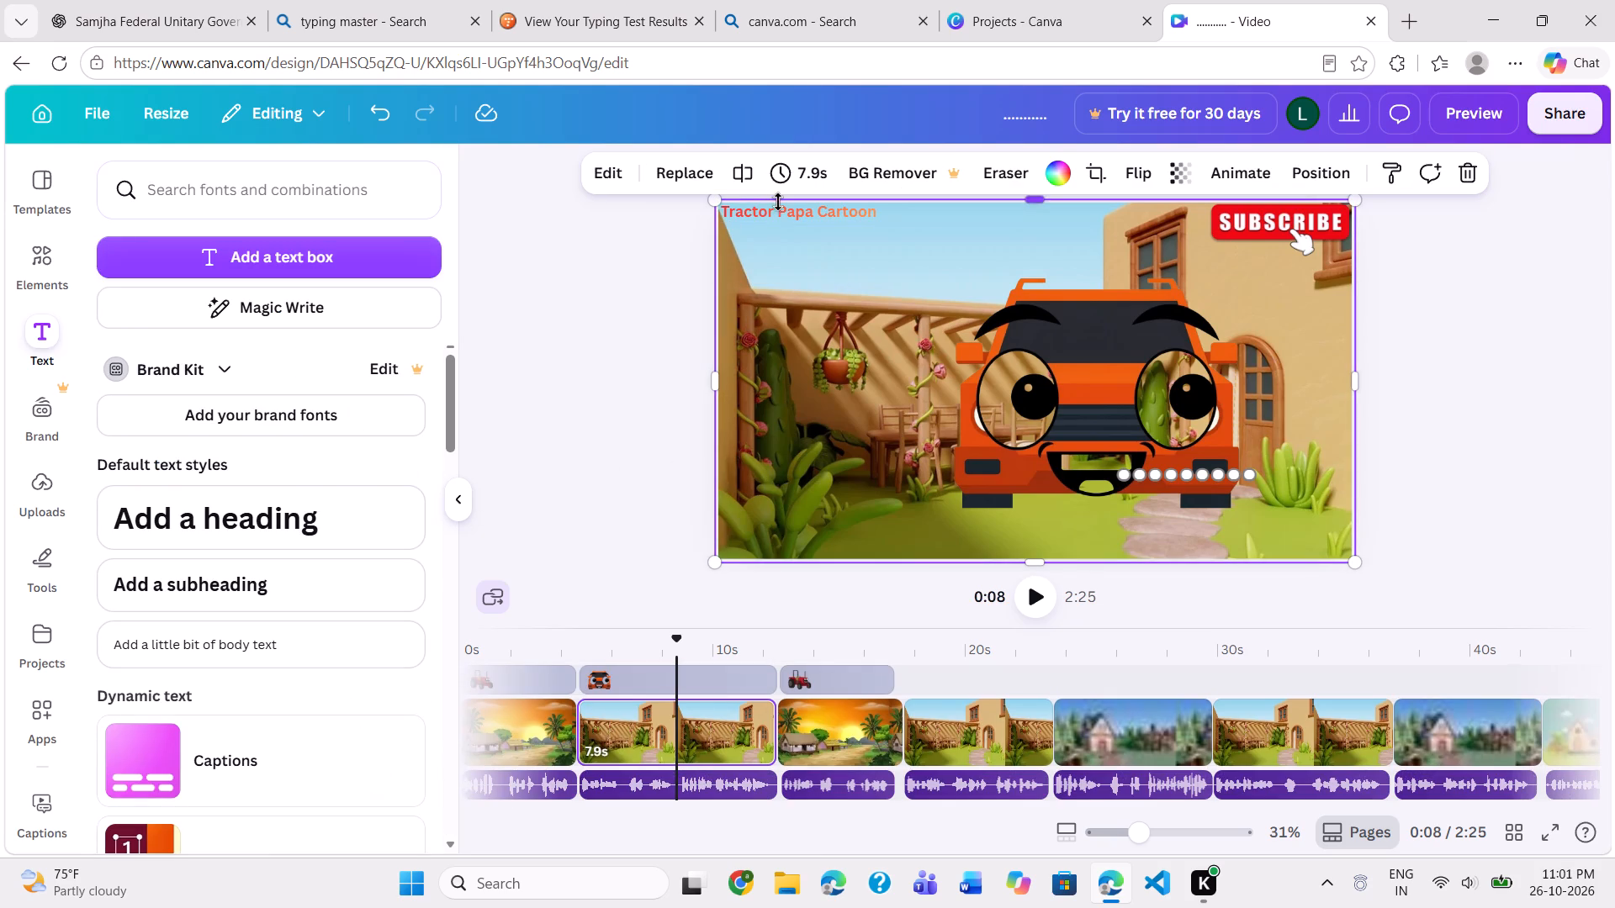
Try the Gulfs Display font on the "Tractor Papa Cartoon" heading, settling on Klemer Display.
click(795, 220)
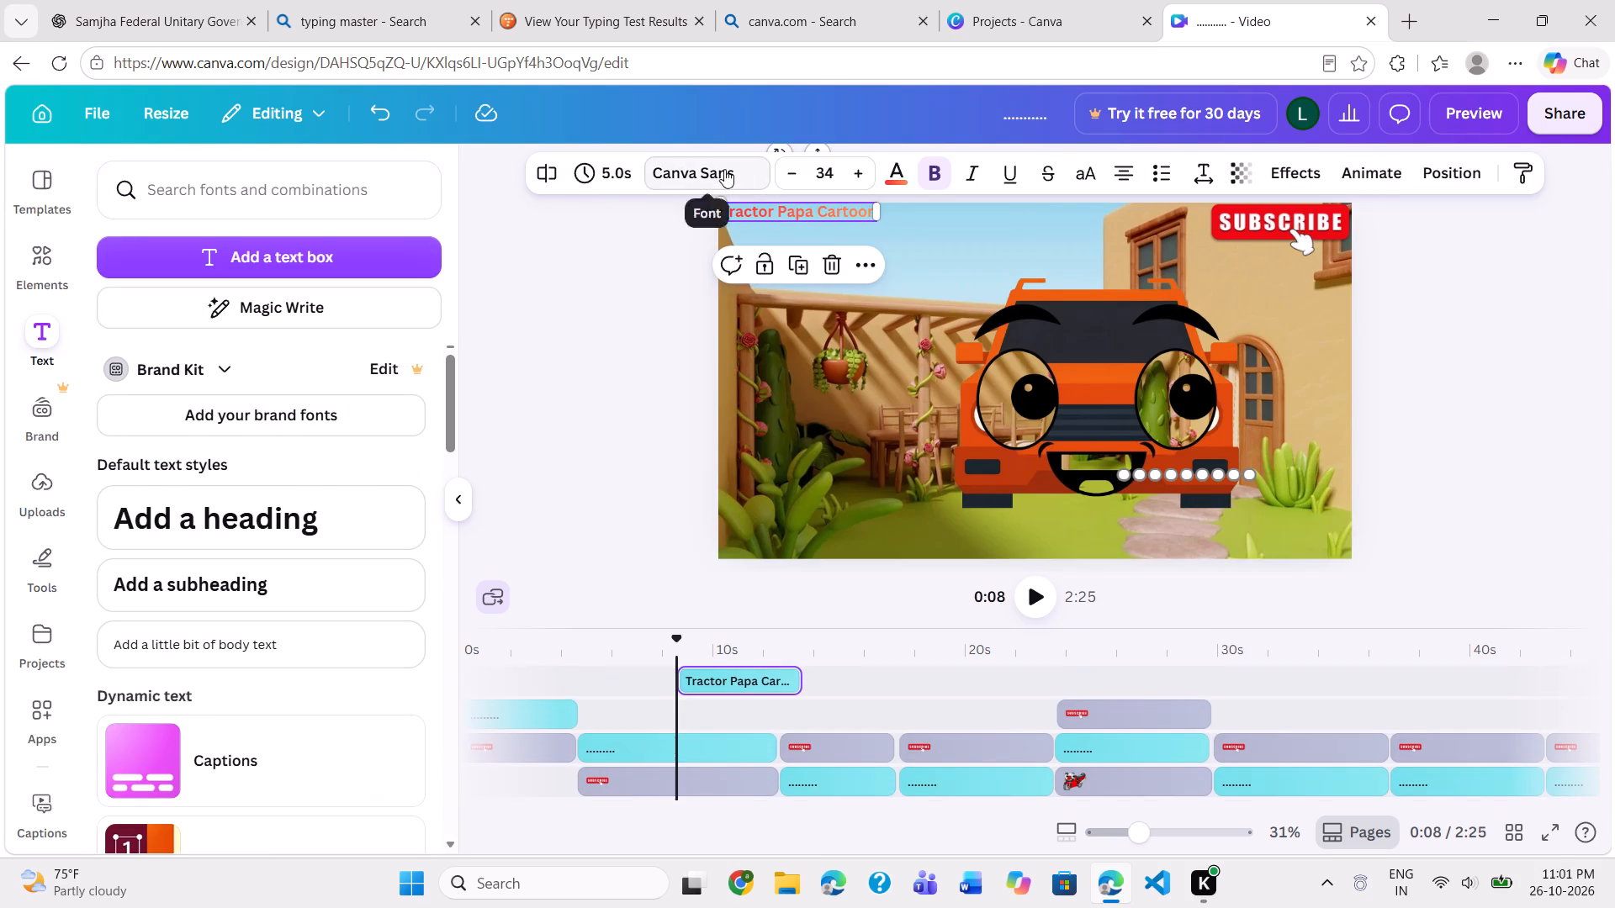
click(724, 169)
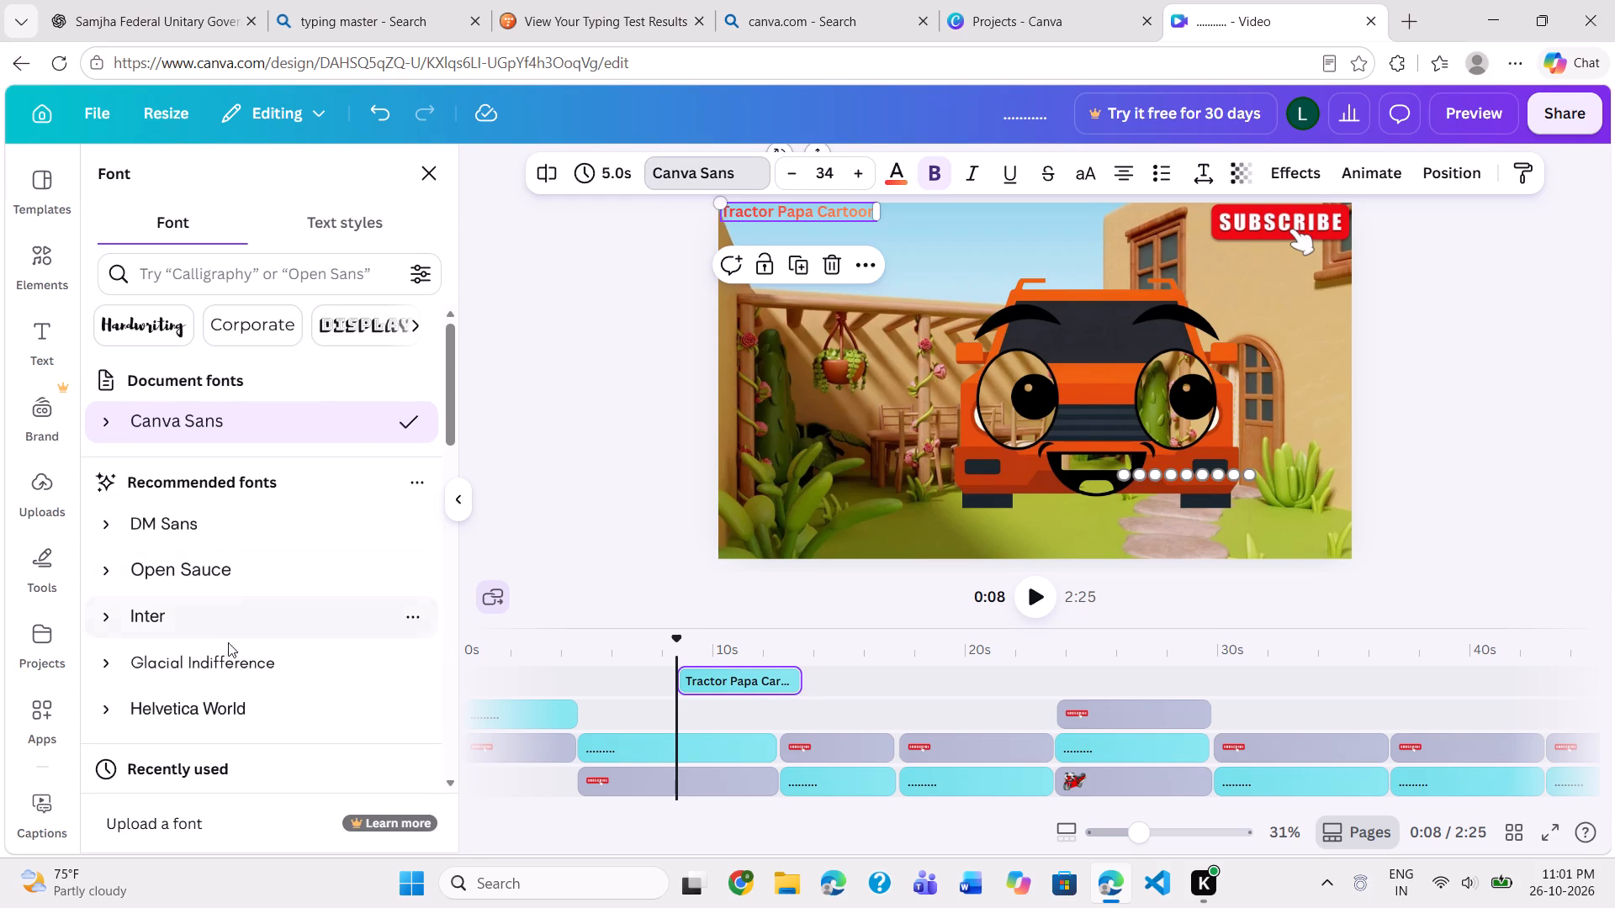
scroll(214, 613, down, 1)
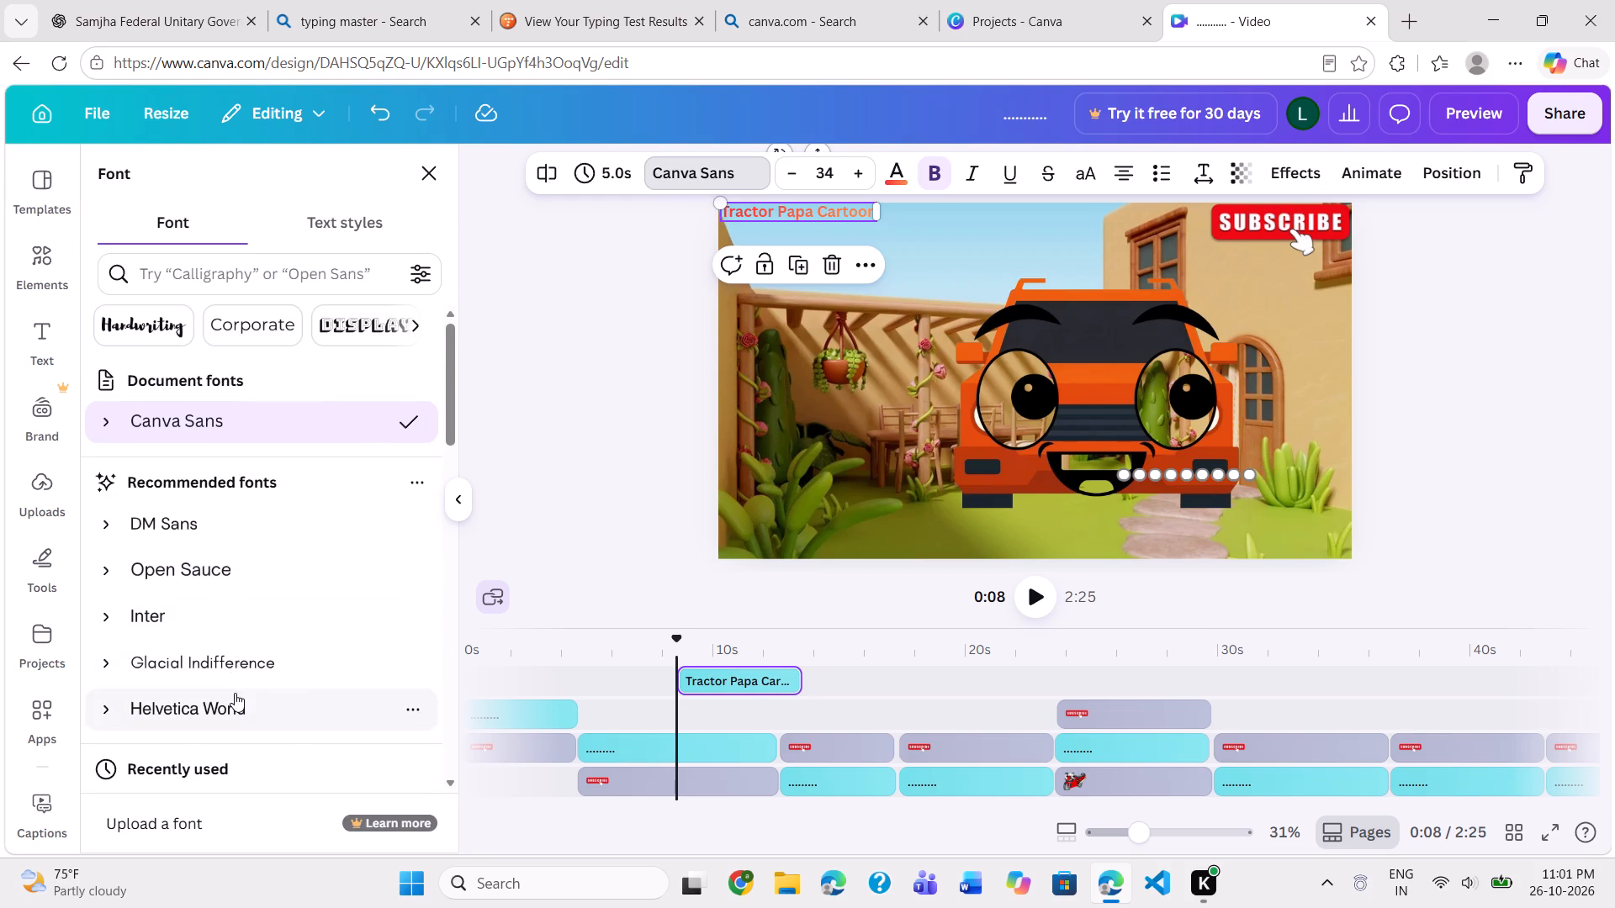
scroll(235, 693, down, 2)
click(238, 689)
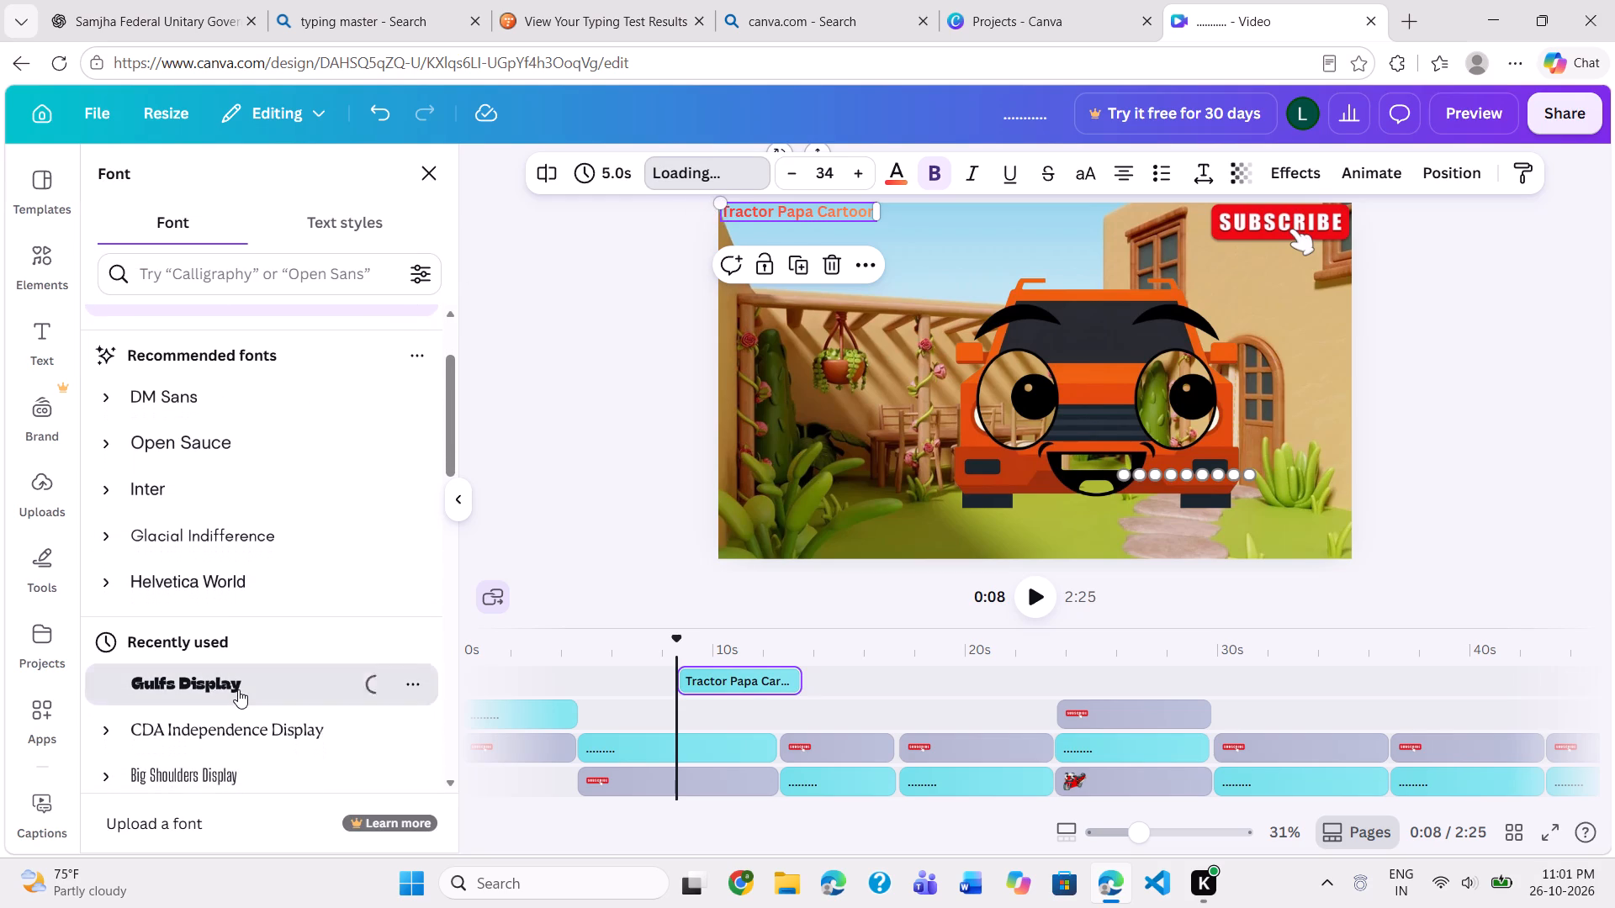
scroll(238, 689, down, 1)
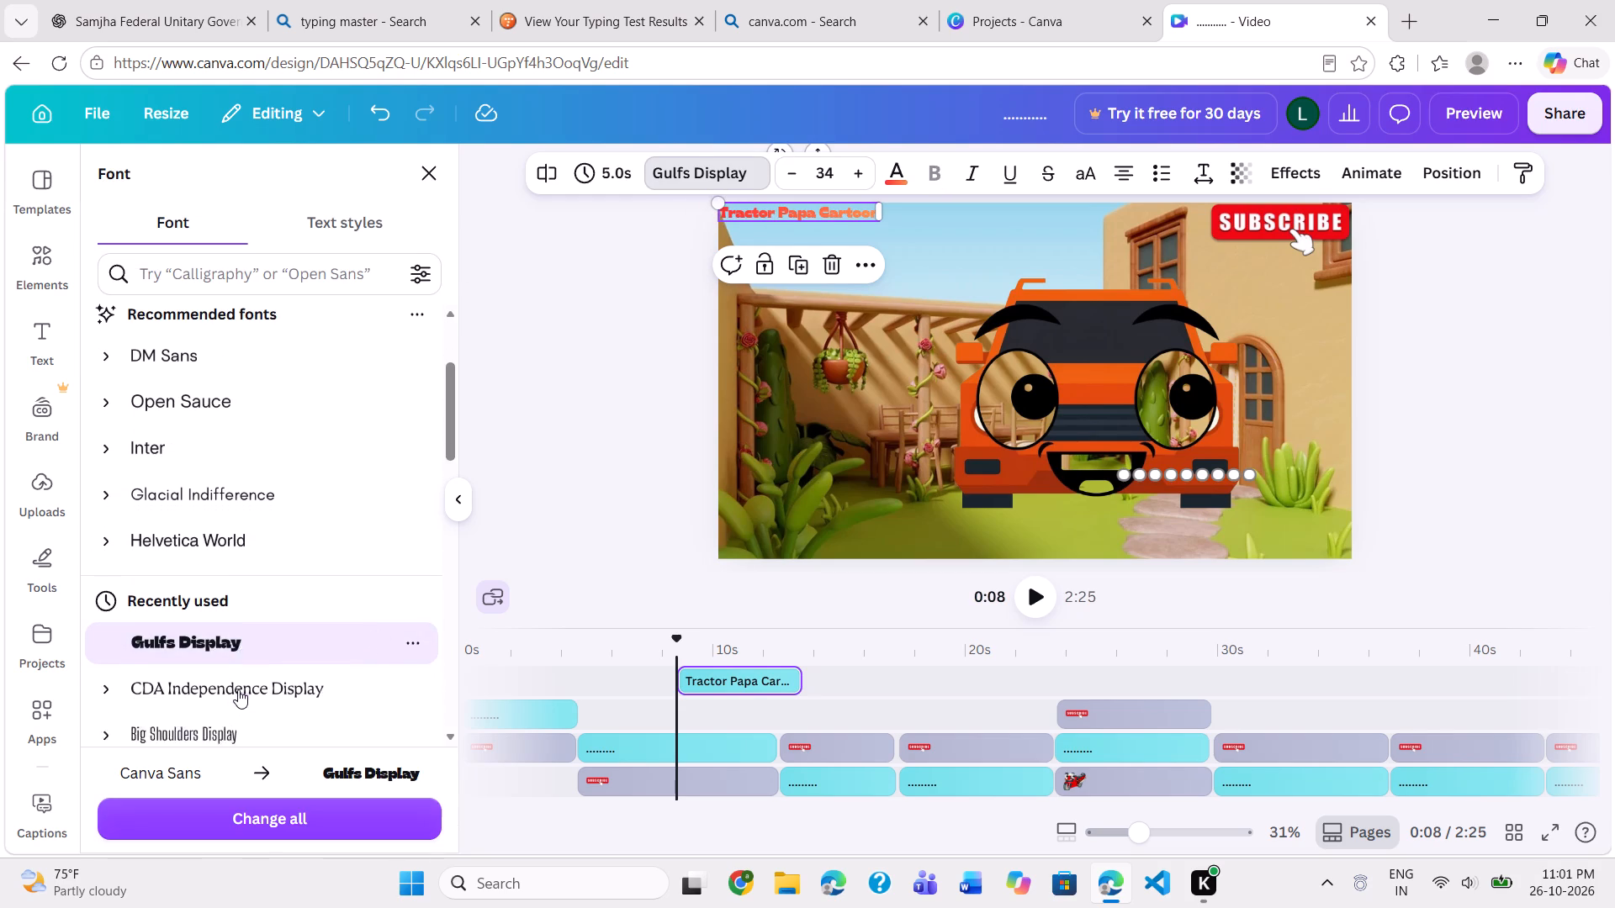
scroll(238, 689, down, 1)
click(238, 689)
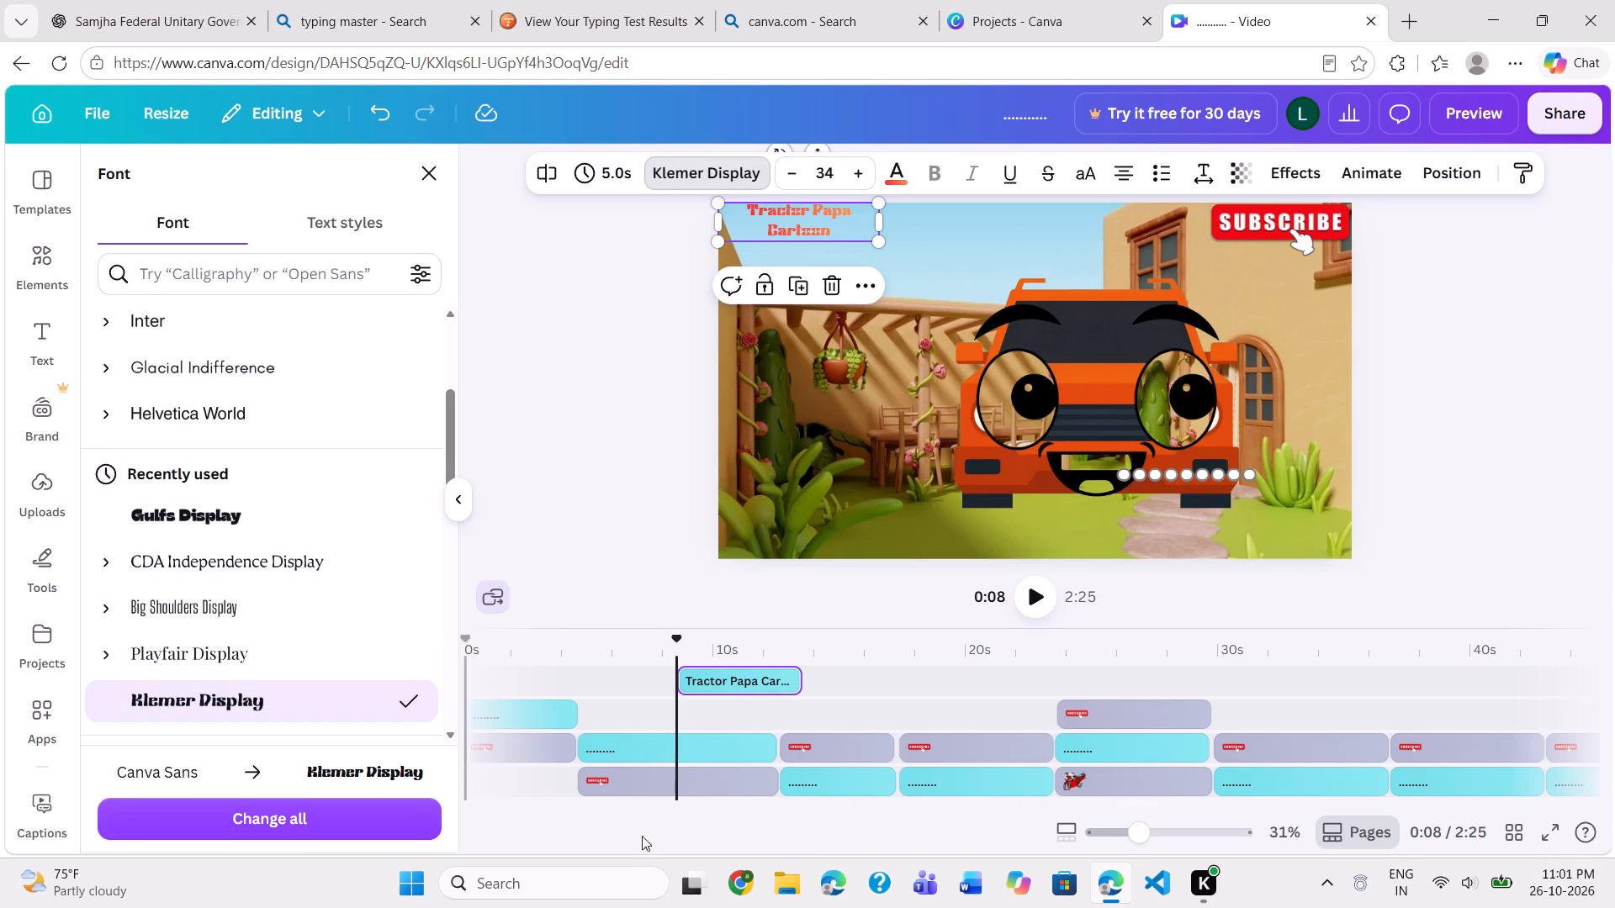
Extend the "Tractor Papa Cartoon" heading's timeline clip back so it starts at 0 s.
drag(680, 677, 463, 666)
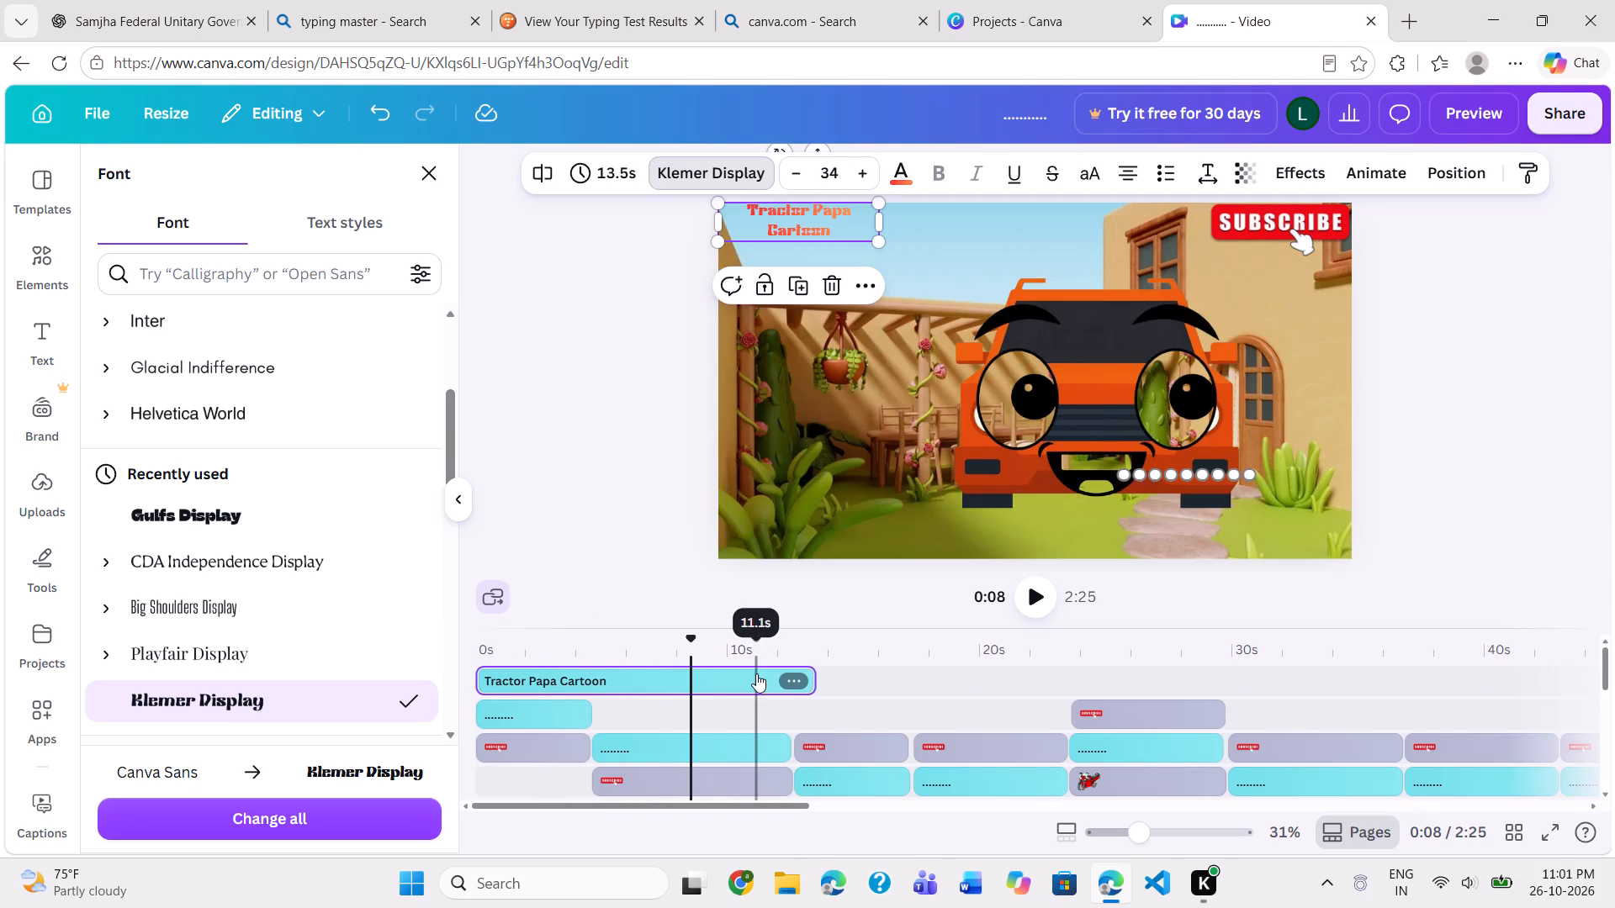
Extend the end of the "Tractor Papa Cartoon" heading's timeline clip to 2:25.
drag(809, 678, 937, 694)
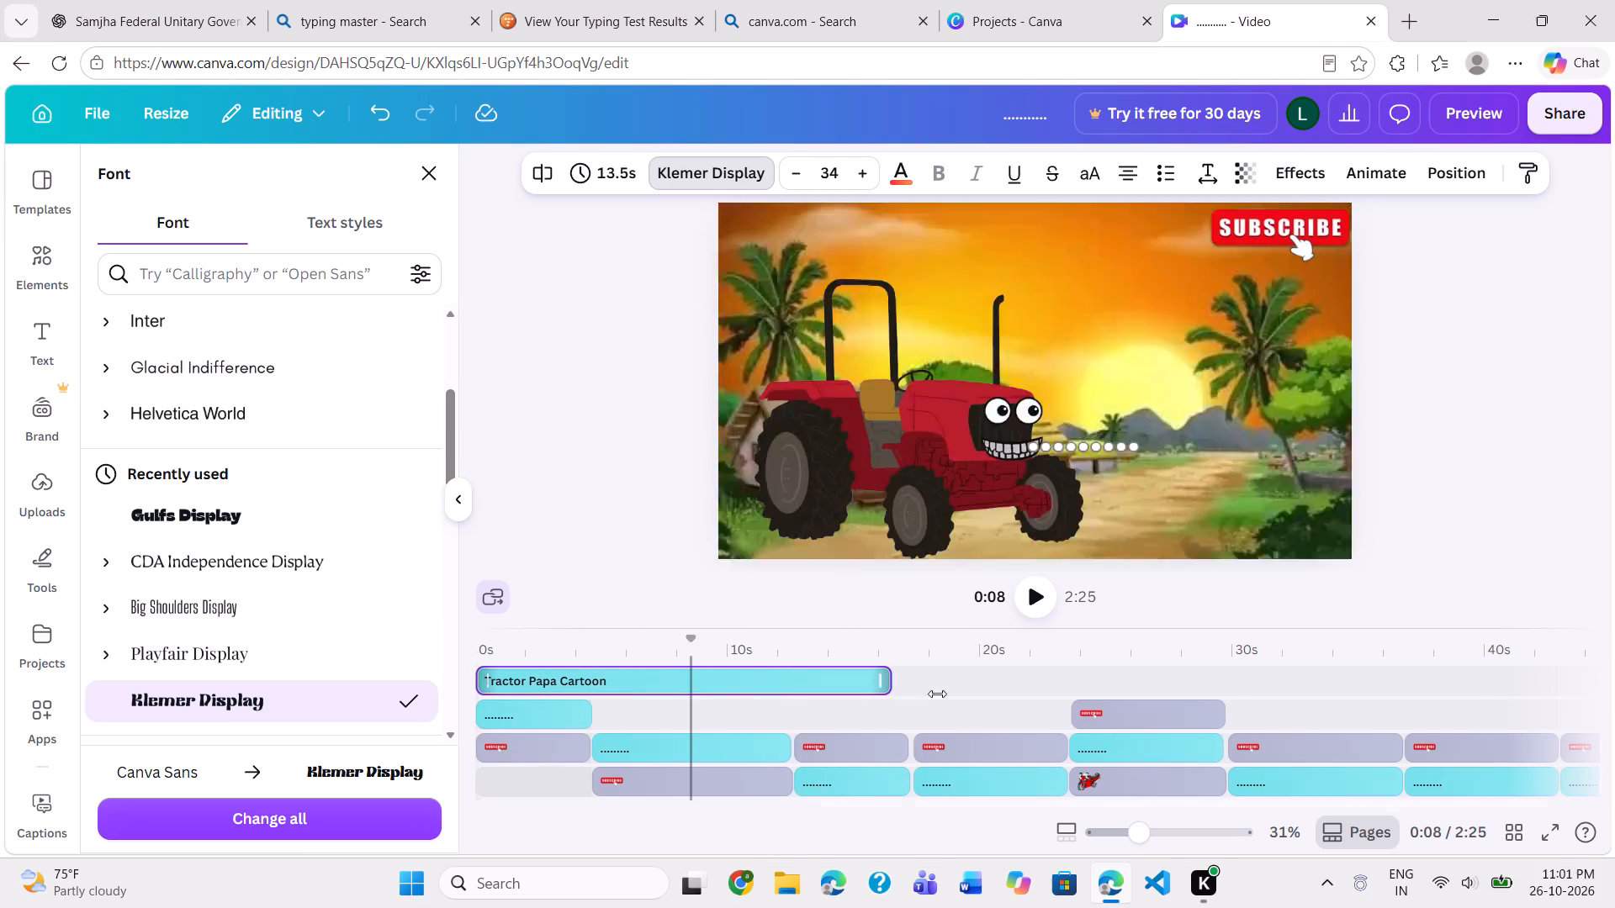
drag(937, 694, 1614, 695)
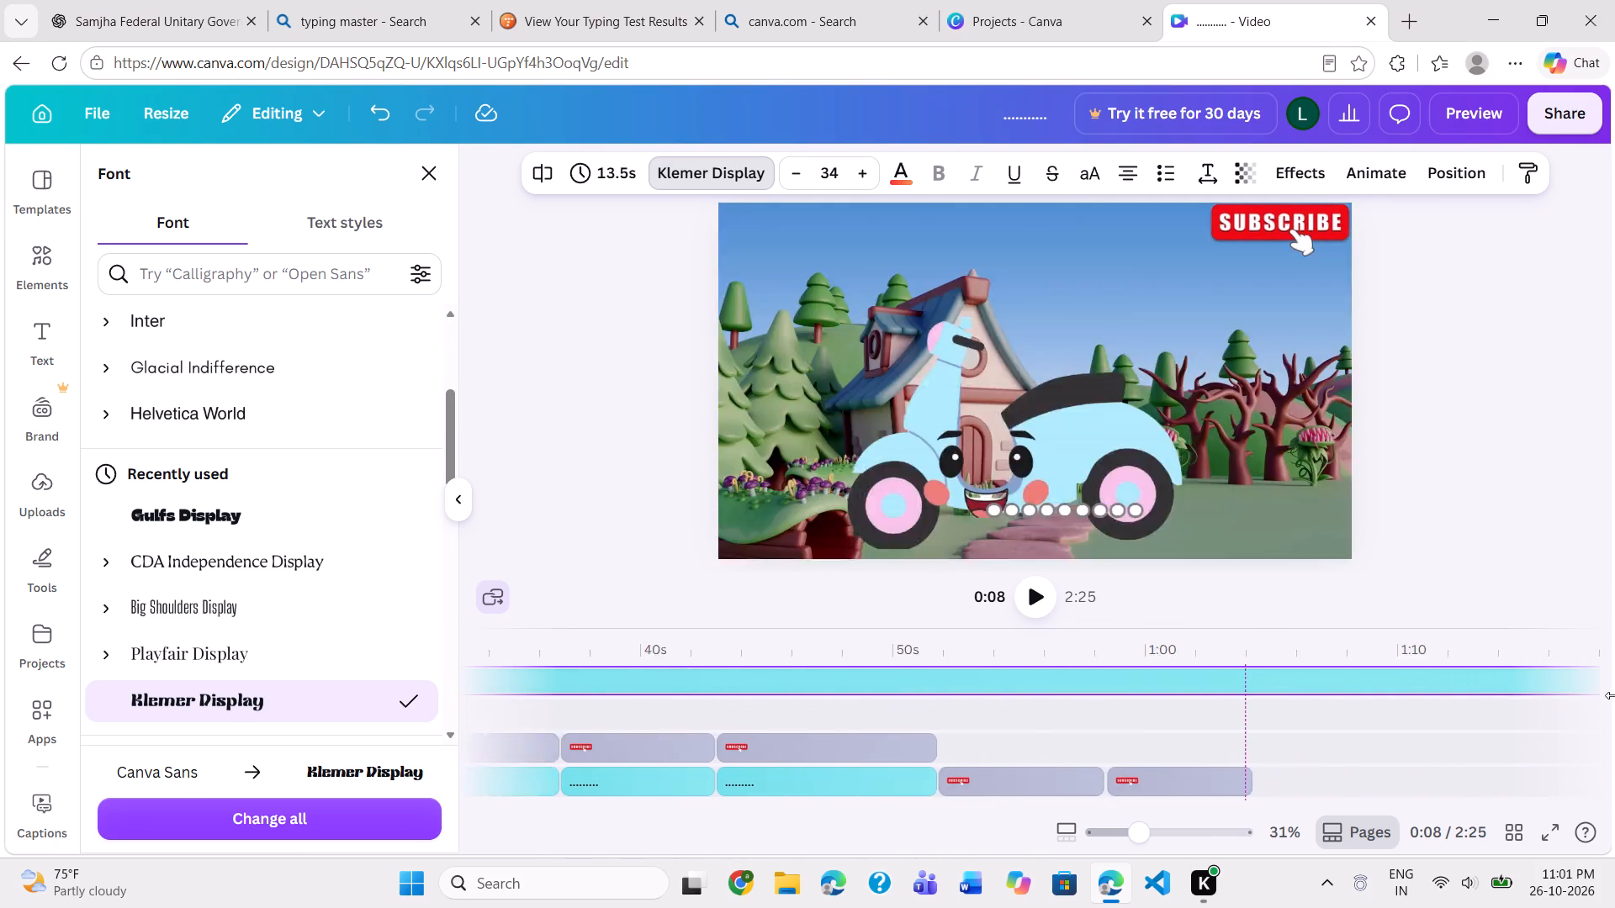
drag(1614, 695, 1017, 689)
scroll(1017, 689, down, 2)
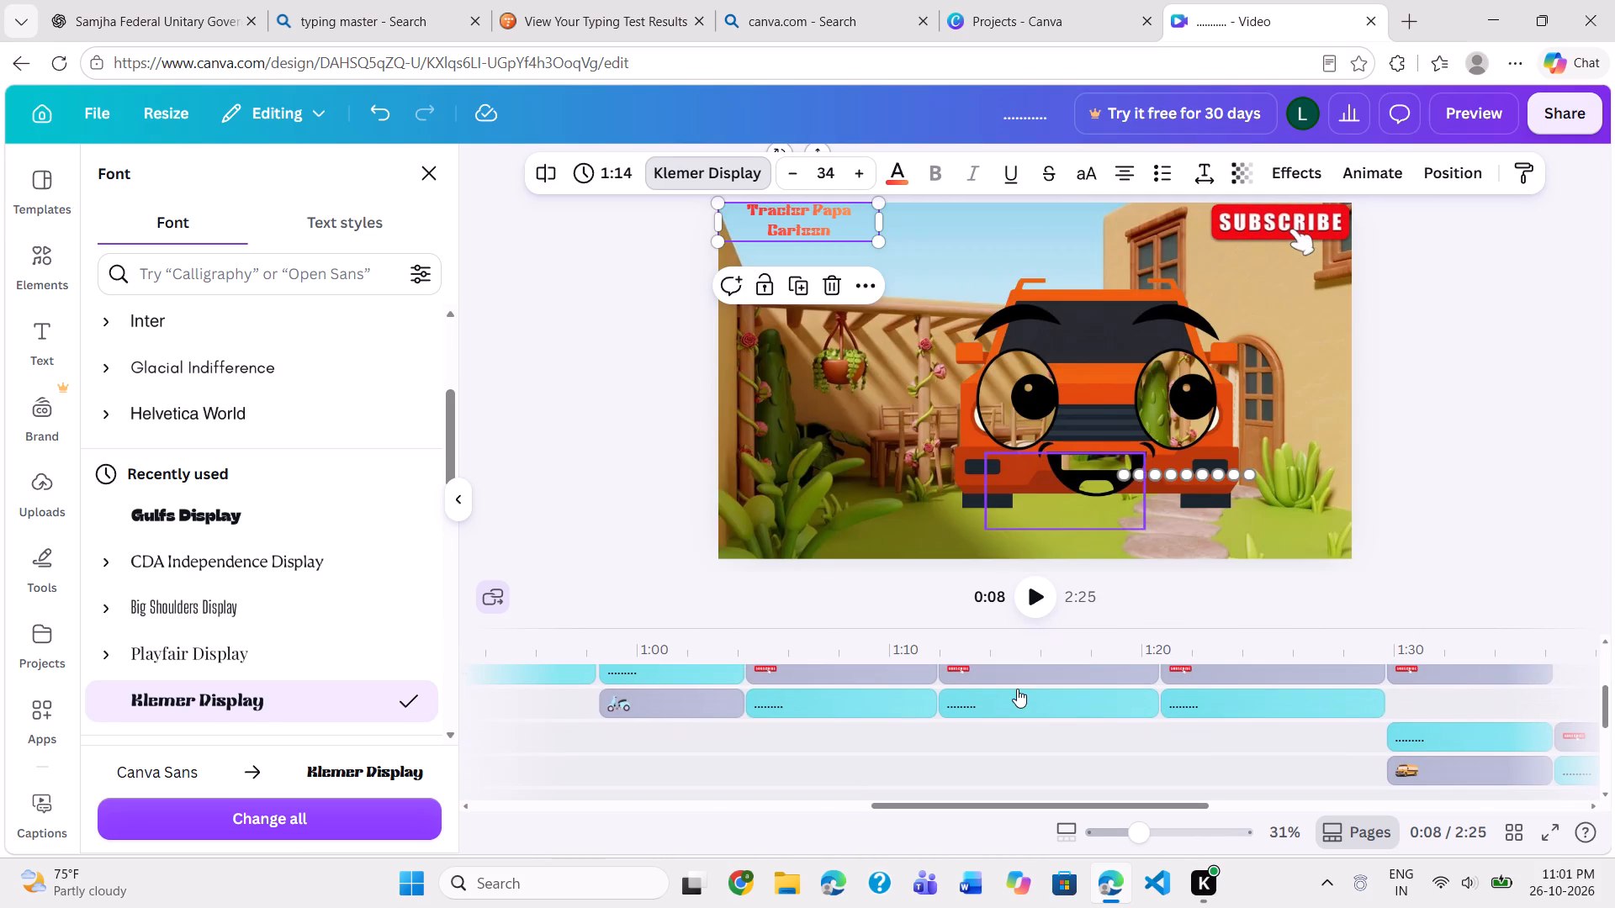
scroll(1017, 689, down, 2)
scroll(1017, 689, left, 3)
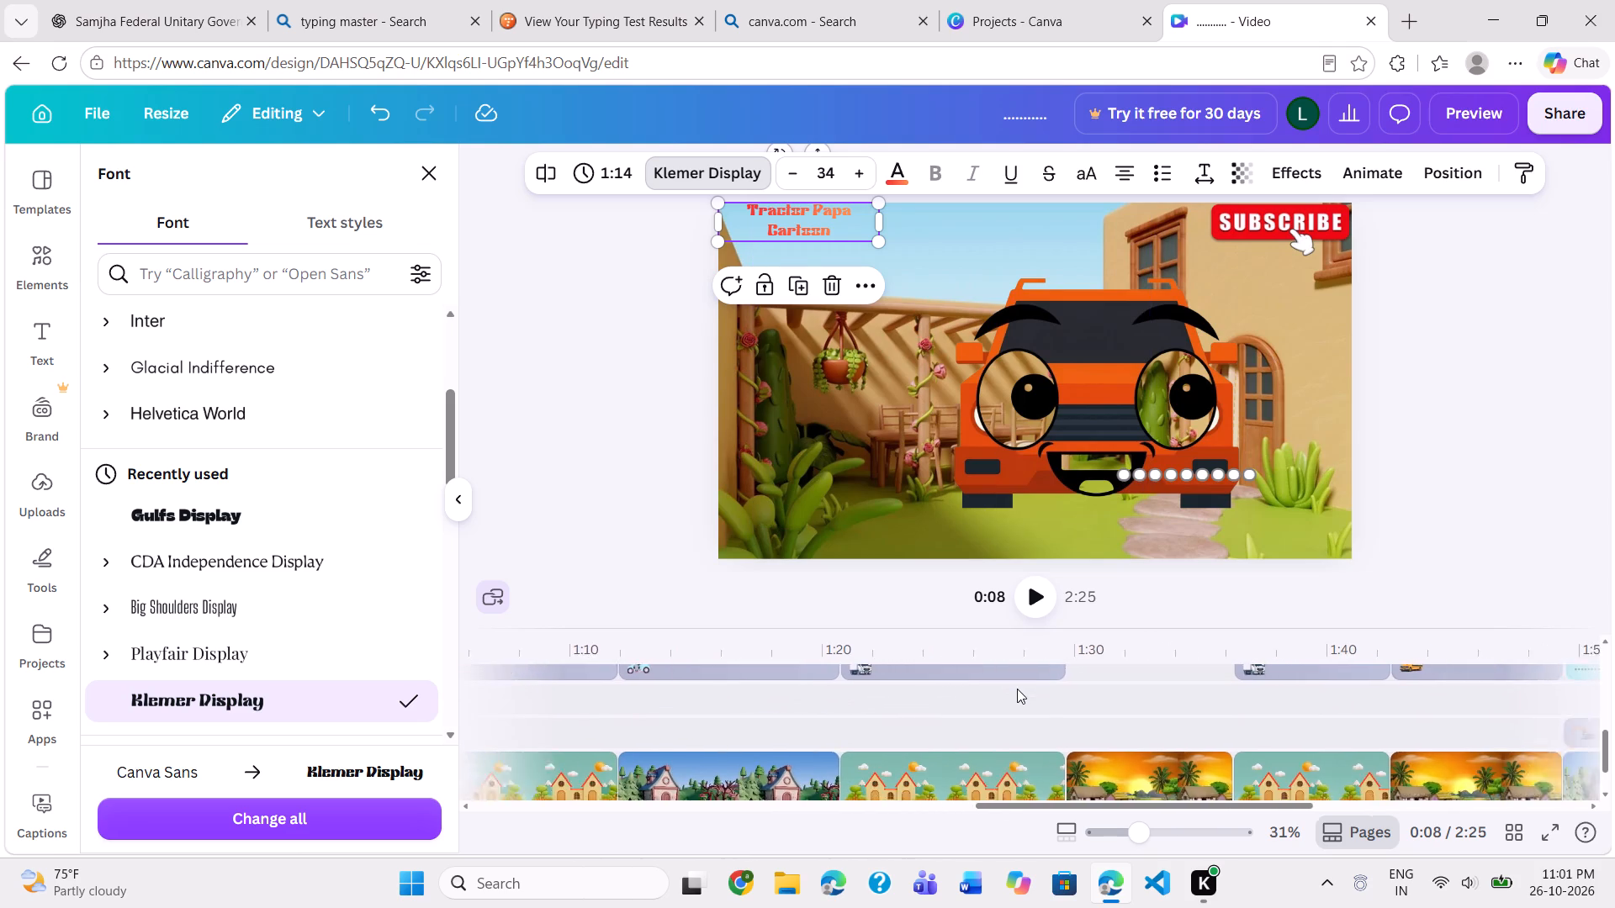
scroll(1017, 689, left, 1)
scroll(1017, 689, up, 2)
scroll(1017, 689, right, 1)
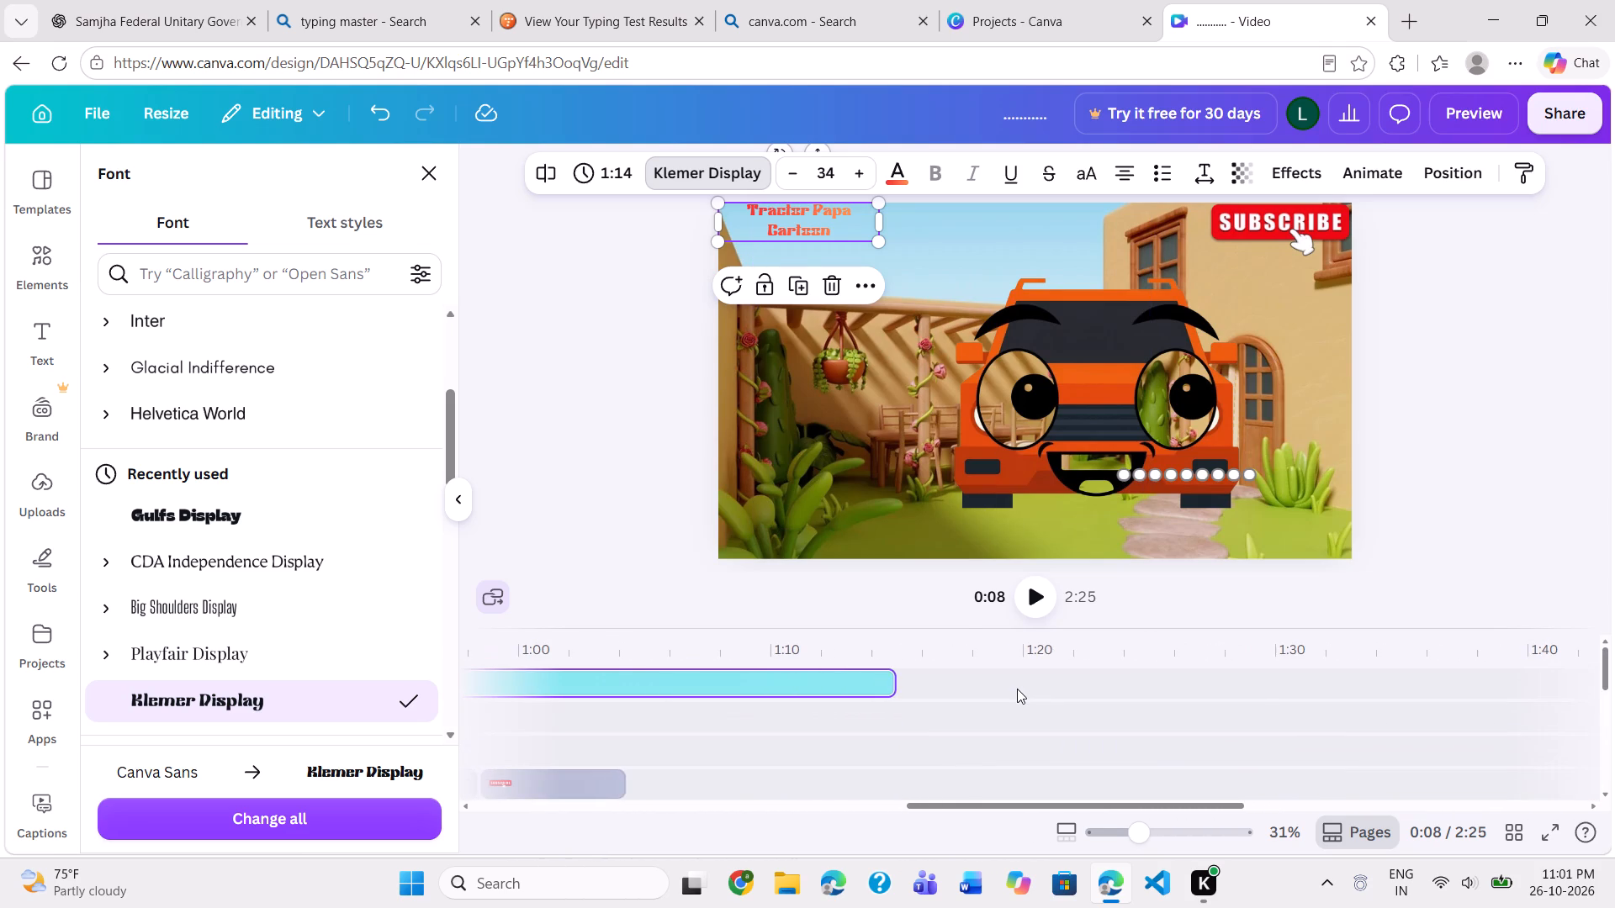
drag(888, 678, 1215, 693)
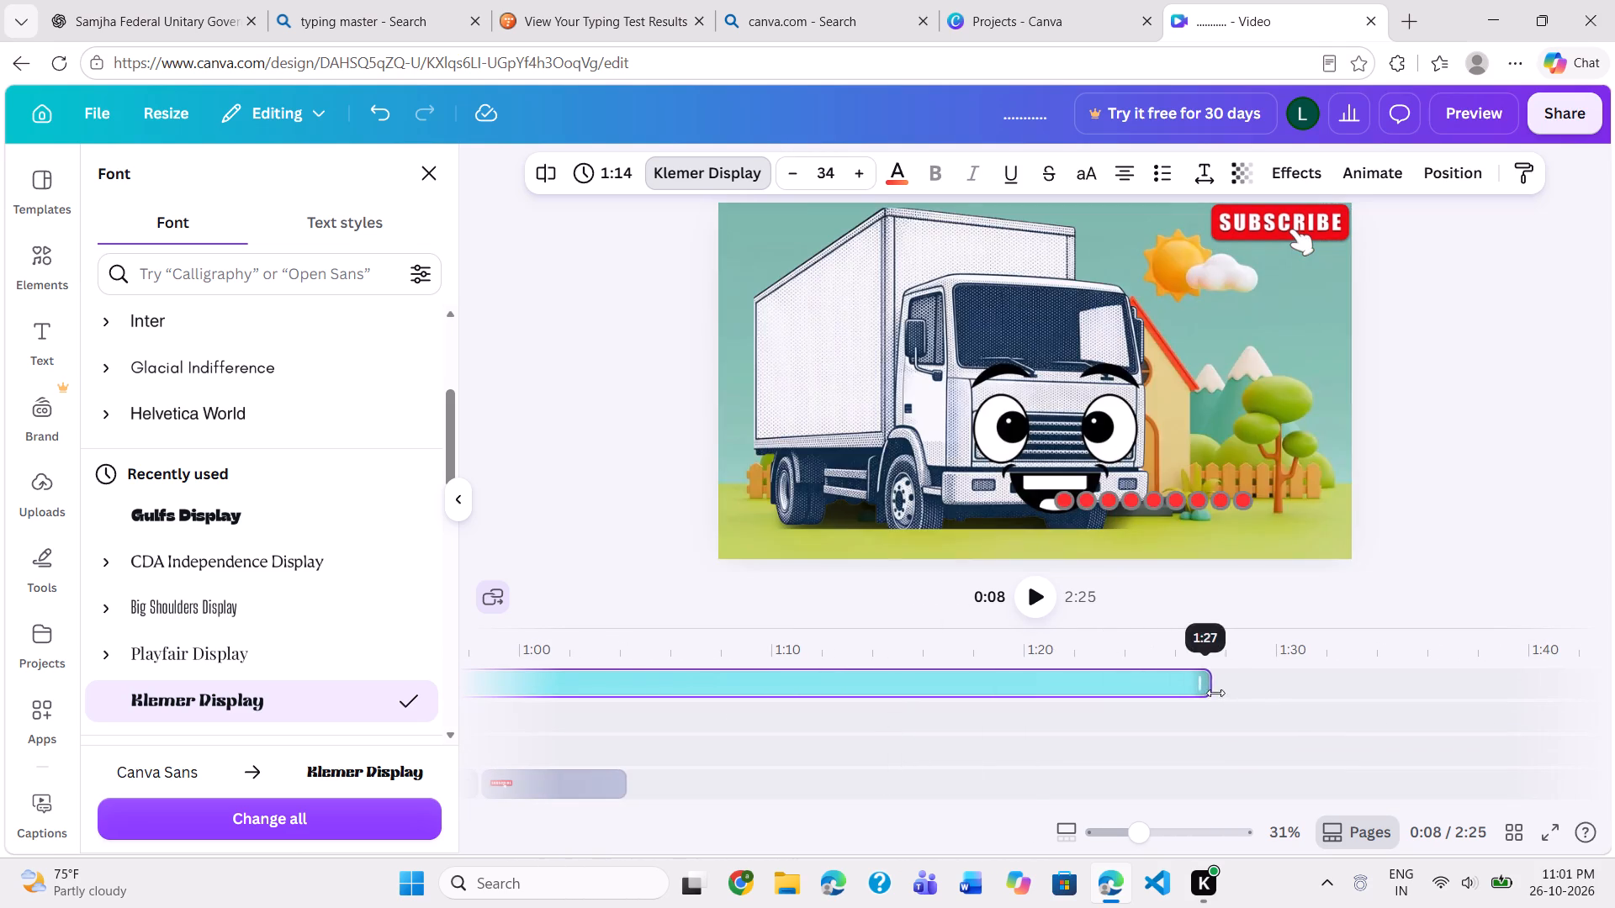
drag(1215, 693, 1591, 697)
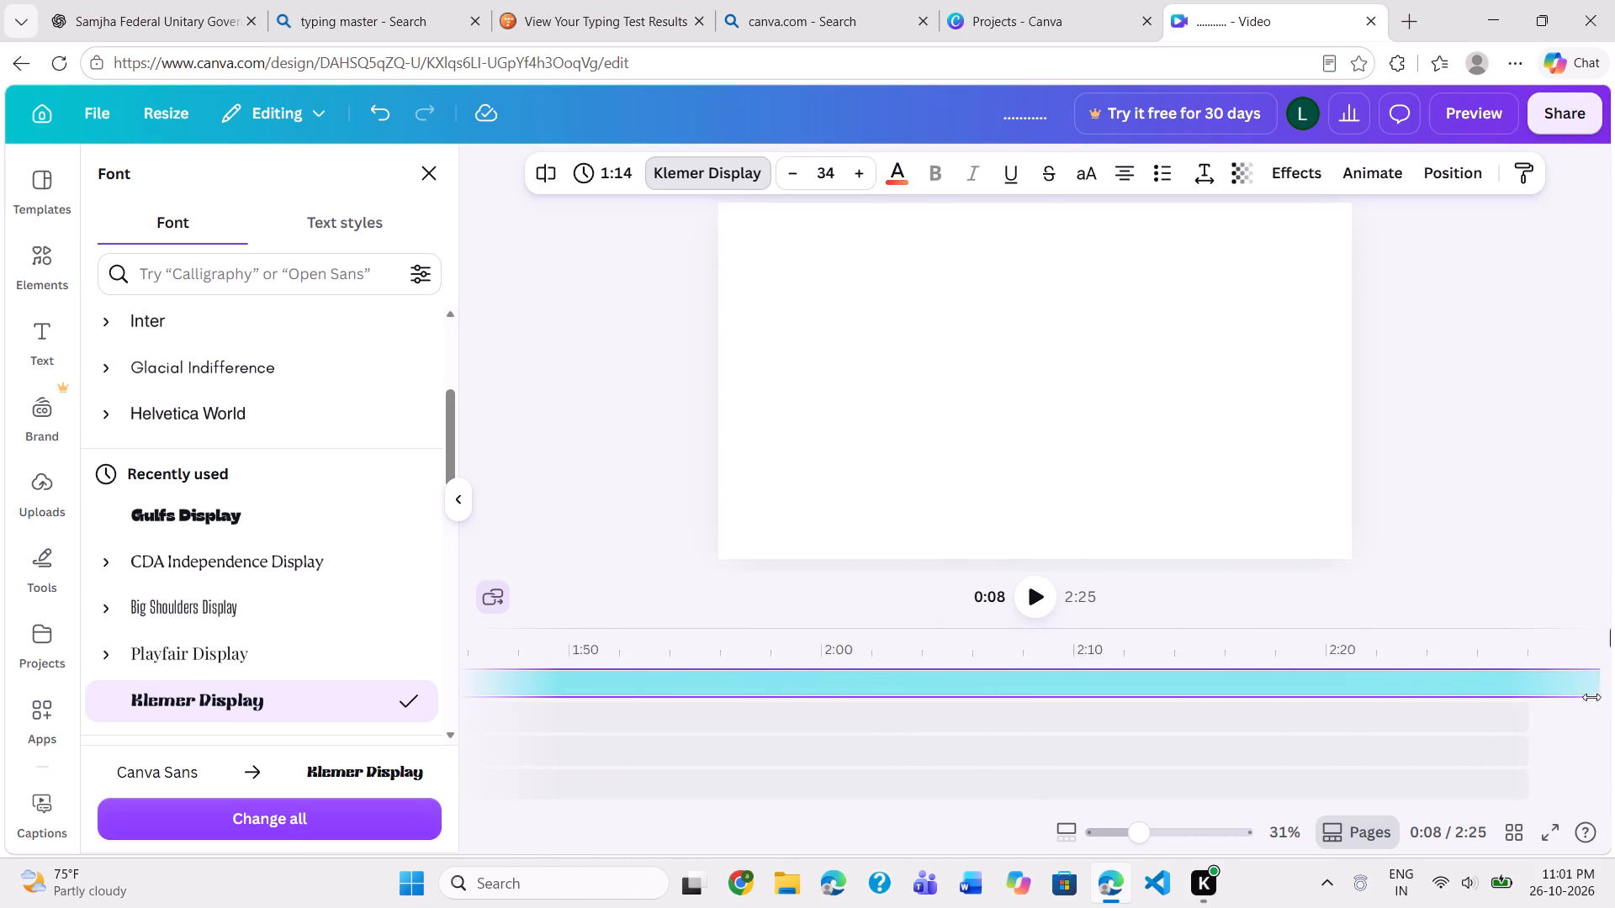
drag(1591, 697, 1496, 688)
Align the end of the "Tractor Papa Cartoon" heading's clip with the end of the final scene at 2:25.
scroll(1496, 688, down, 3)
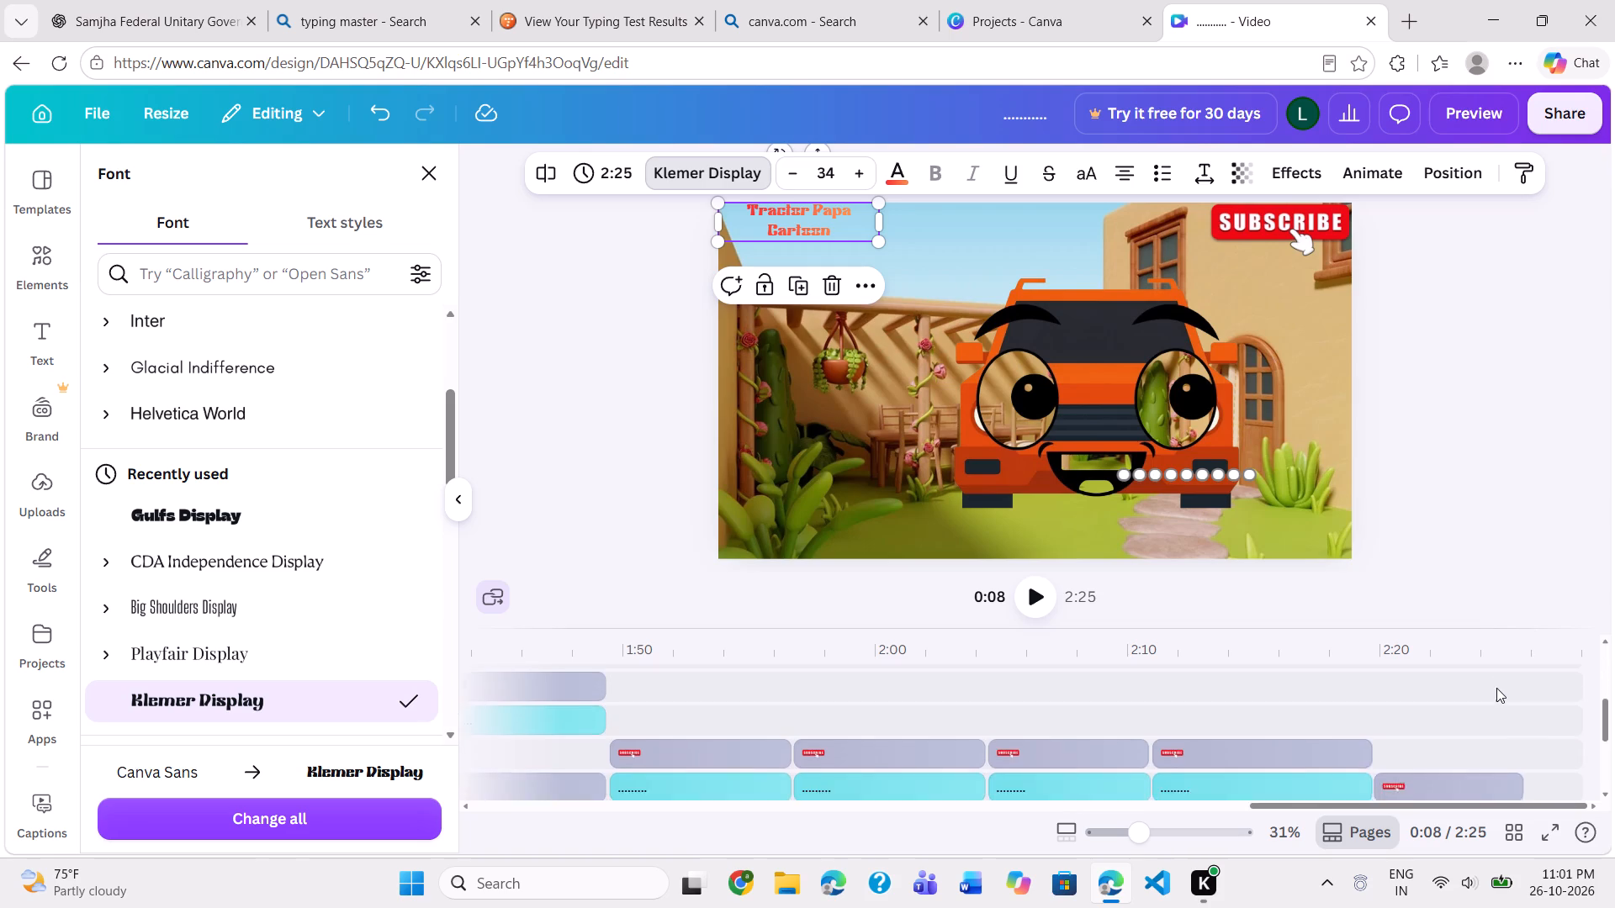
scroll(1496, 688, down, 3)
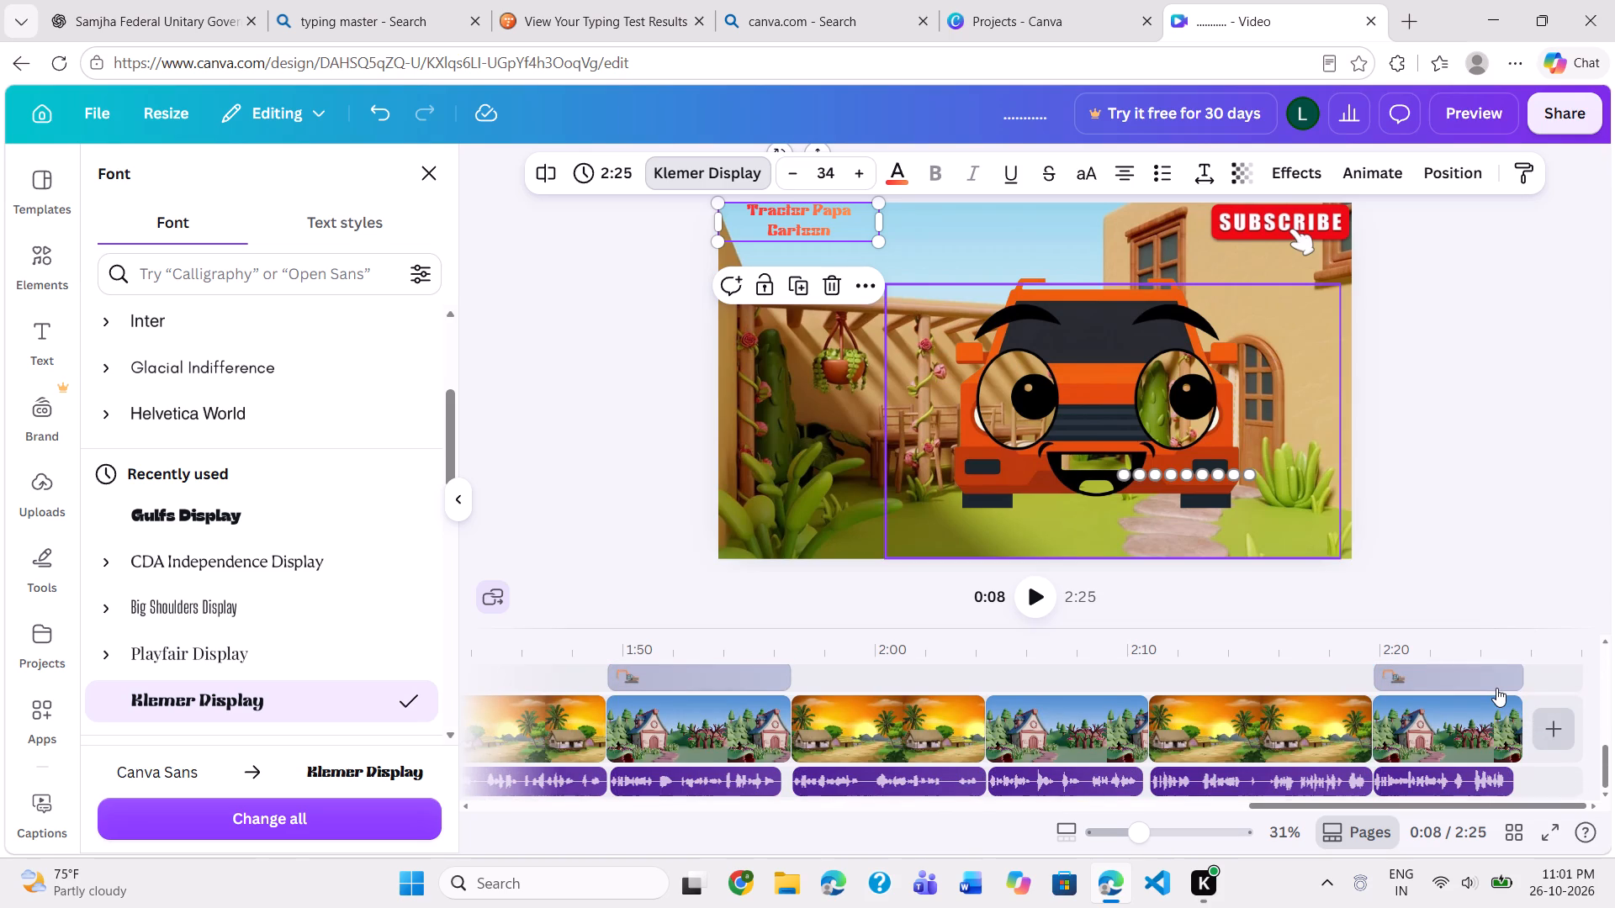
scroll(1496, 688, down, 1)
scroll(1496, 688, up, 3)
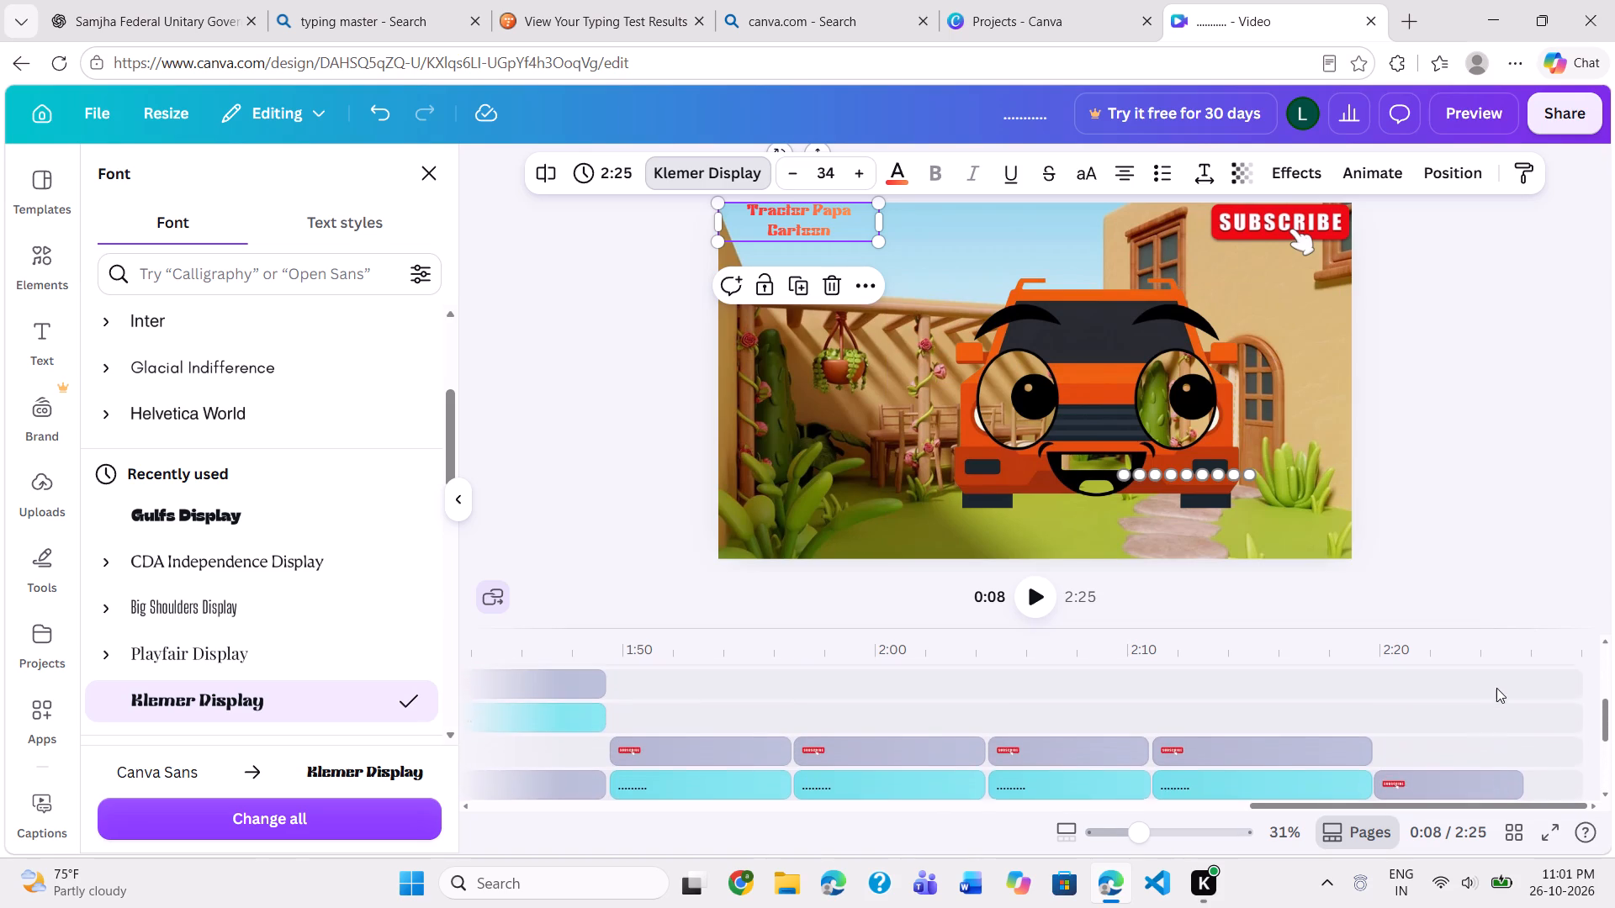
scroll(1496, 688, up, 1)
click(1524, 735)
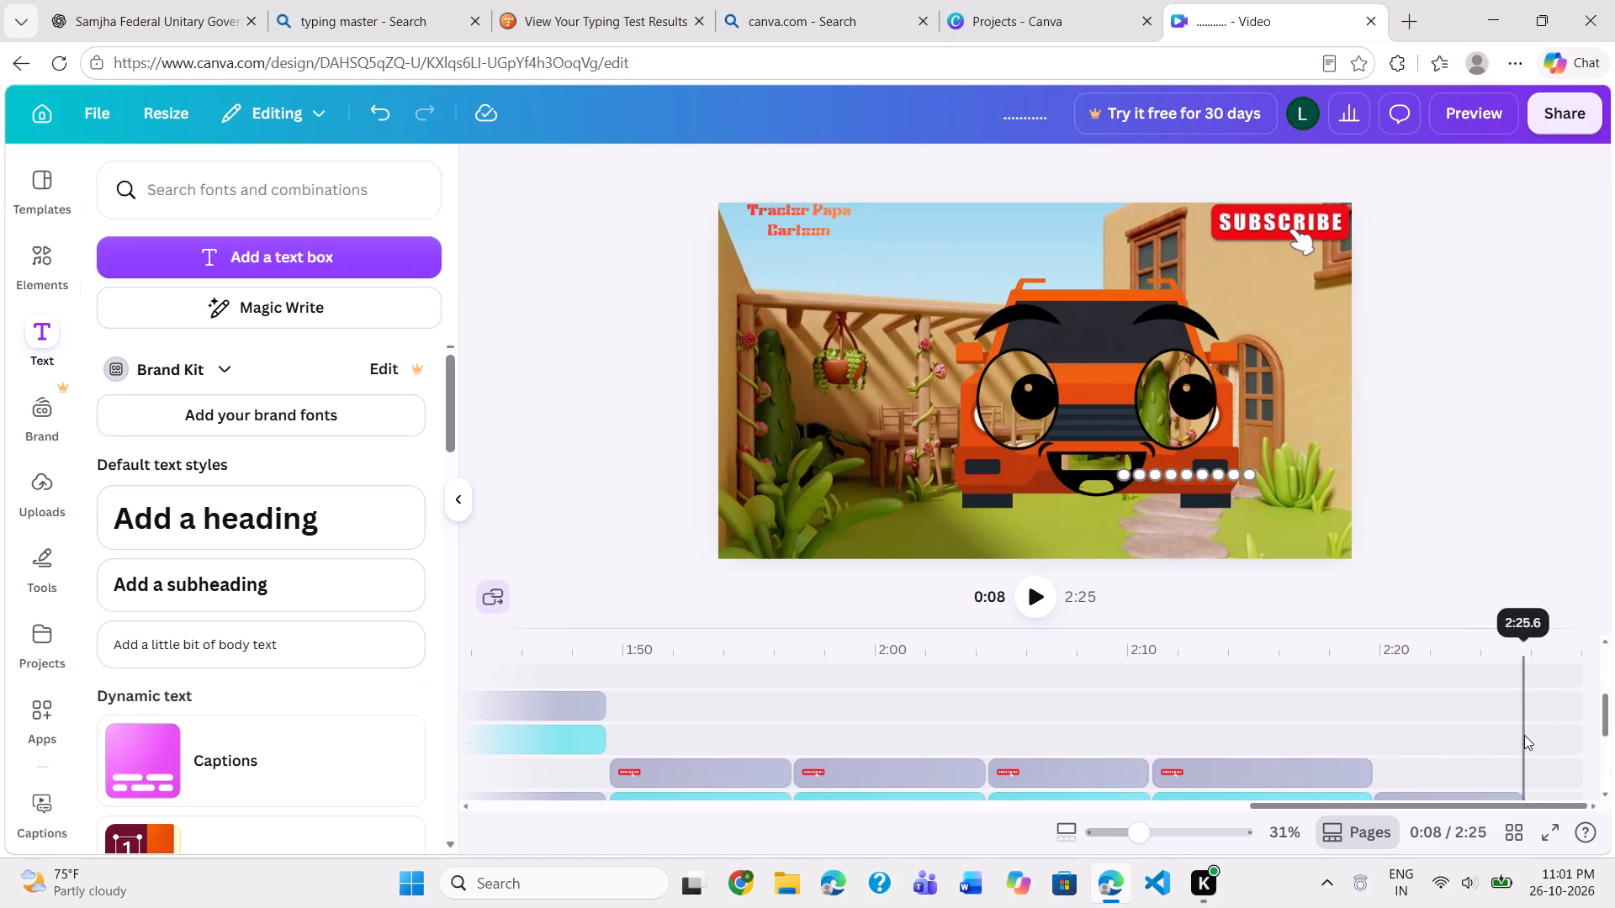
scroll(1524, 735, up, 2)
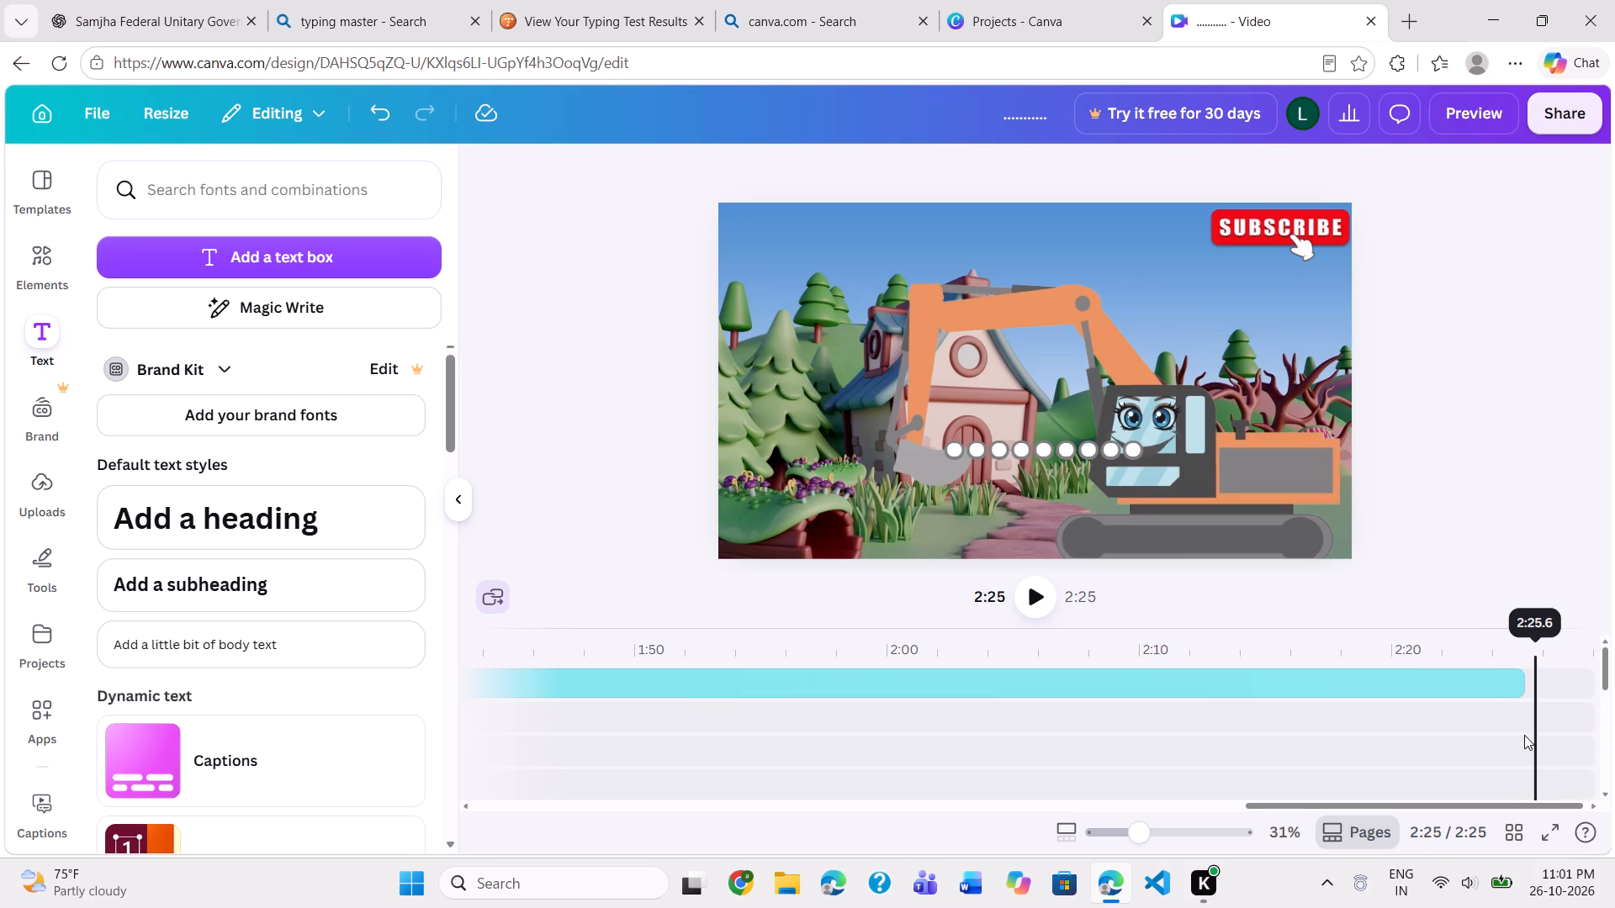
scroll(1524, 735, up, 1)
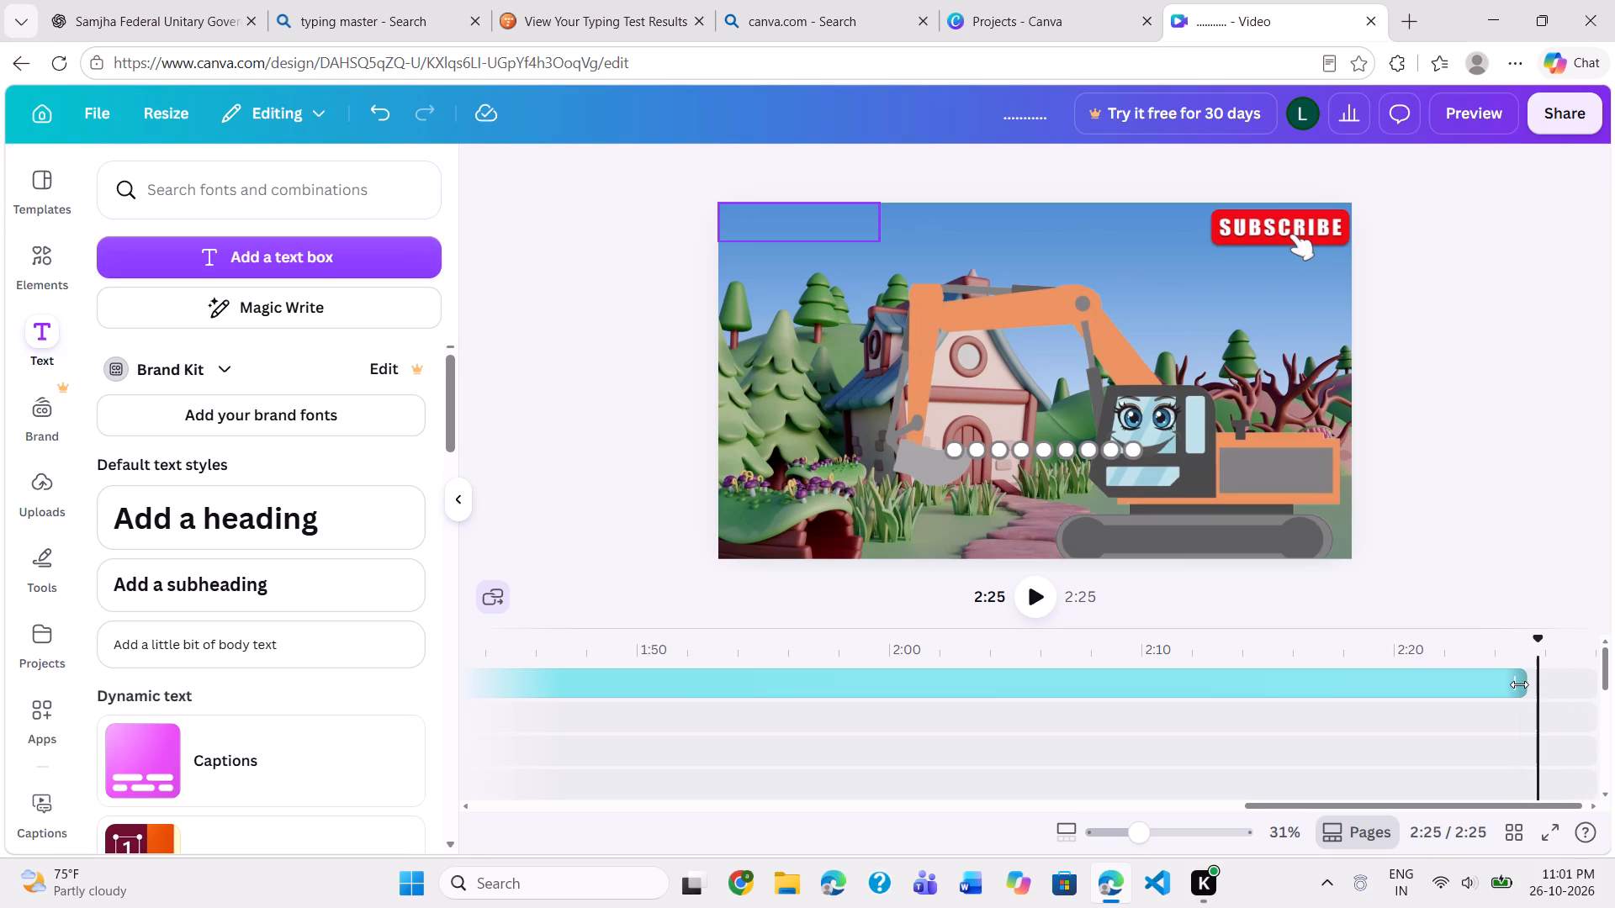
click(1519, 684)
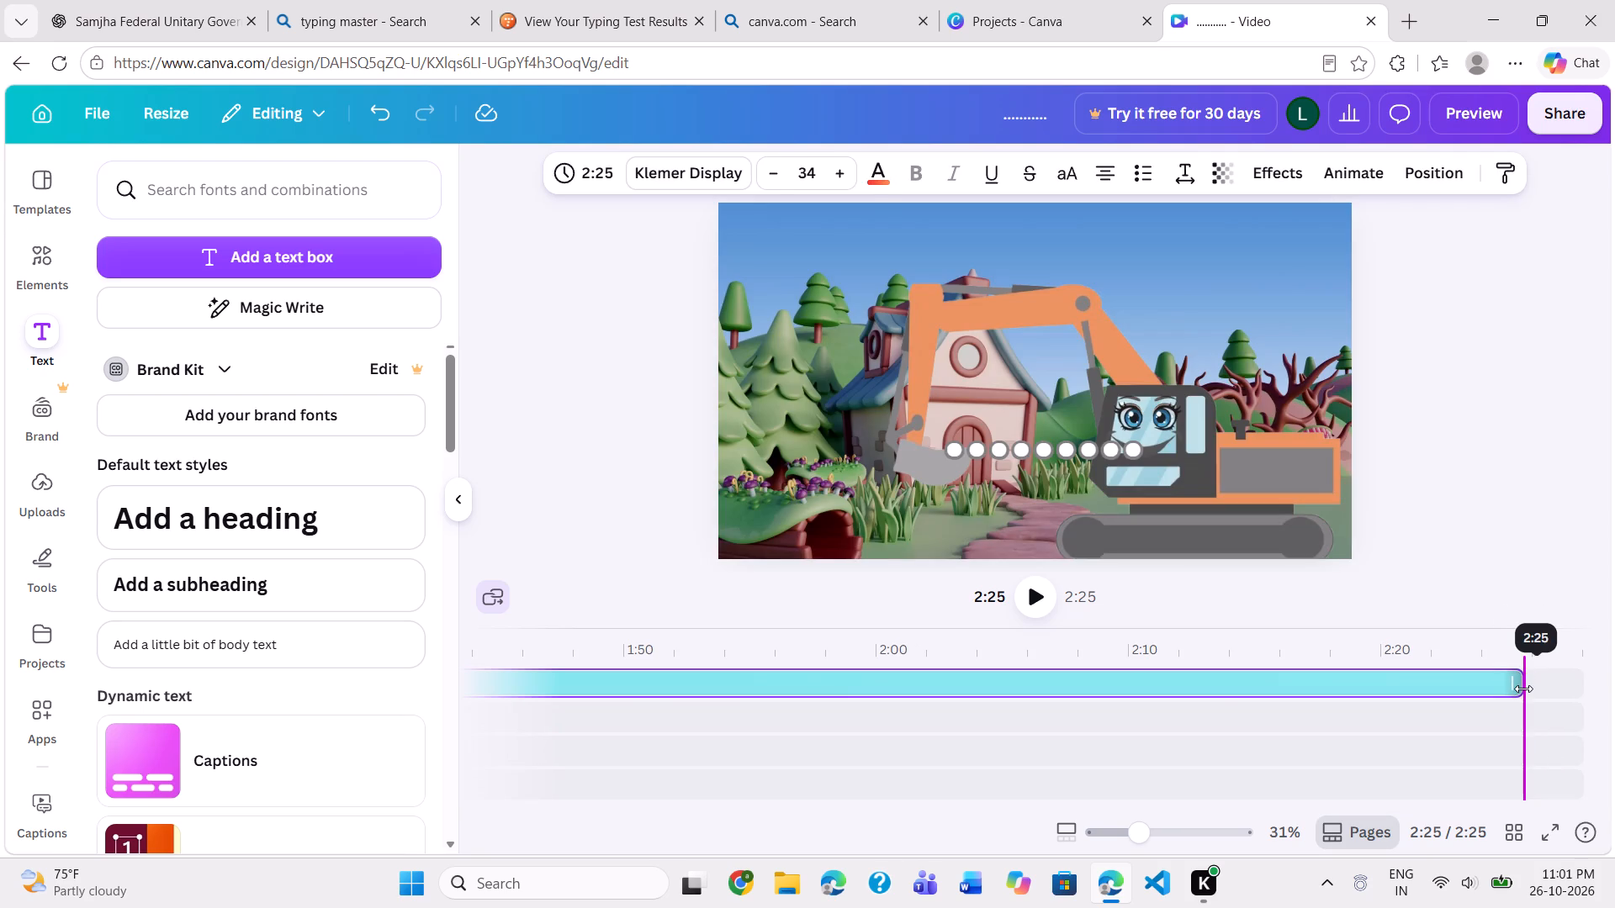
click(1459, 583)
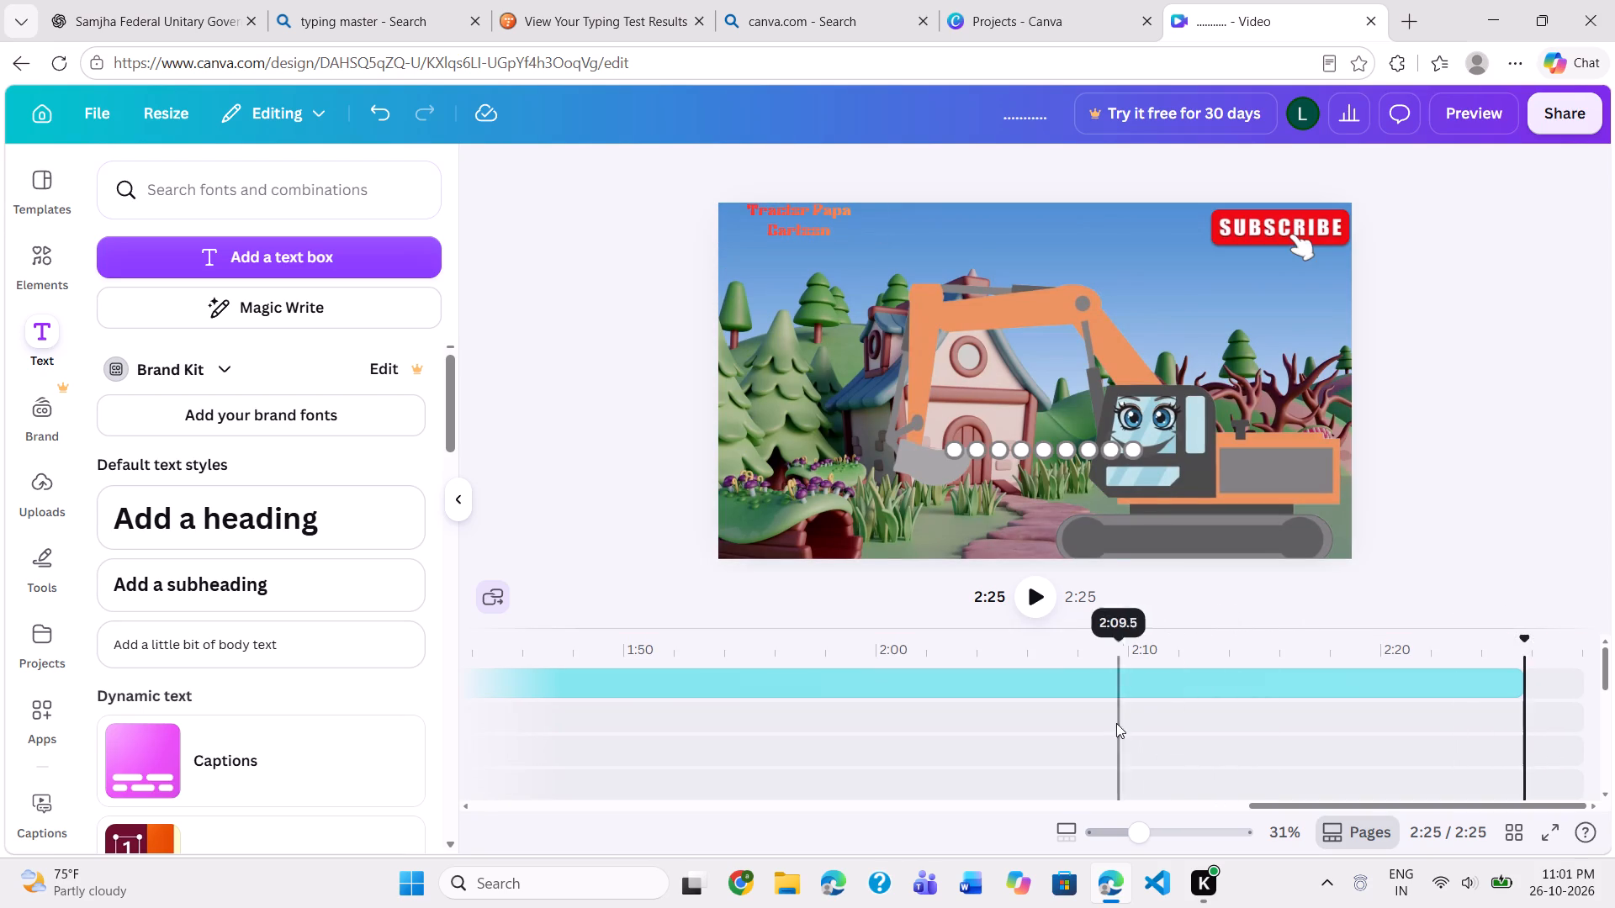
Check the heading over the orange car scene at about 0:19 and select that scene's courtyard background clip.
scroll(1109, 715, right, 10)
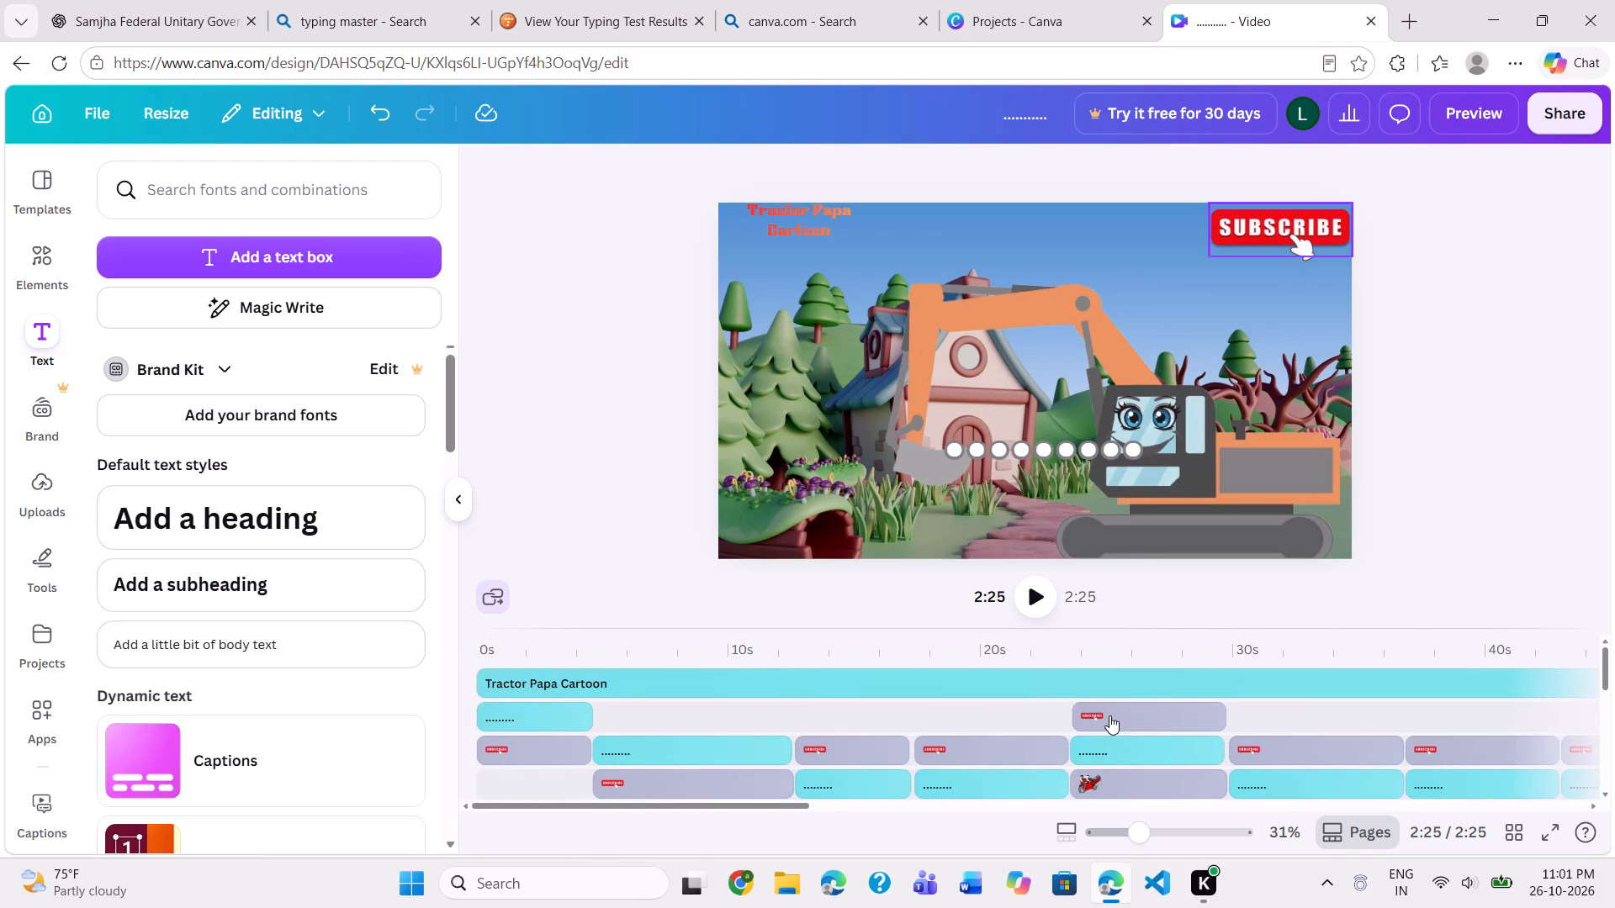
click(976, 679)
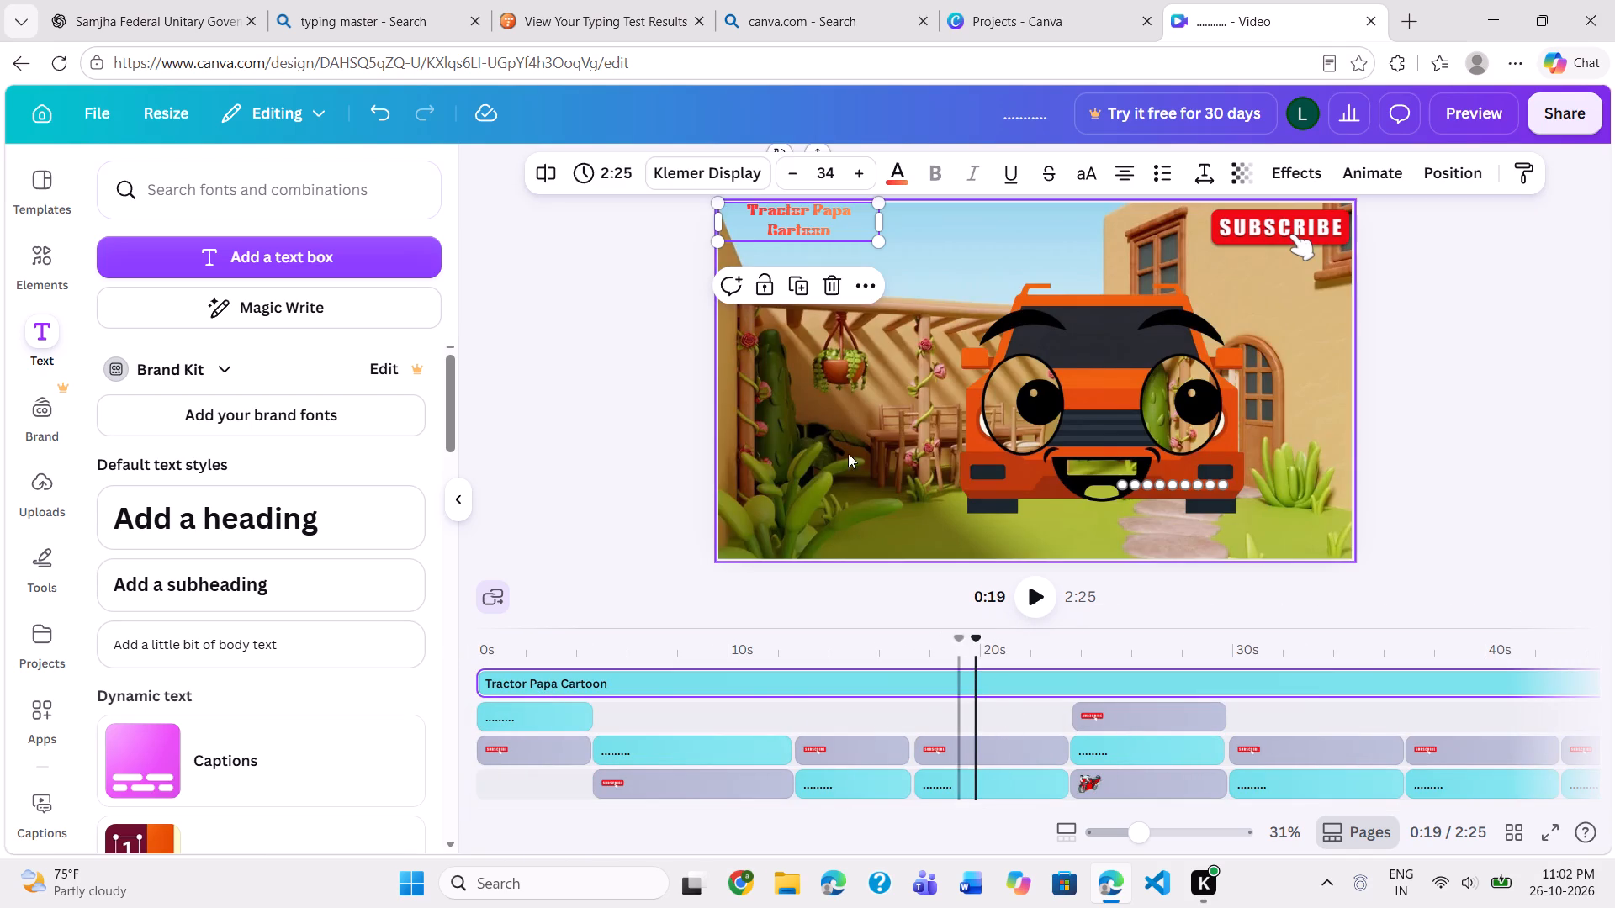
click(833, 216)
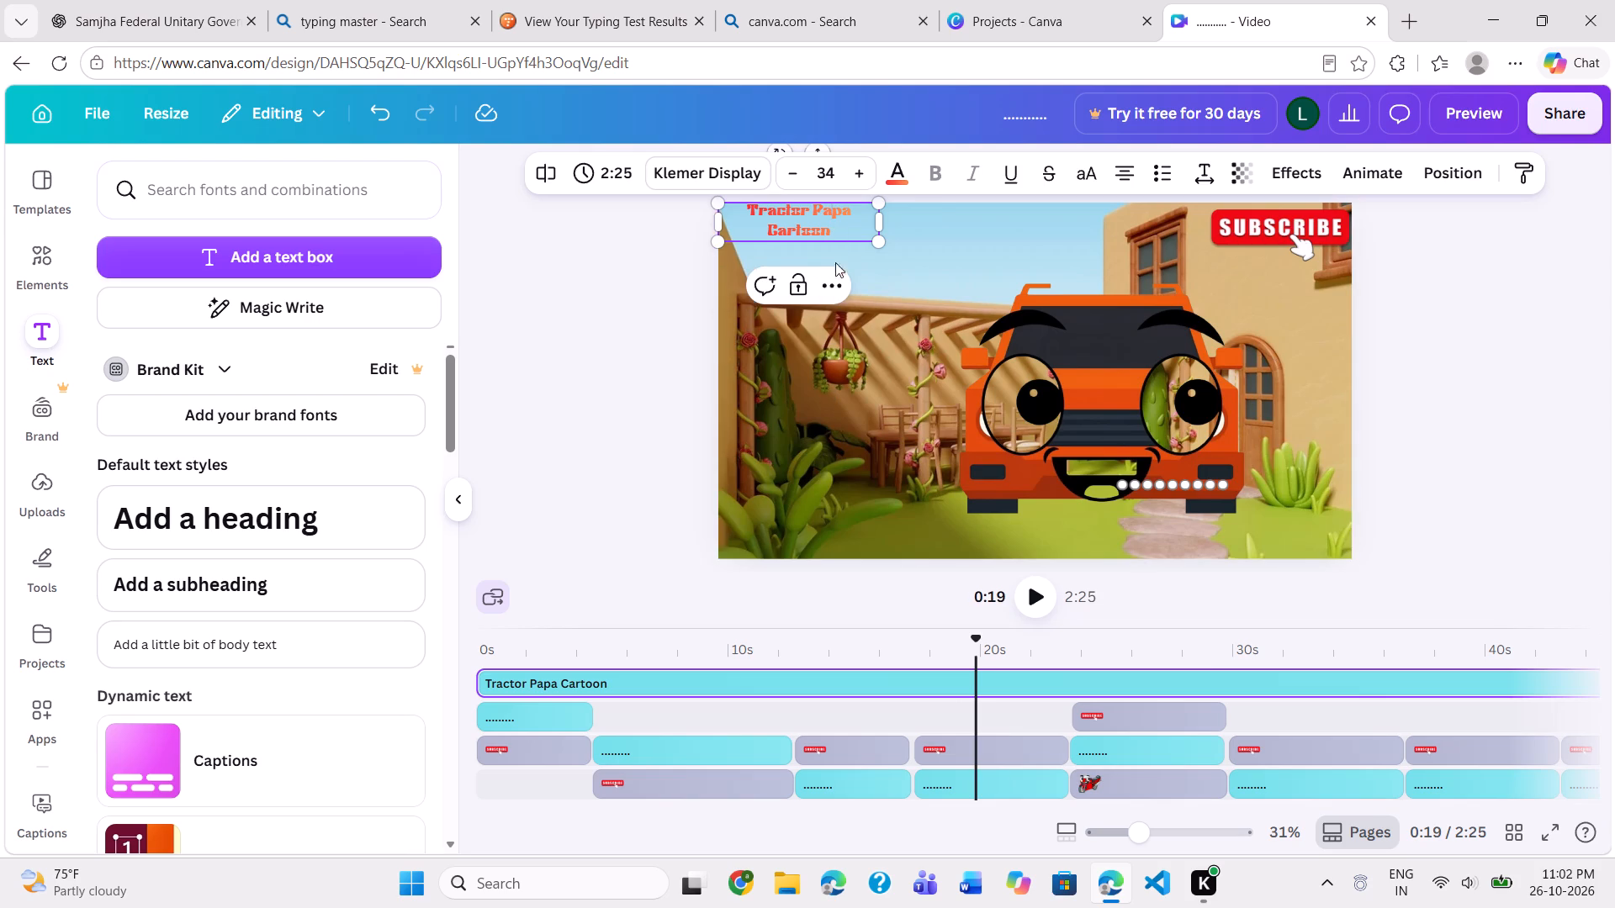
click(882, 462)
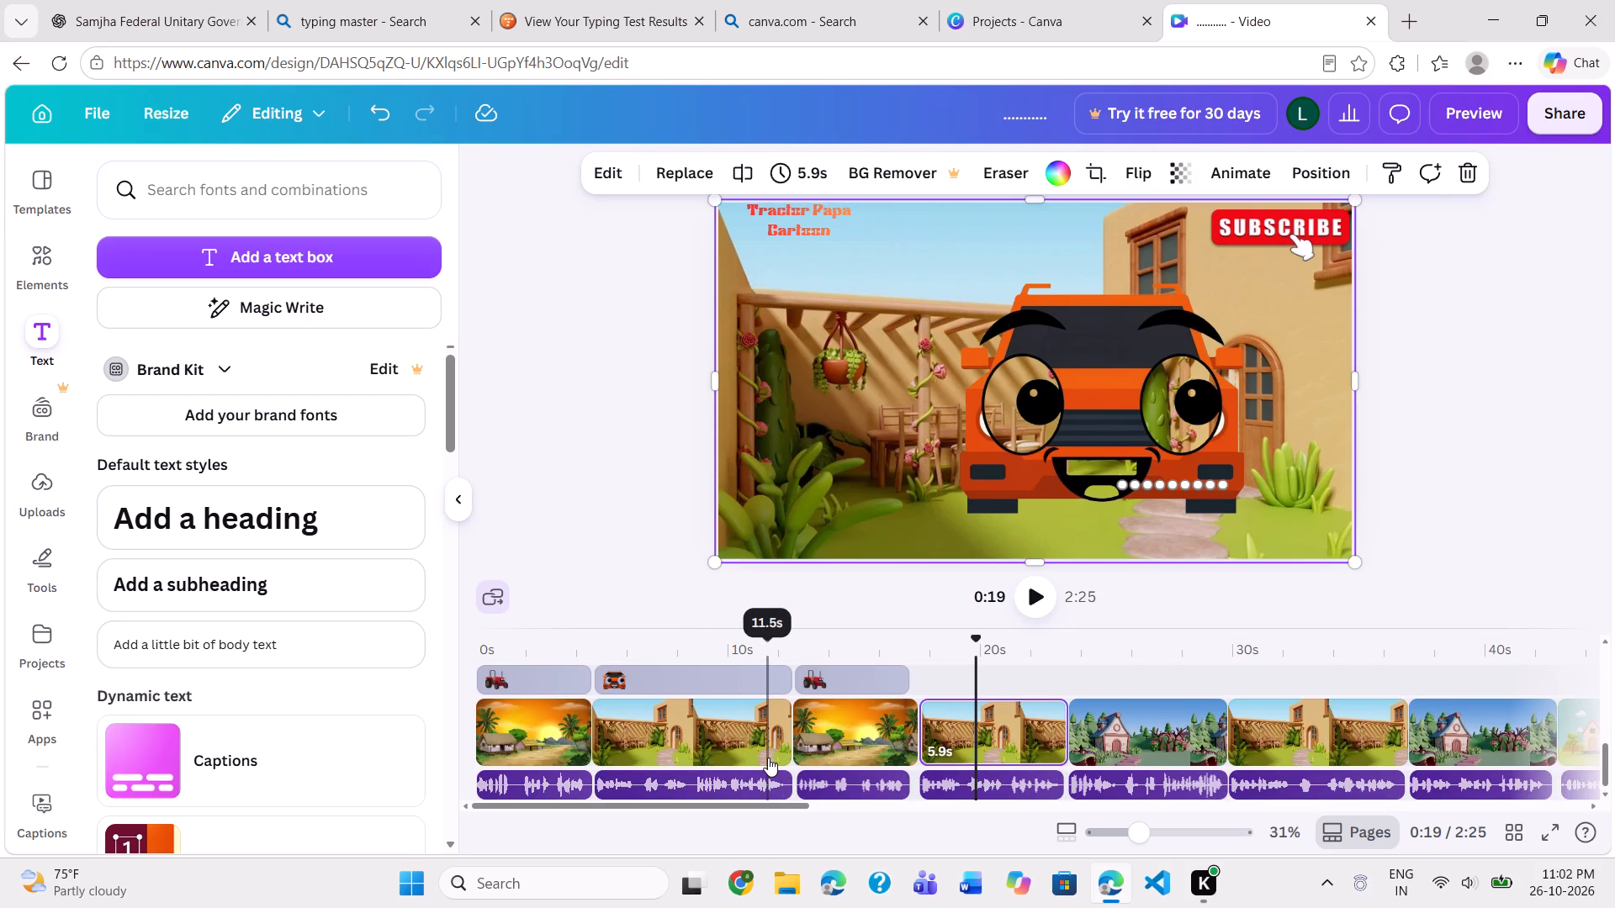
scroll(768, 758, down, 1)
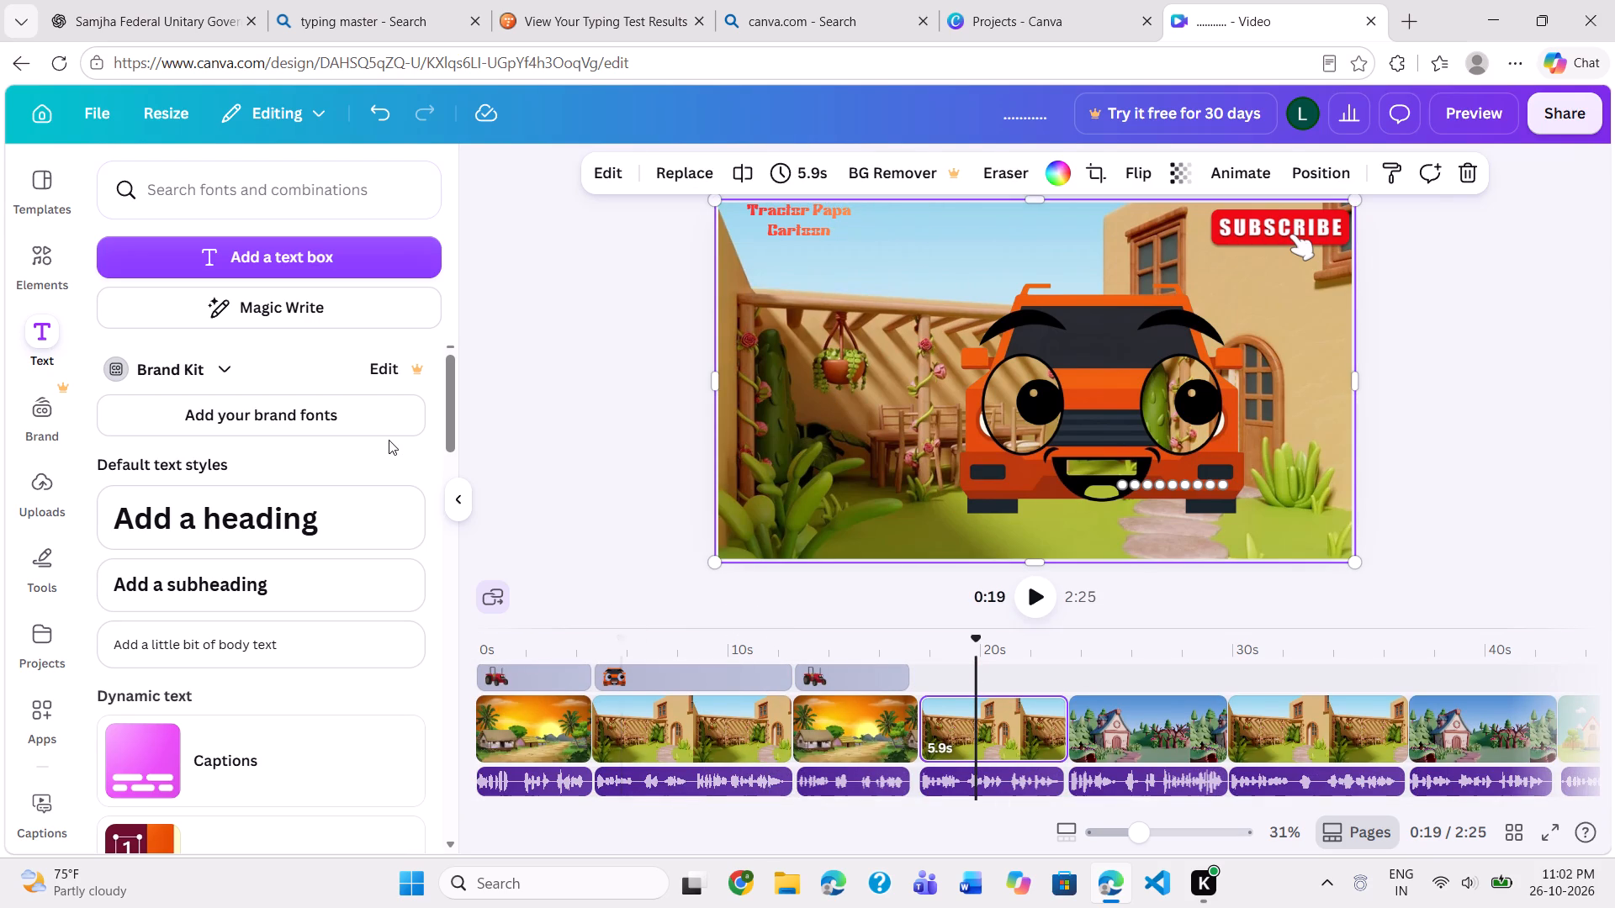
Search the text library for "background musinc".
click(236, 190)
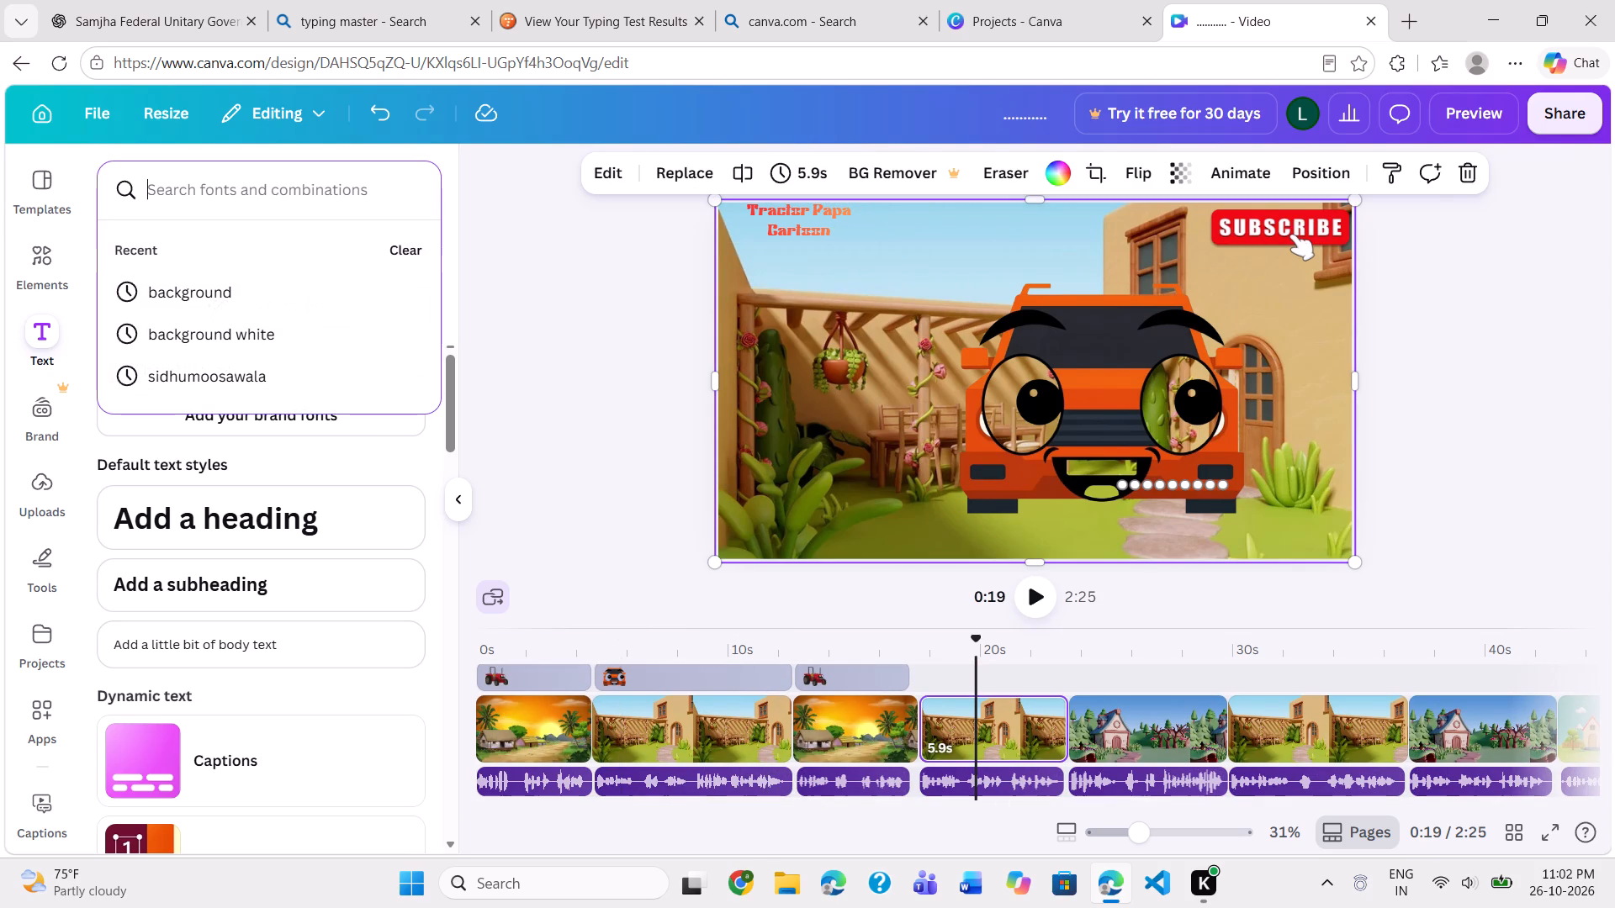
click(201, 296)
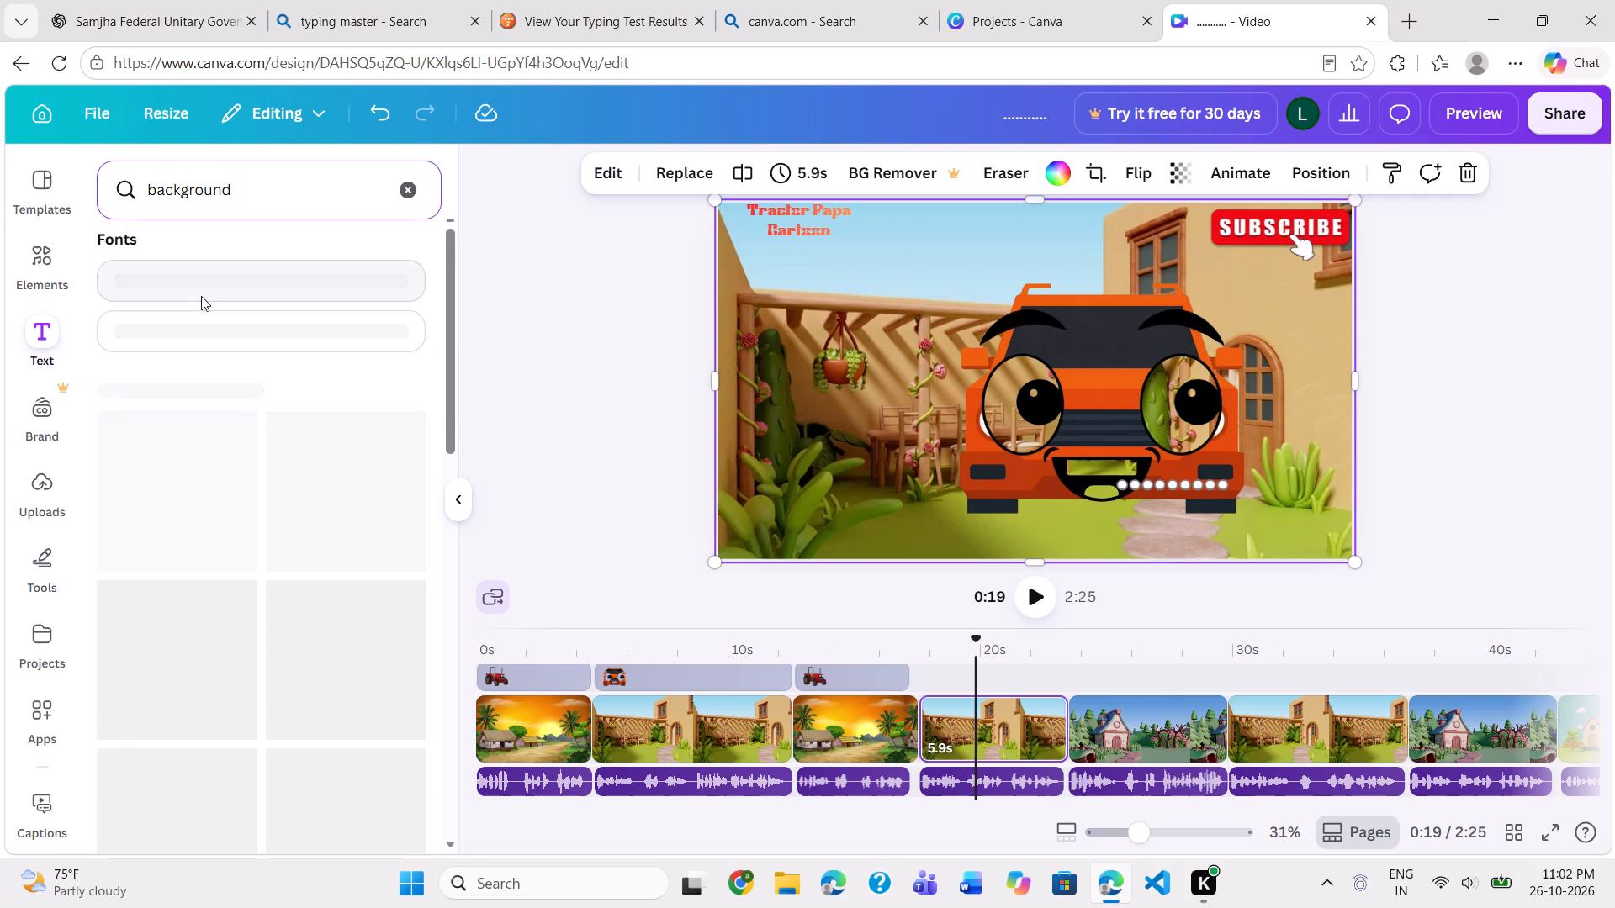
click(263, 198)
key(space)
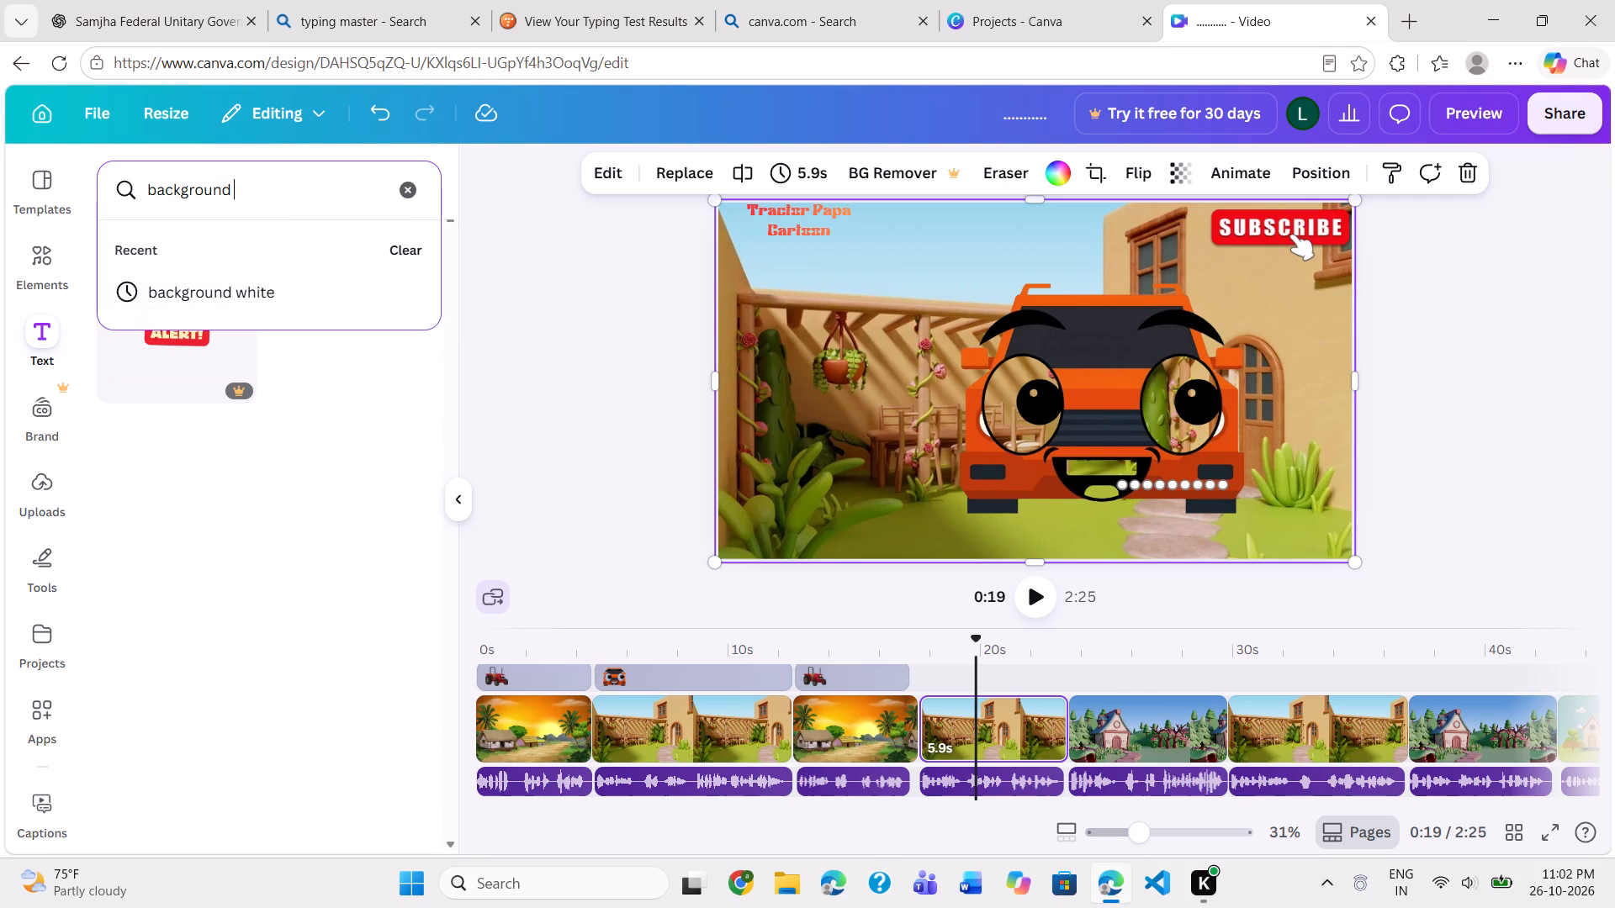
text(musinc)
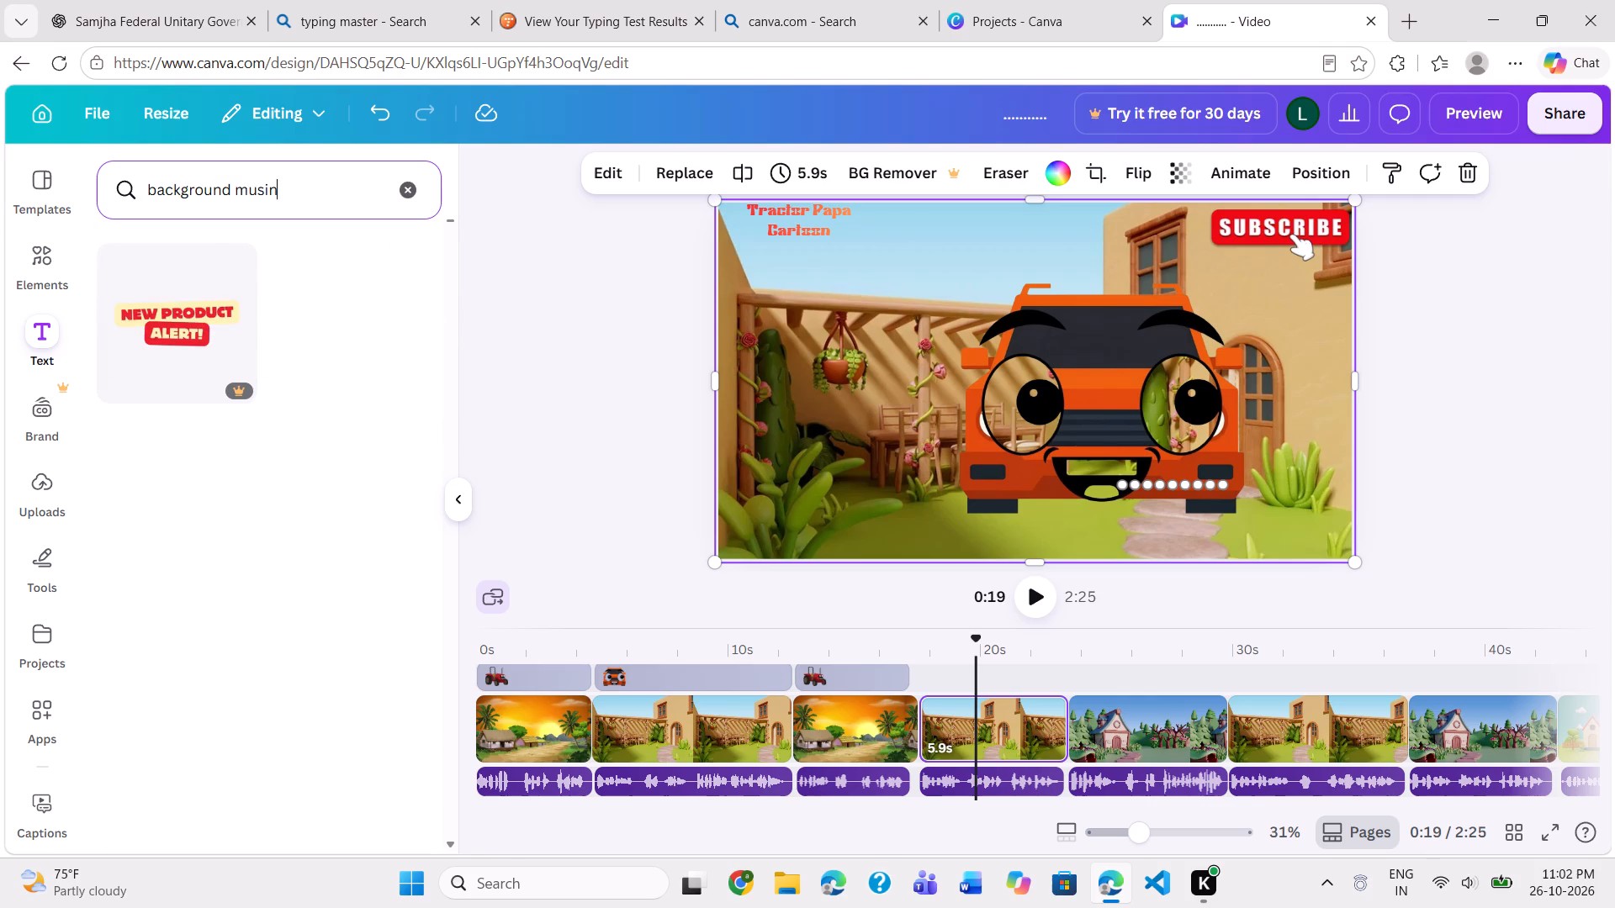
key(Return)
Delete the selected 5.9-second courtyard background clip at about 0:19.
key(BackSpace)
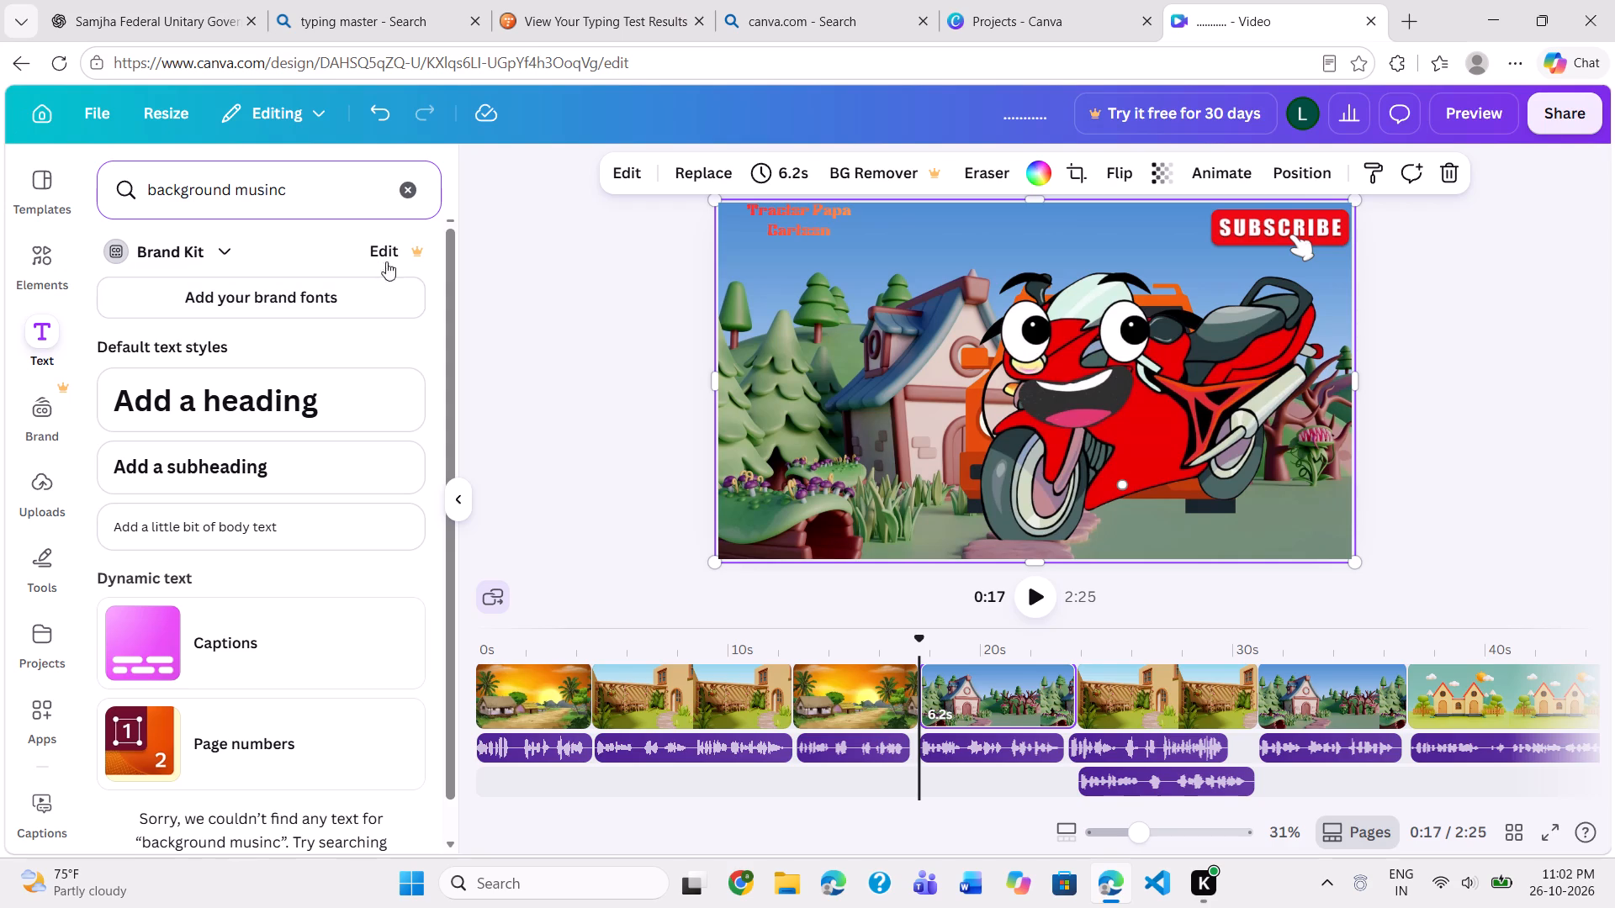
Correct the text library search to "background music" and look through the results.
click(306, 203)
key(BackSpace)
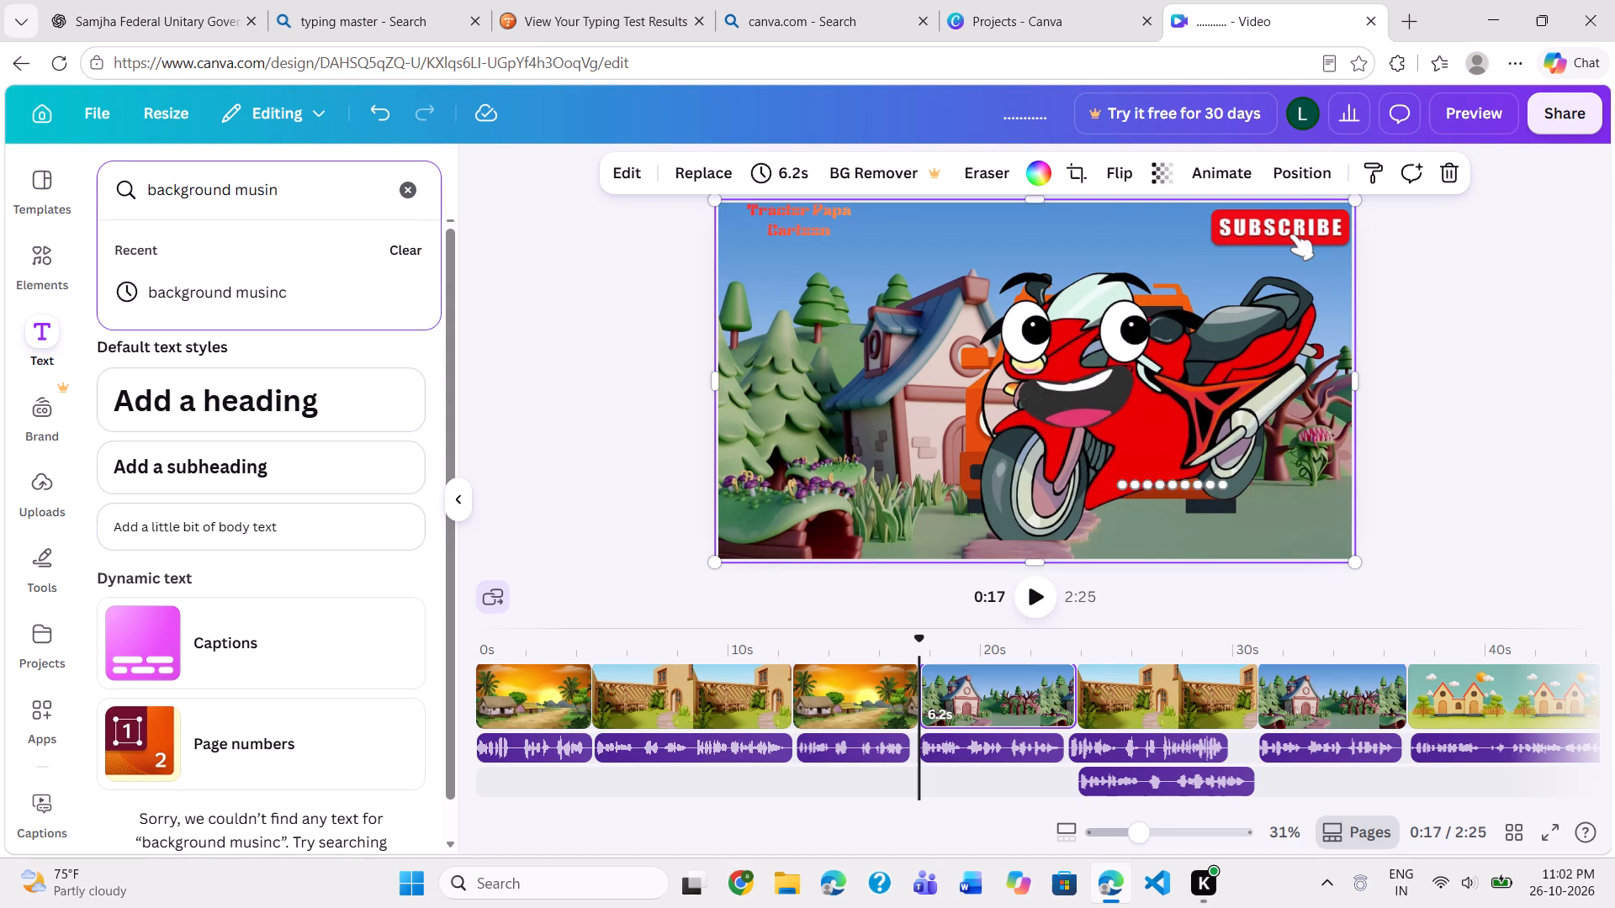
key(BackSpace)
key(c)
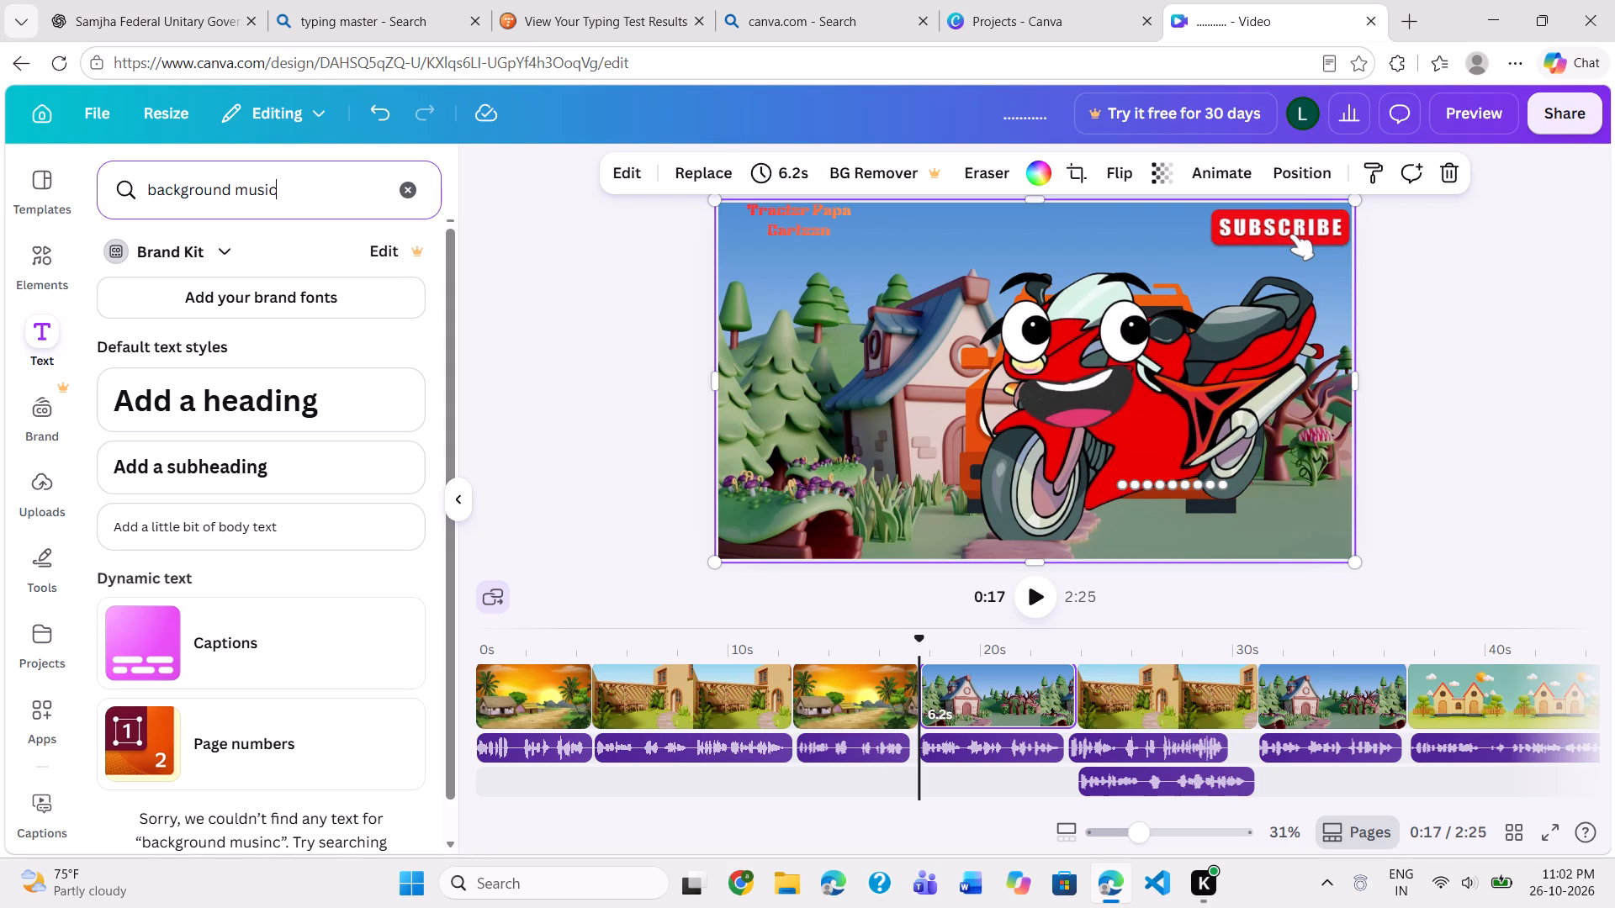
key(Return)
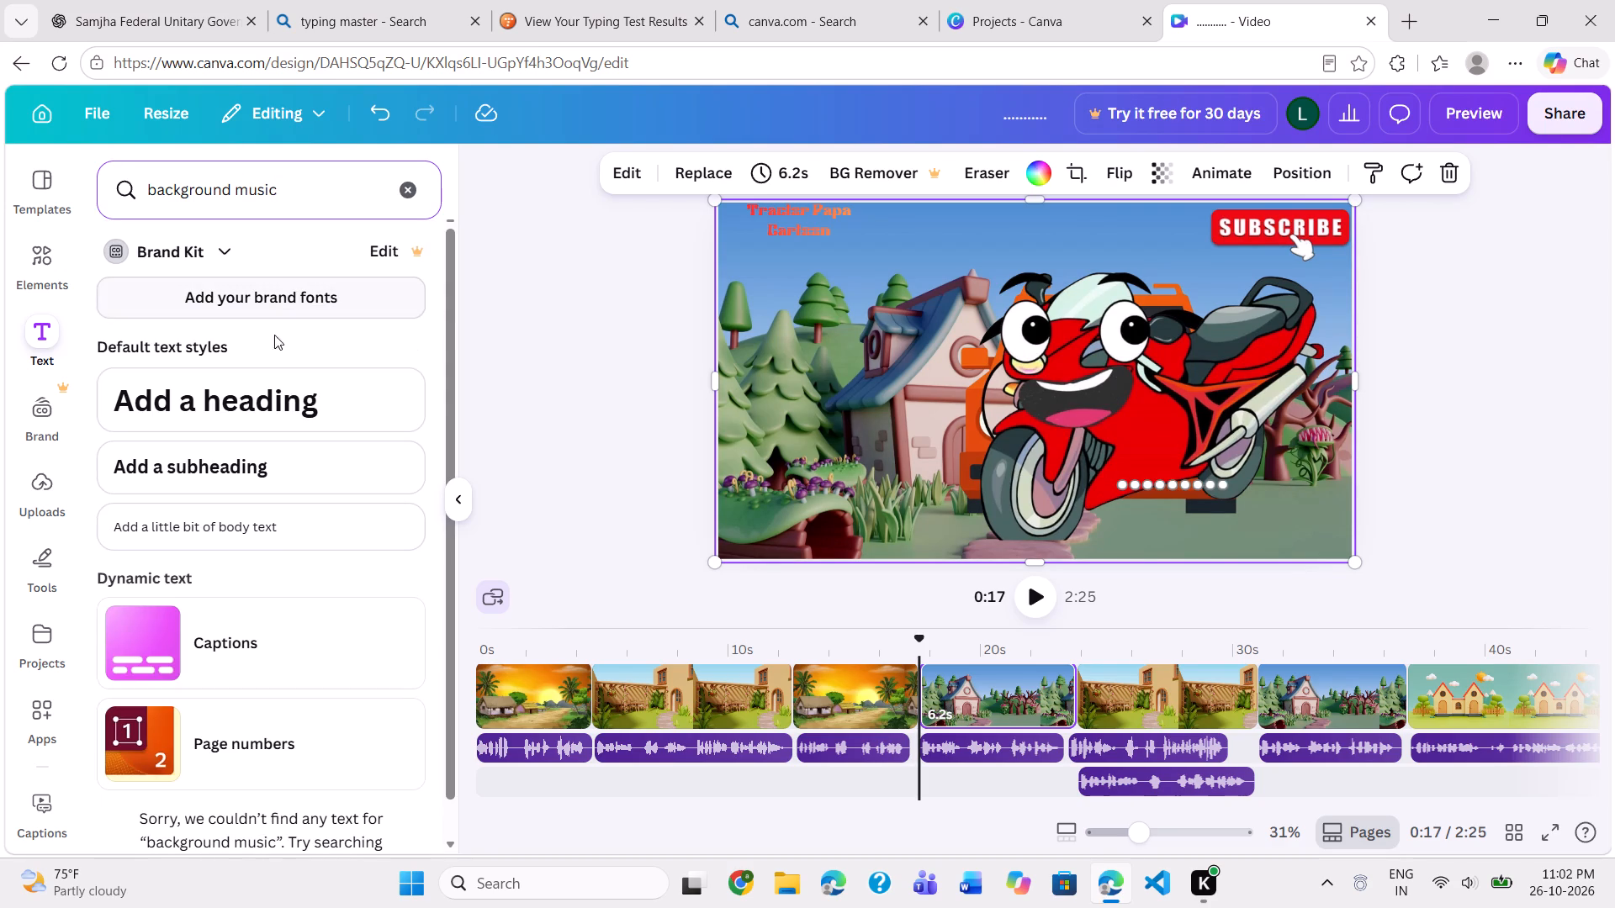
scroll(339, 602, down, 4)
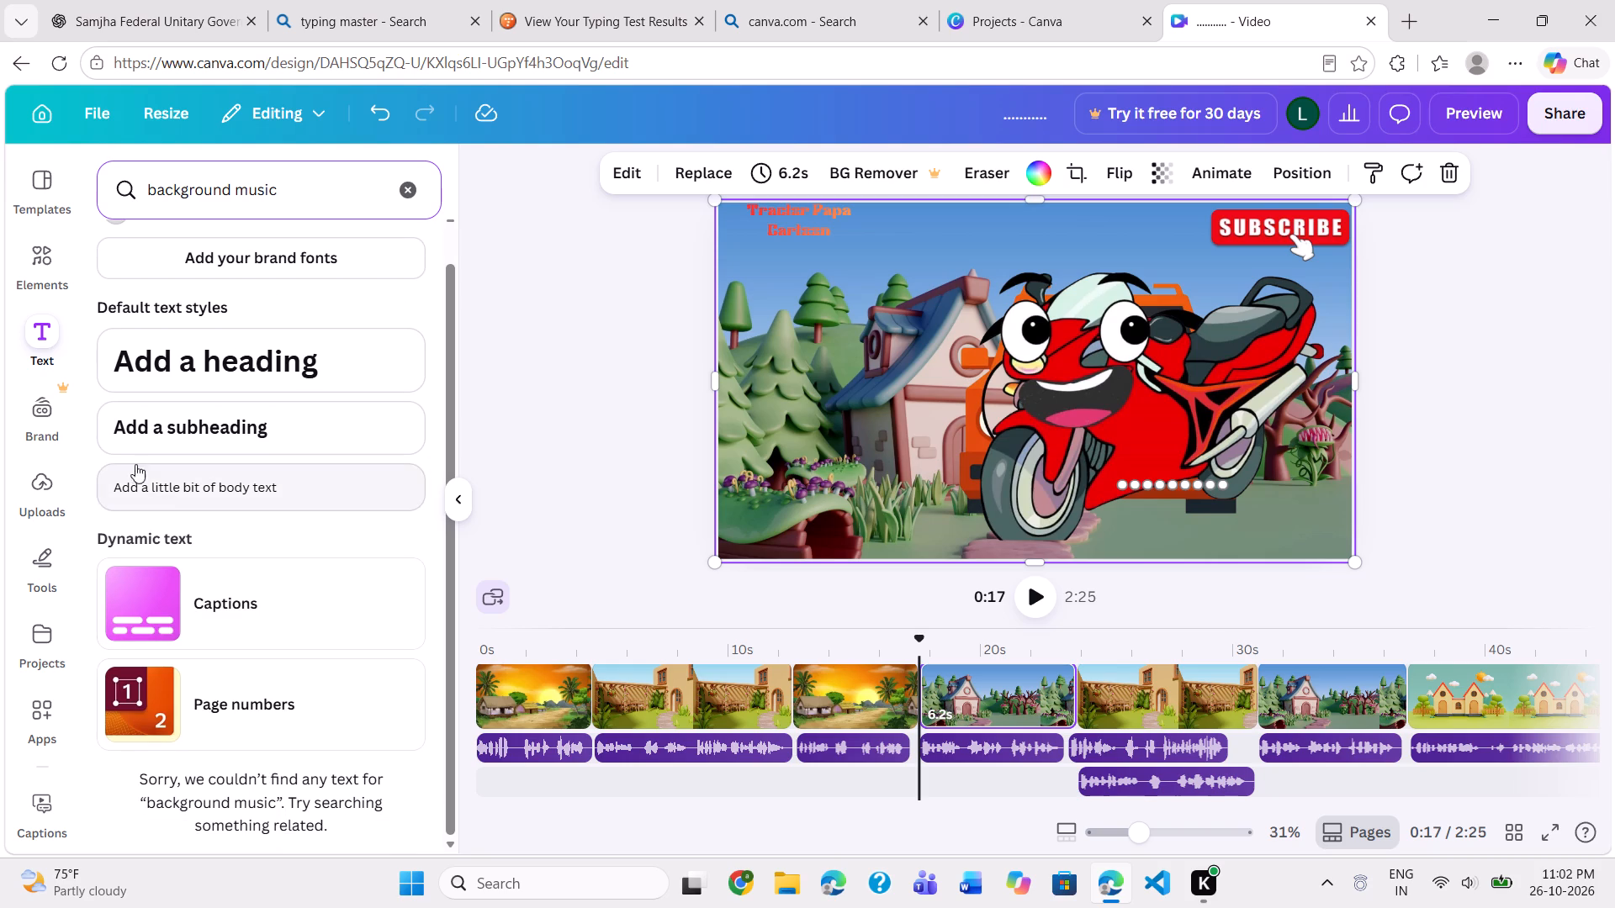
Search the elements library for "background music".
click(39, 277)
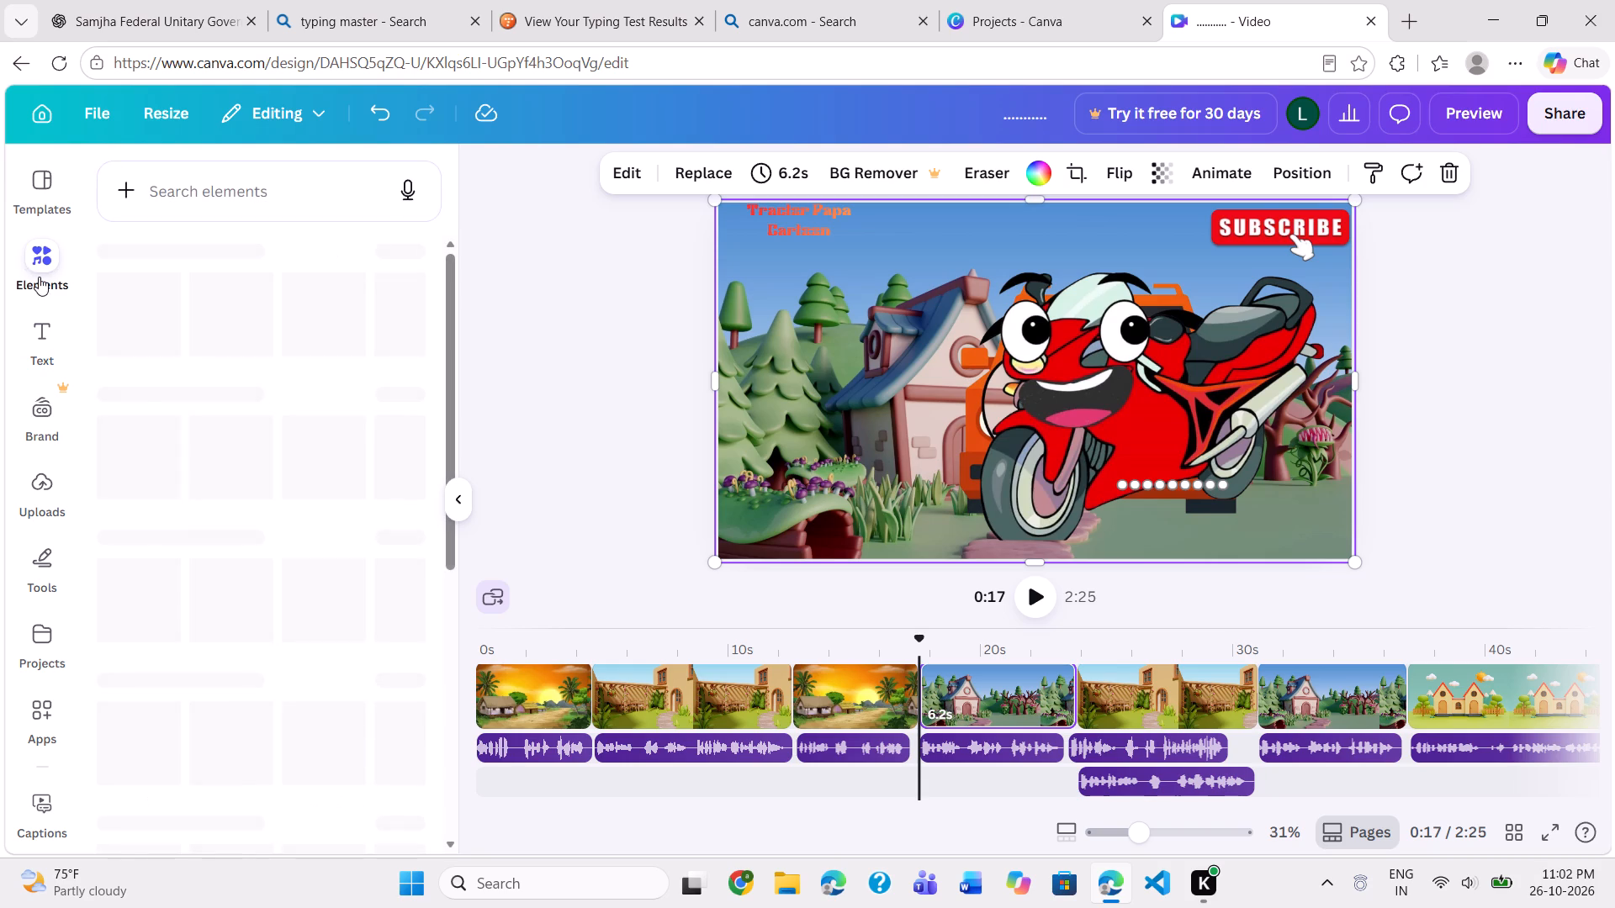
click(176, 196)
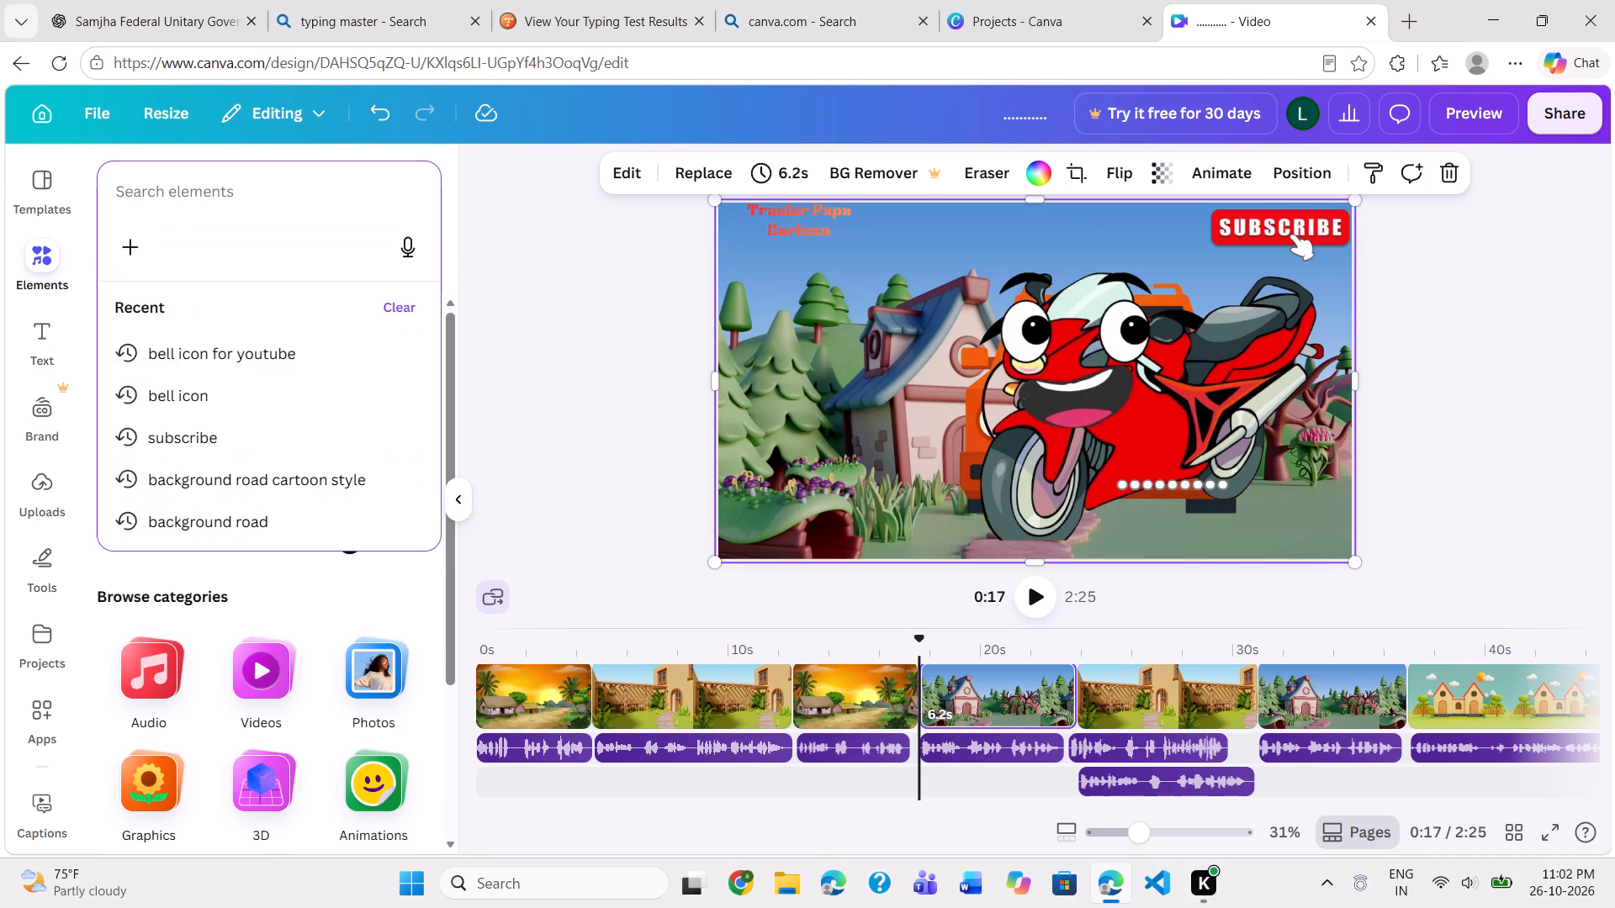
text(backgrou)
text(nd music)
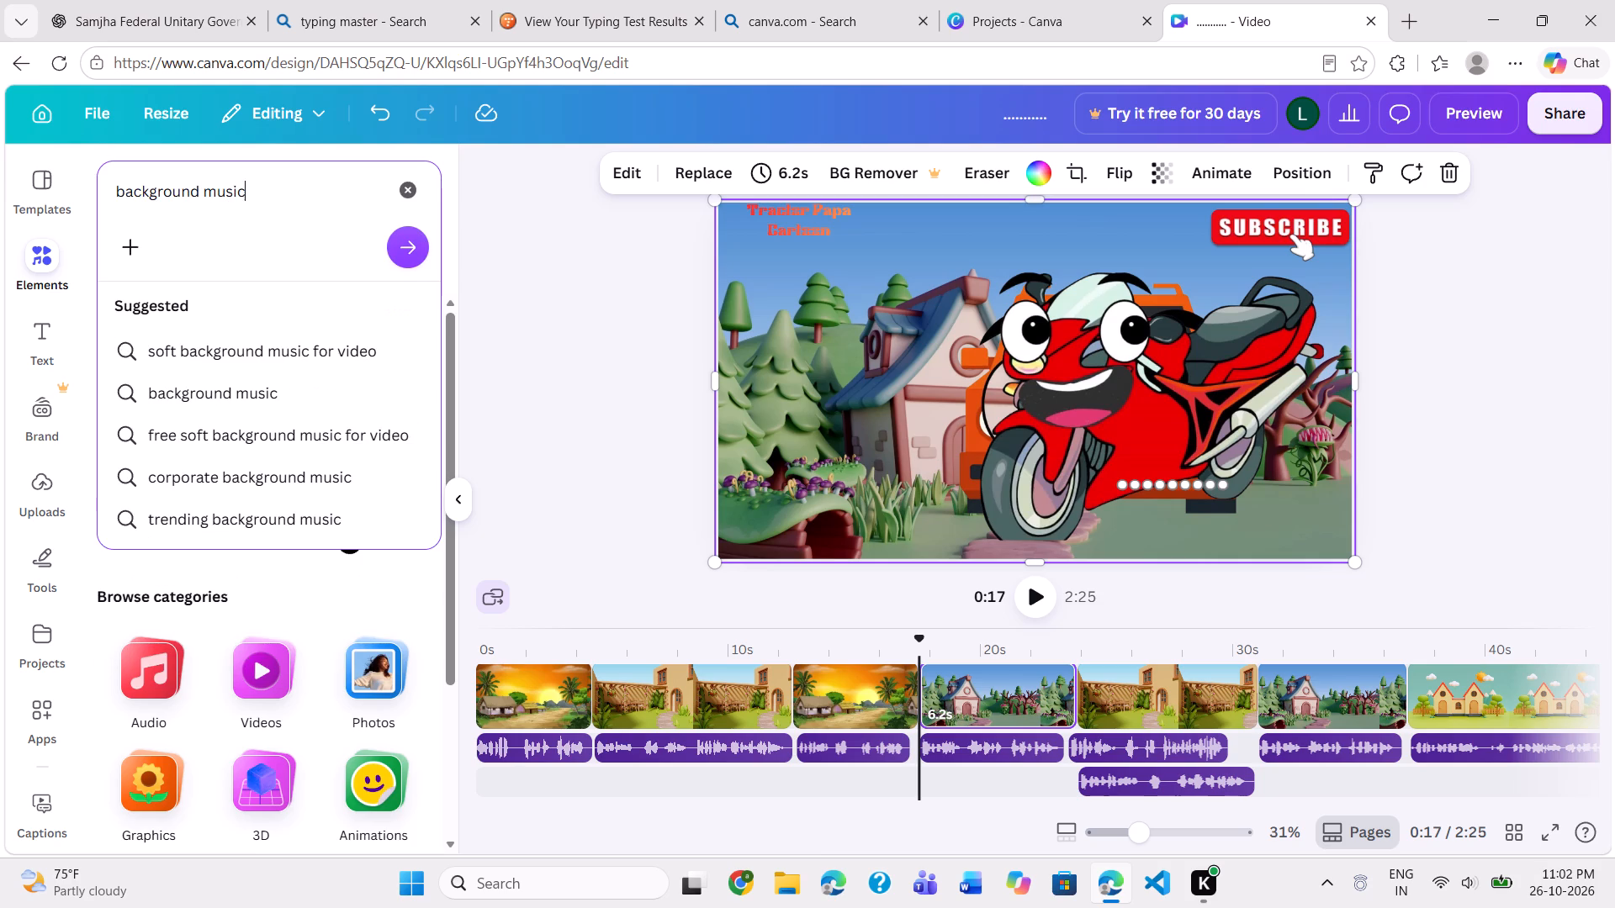
key(Return)
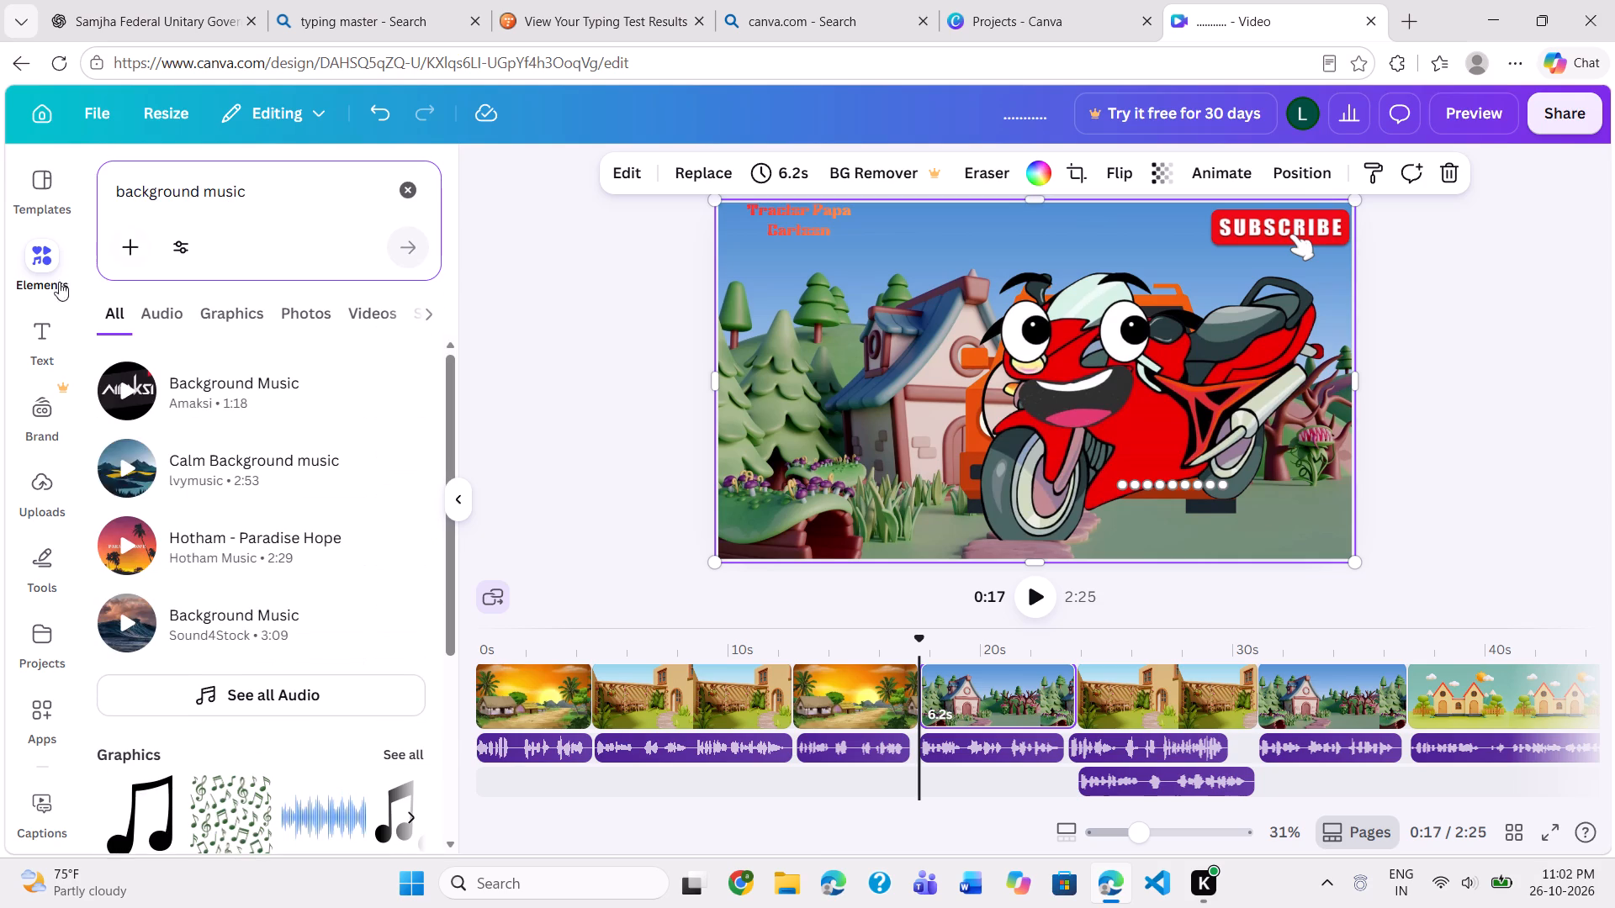
Preview the 1:18 "Background Music" track by Amaksi.
click(128, 385)
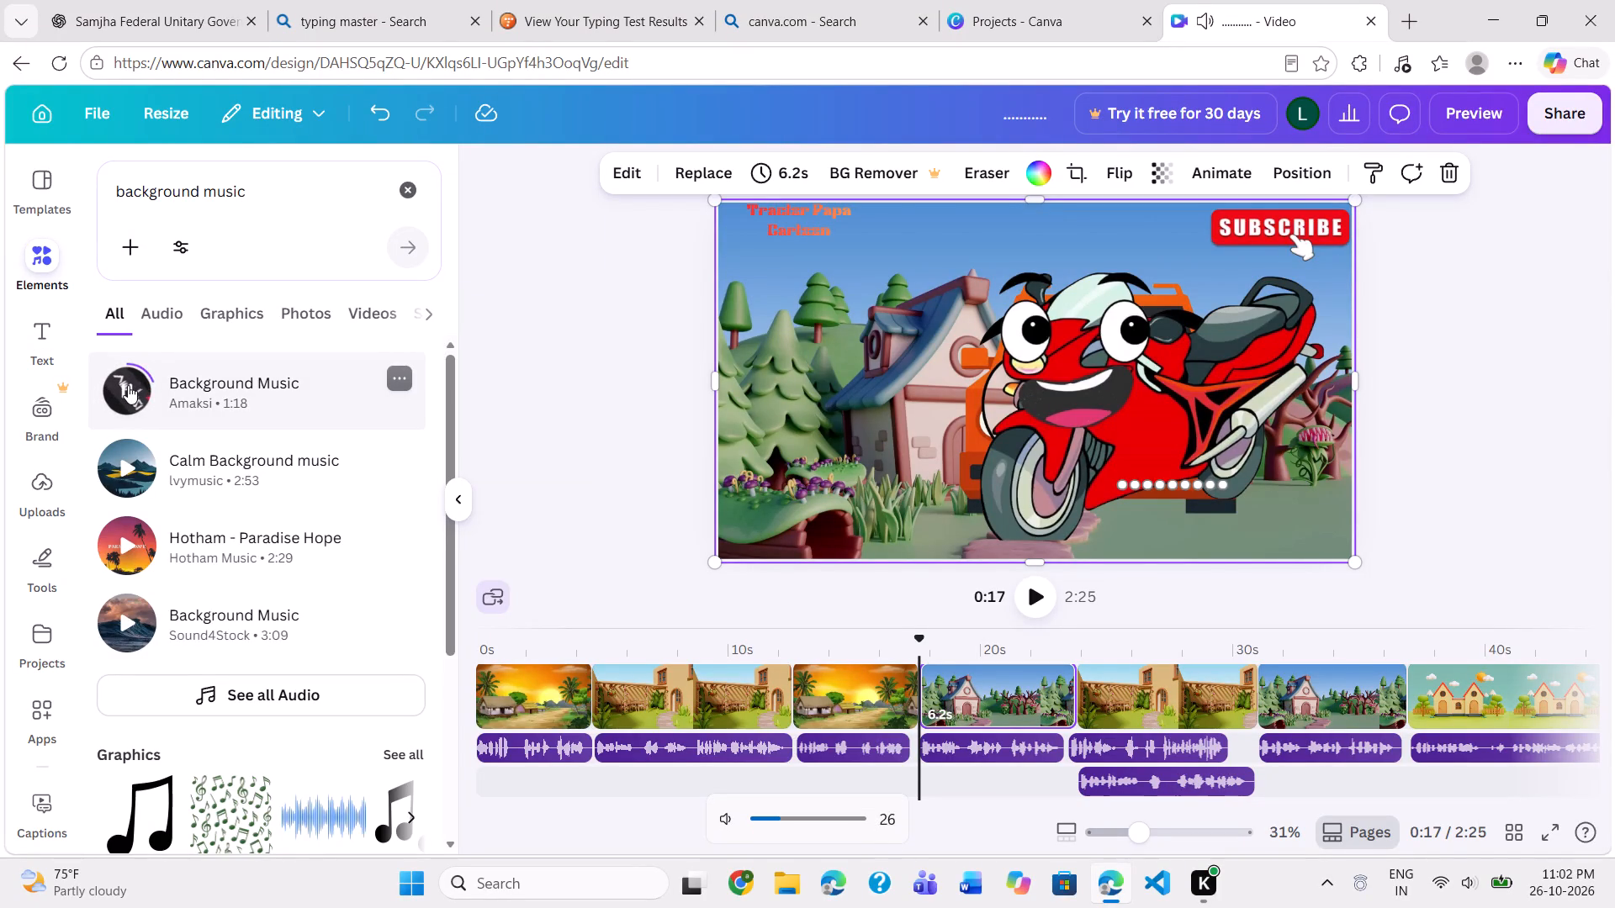
Preview background music tracks across the full audio results, including those by Ivymusic, Hotham Music, Sound4Stock, SigmaMusicArt, AudioCoffee and Eliveta.
click(120, 461)
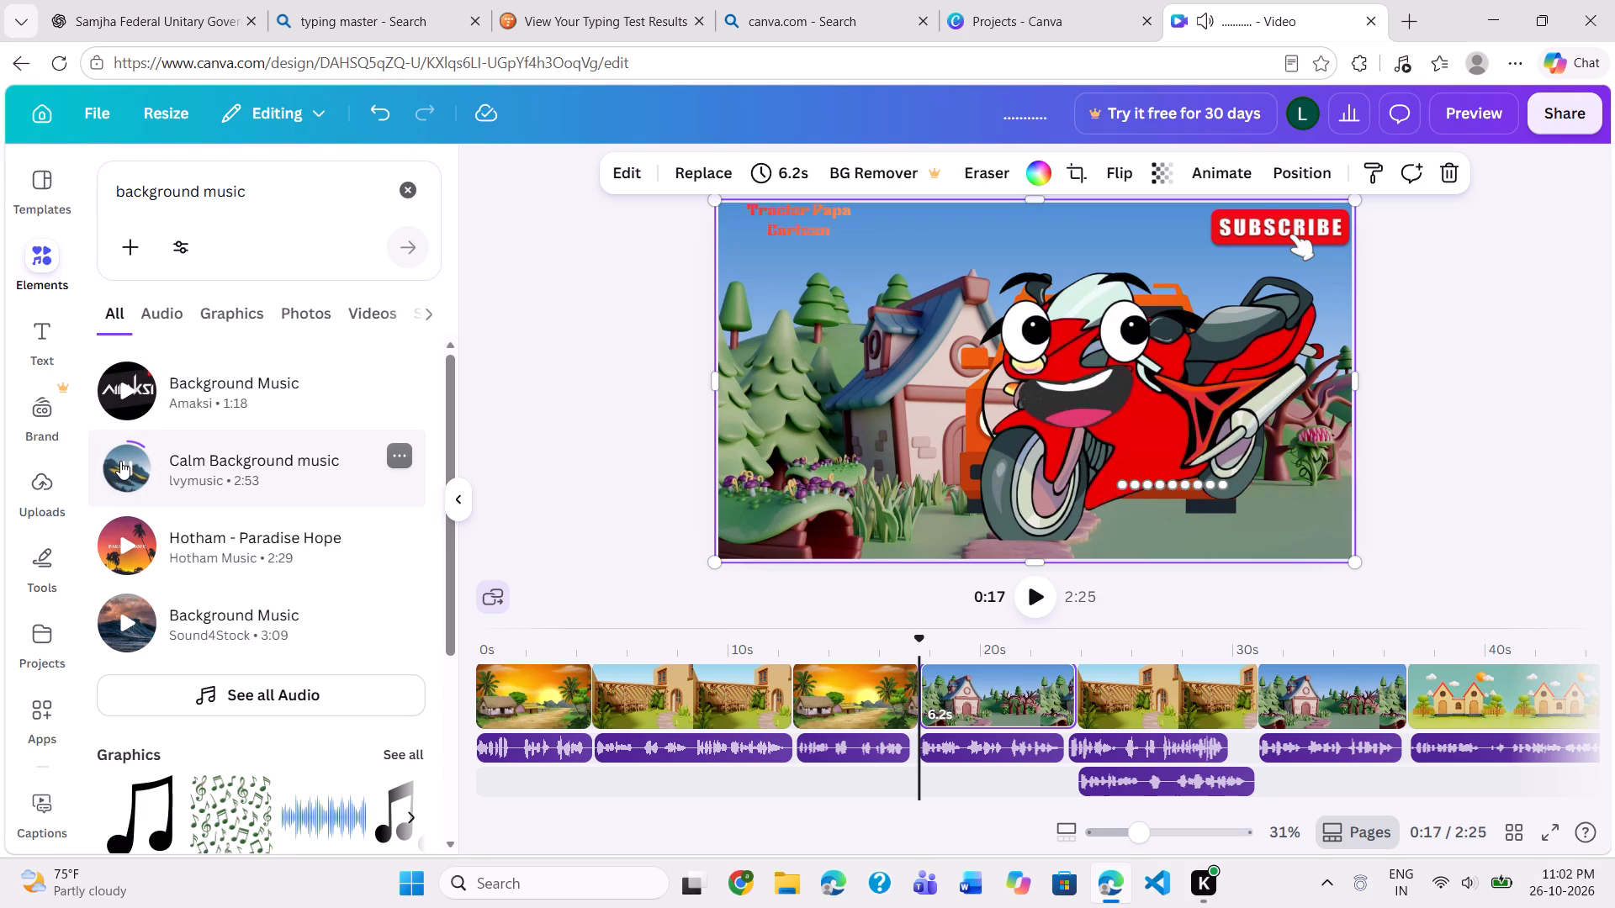
click(126, 541)
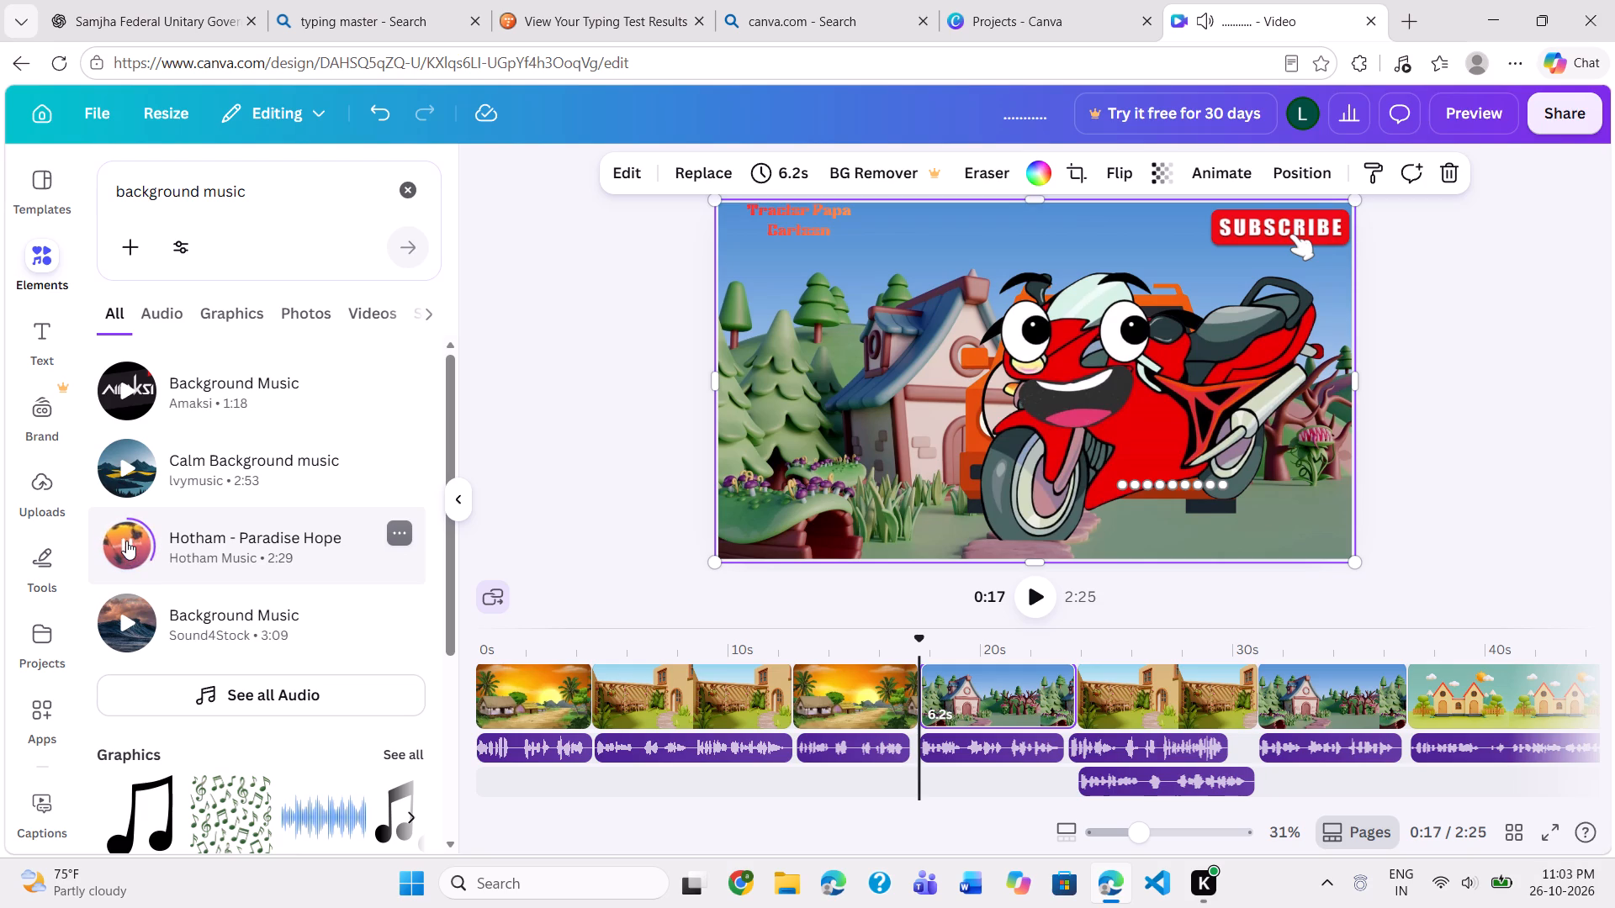
click(121, 615)
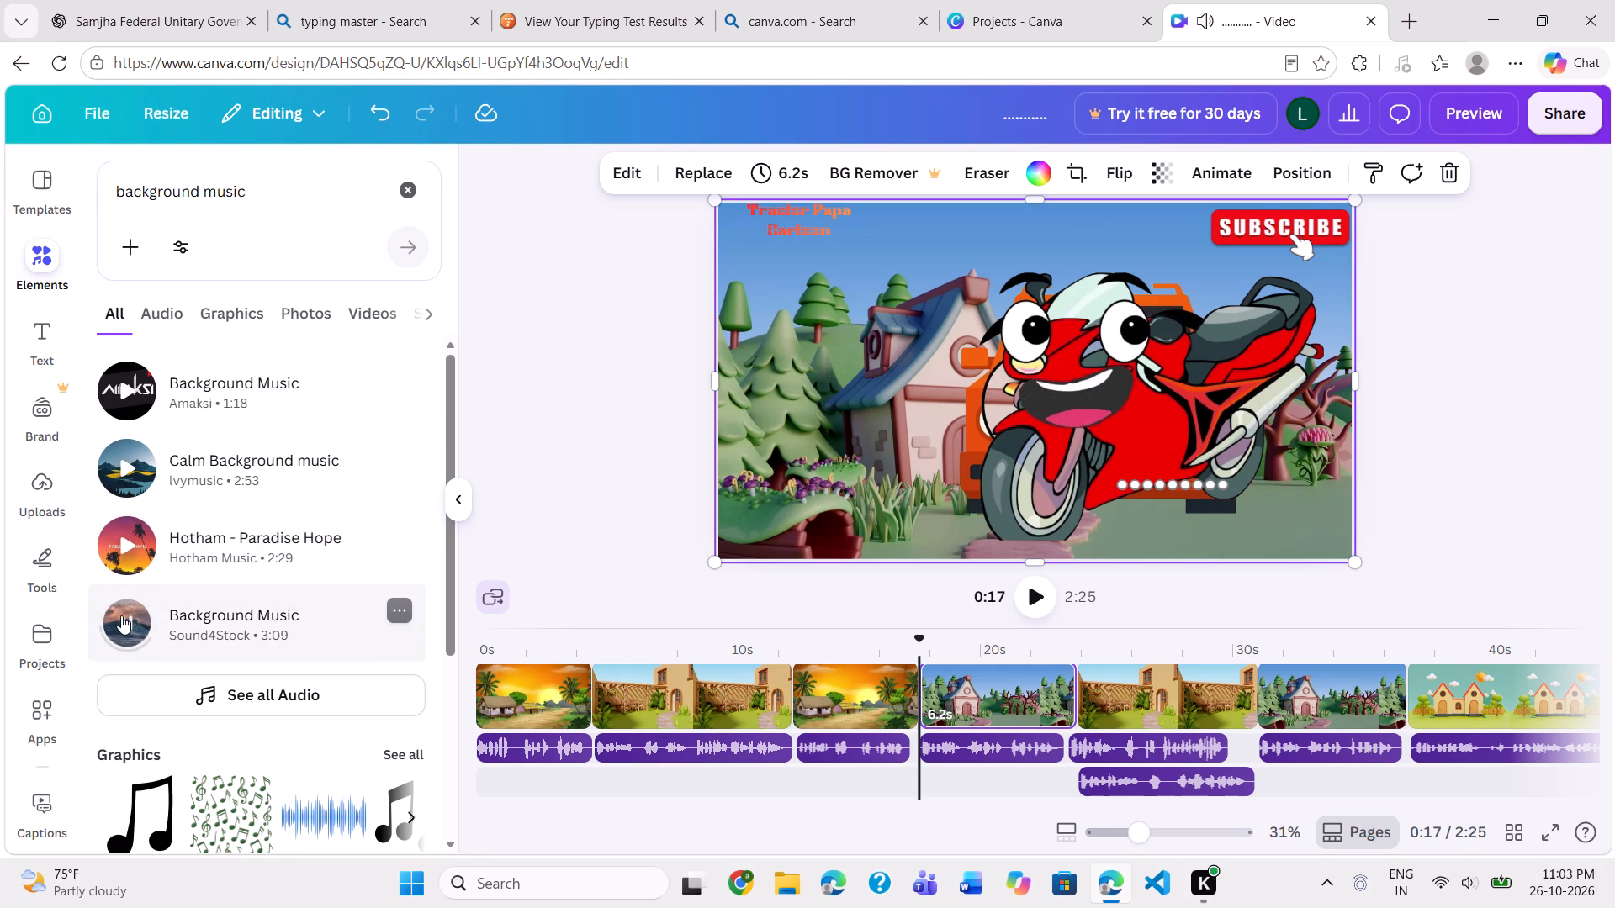
click(213, 699)
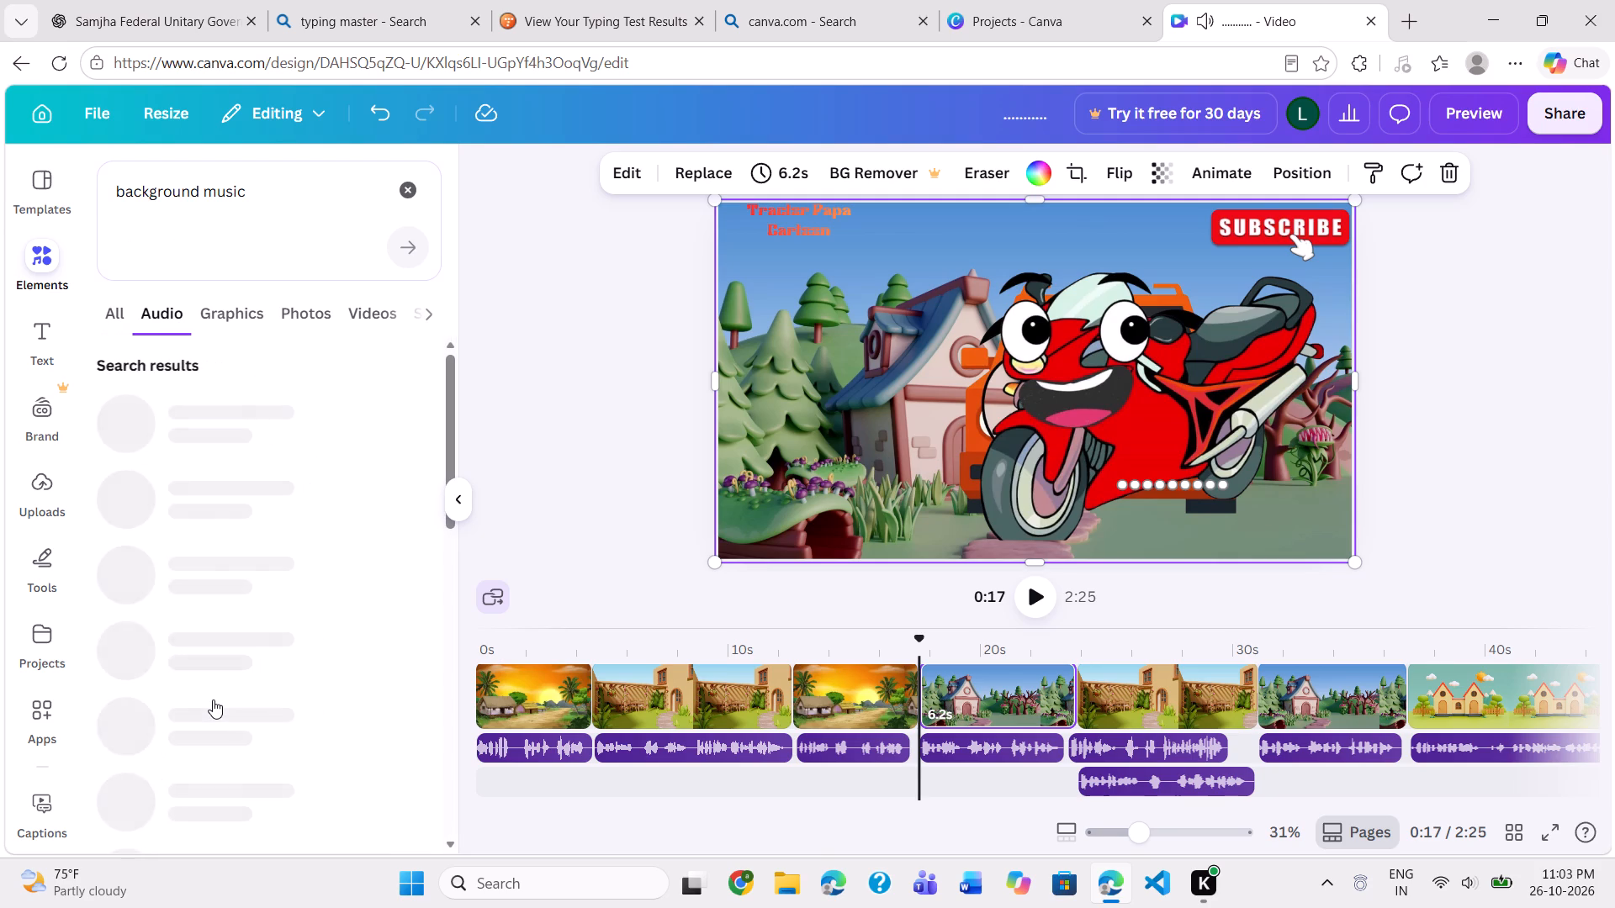
scroll(213, 699, down, 2)
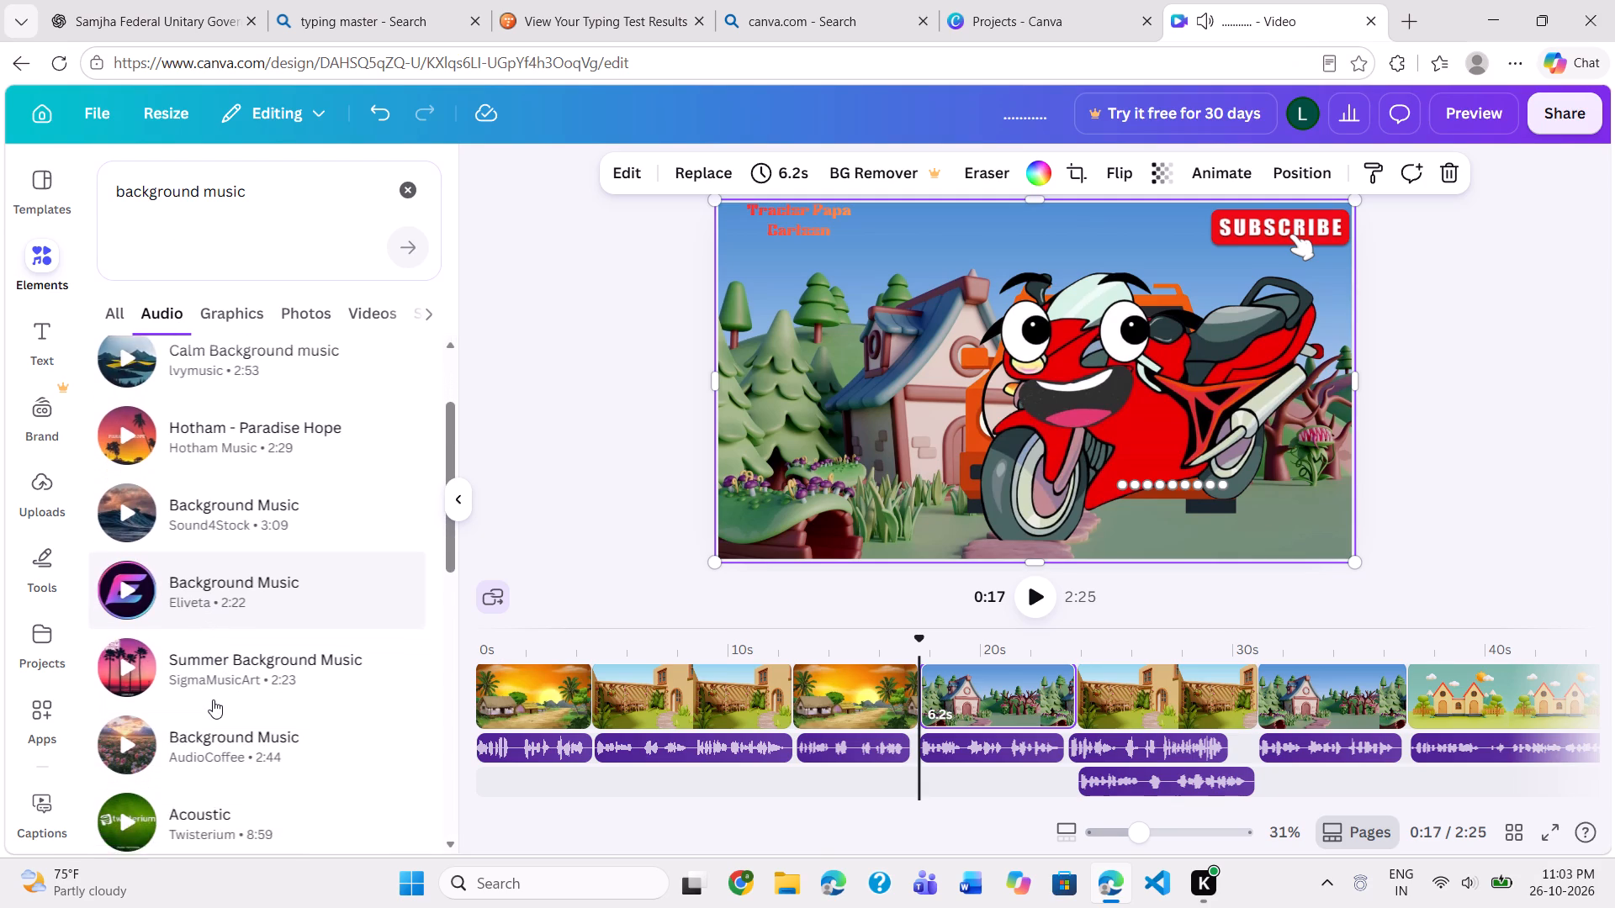
scroll(213, 699, down, 1)
click(126, 557)
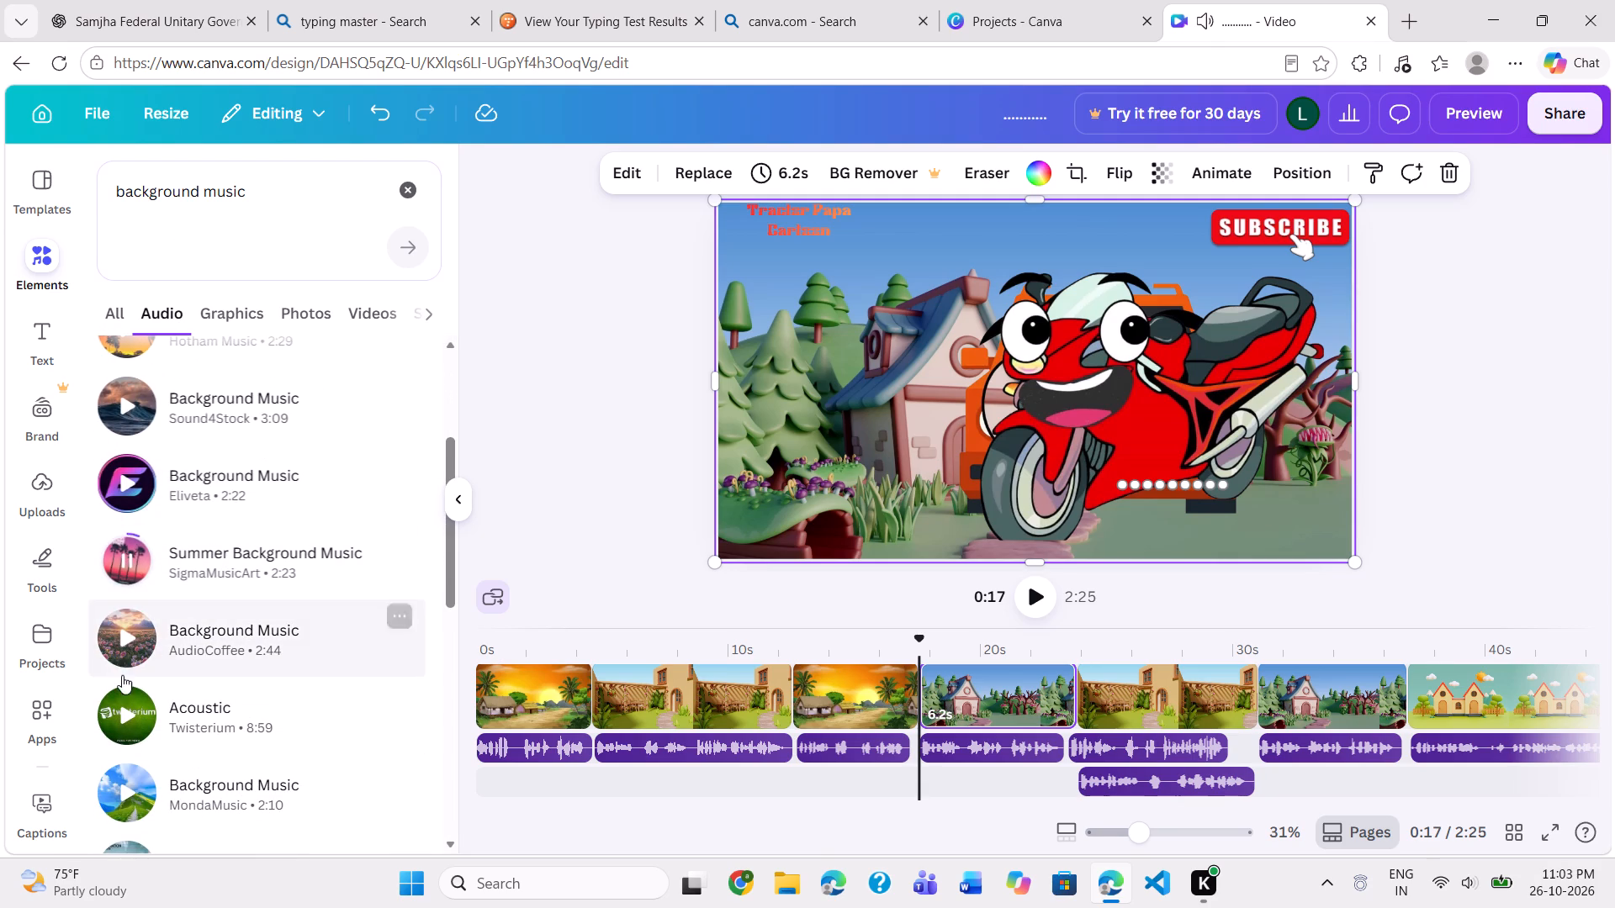
click(124, 640)
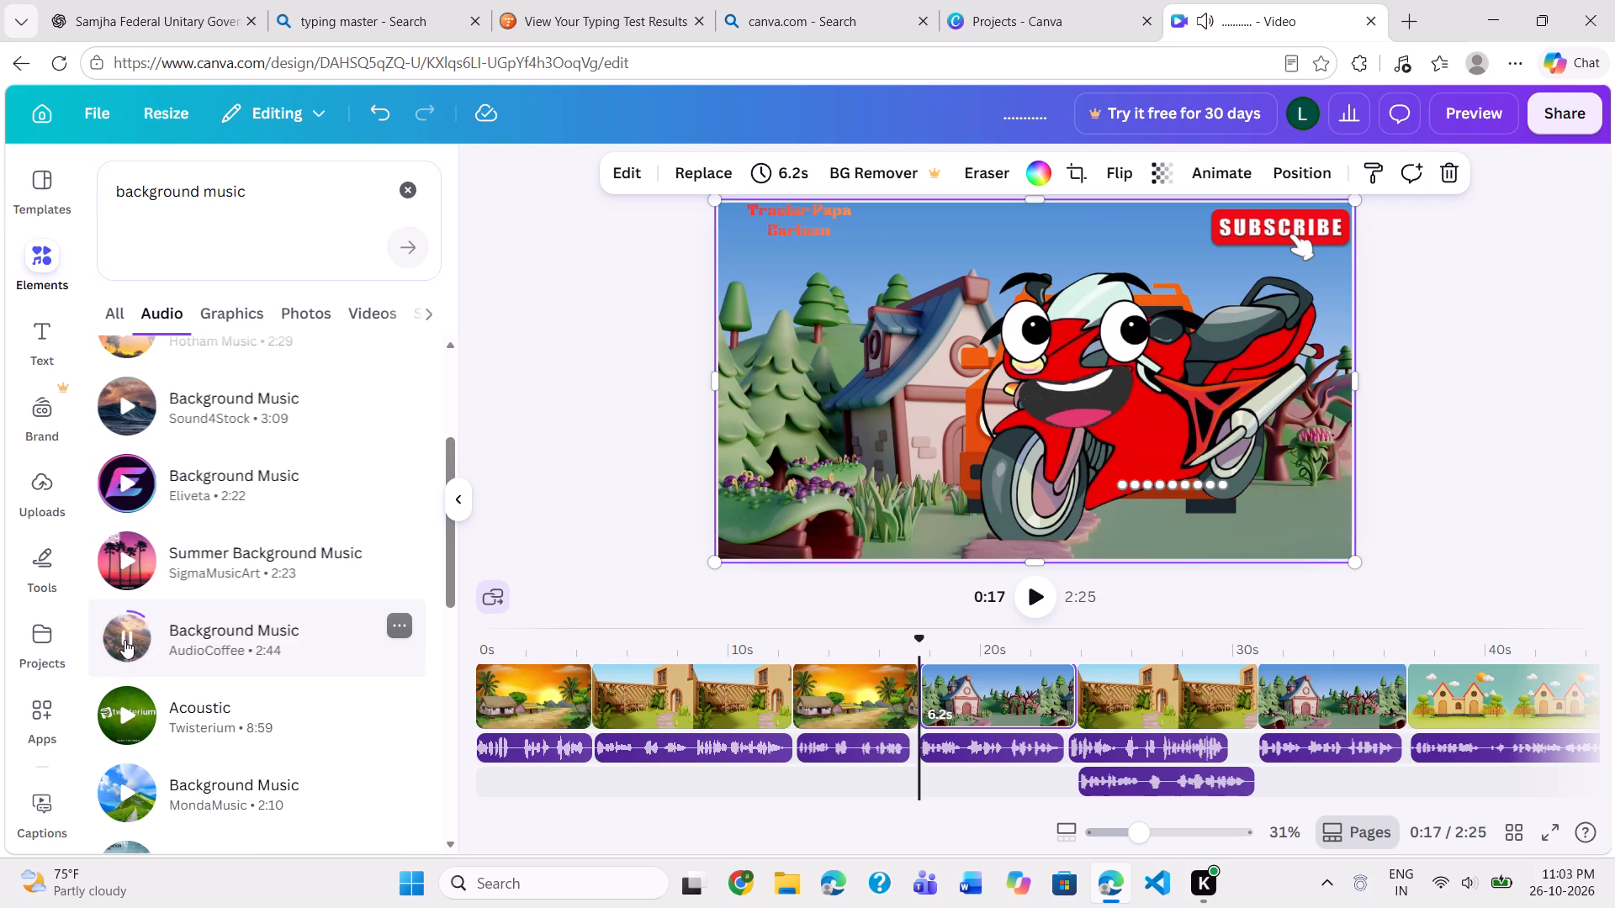
click(125, 405)
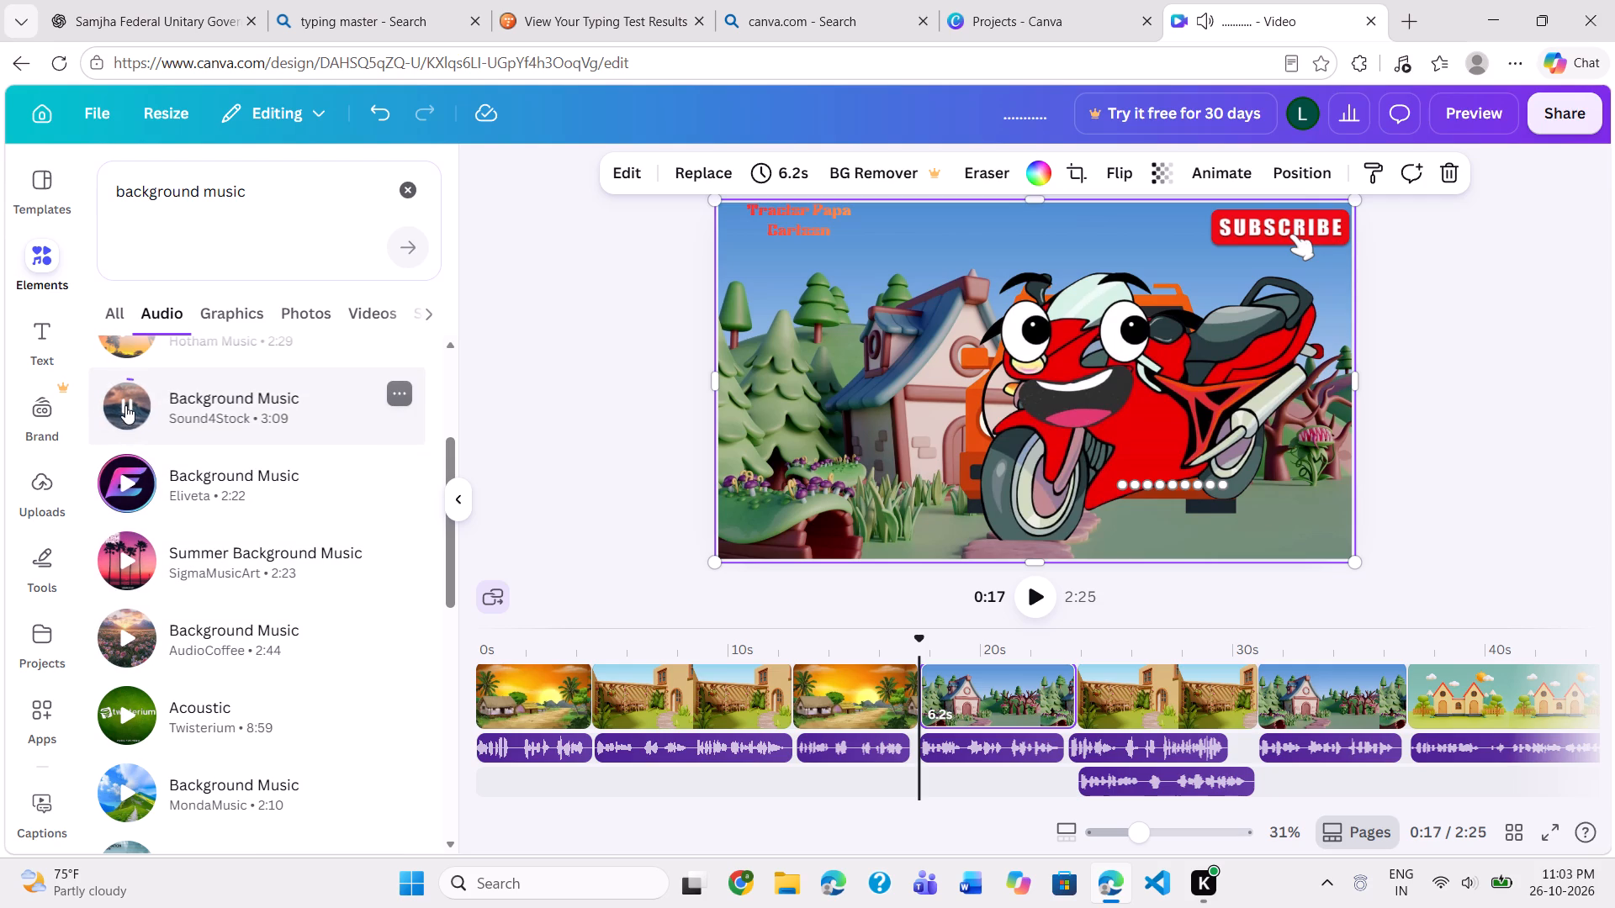
click(121, 477)
scroll(151, 582, down, 1)
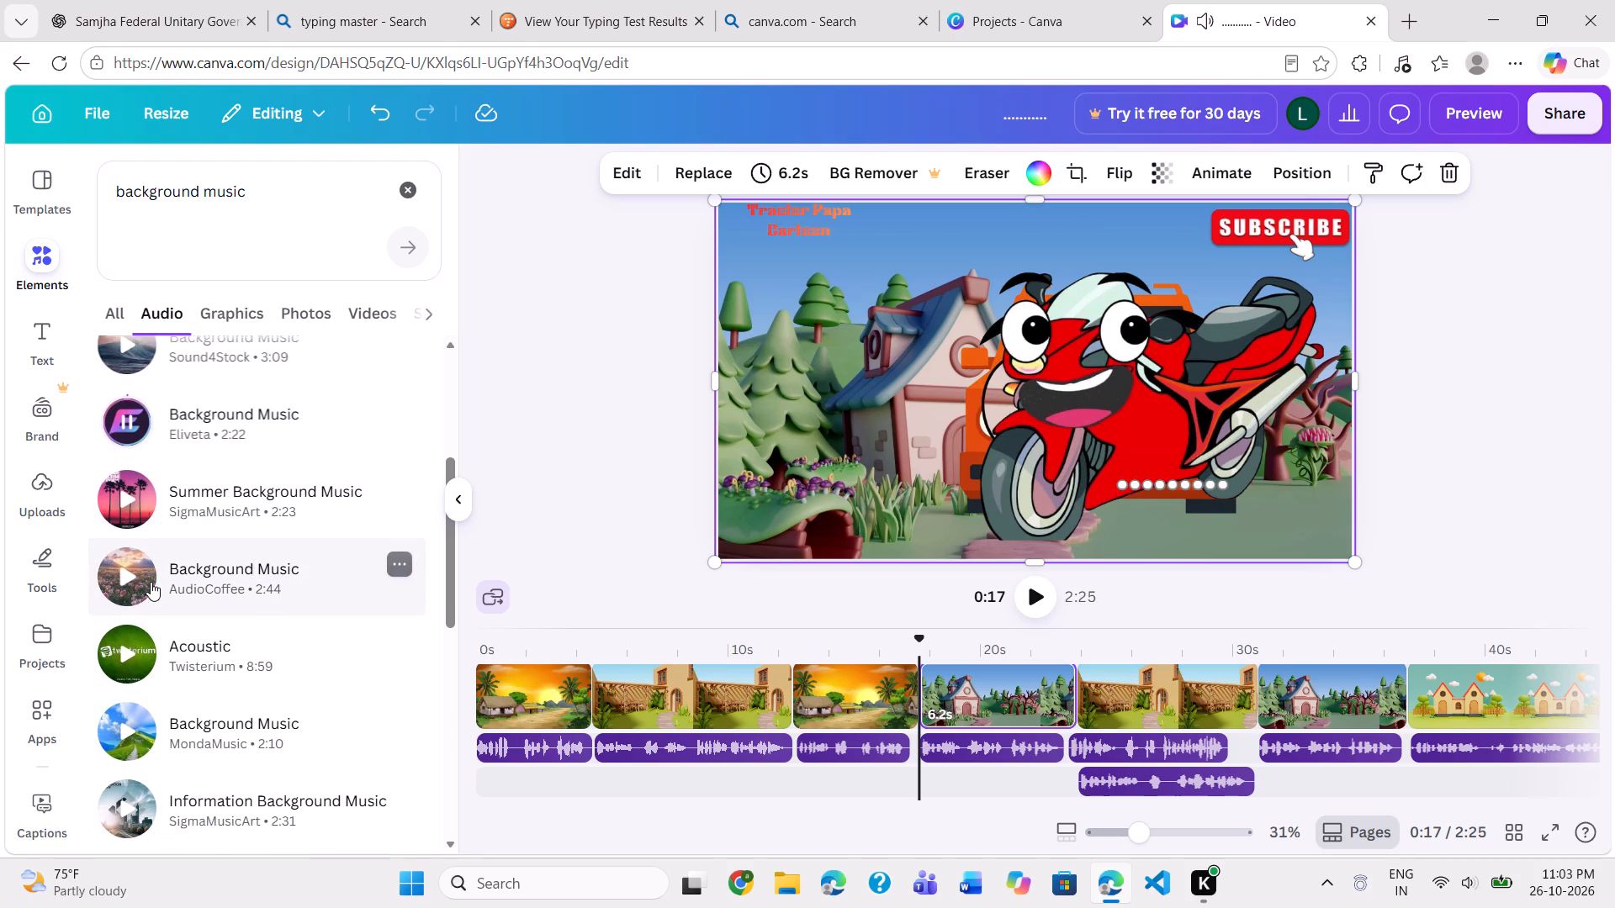
scroll(151, 582, down, 1)
Preview the 8:59 "Acoustic" track by Twisterium and add it to the video at 0:17.
click(126, 641)
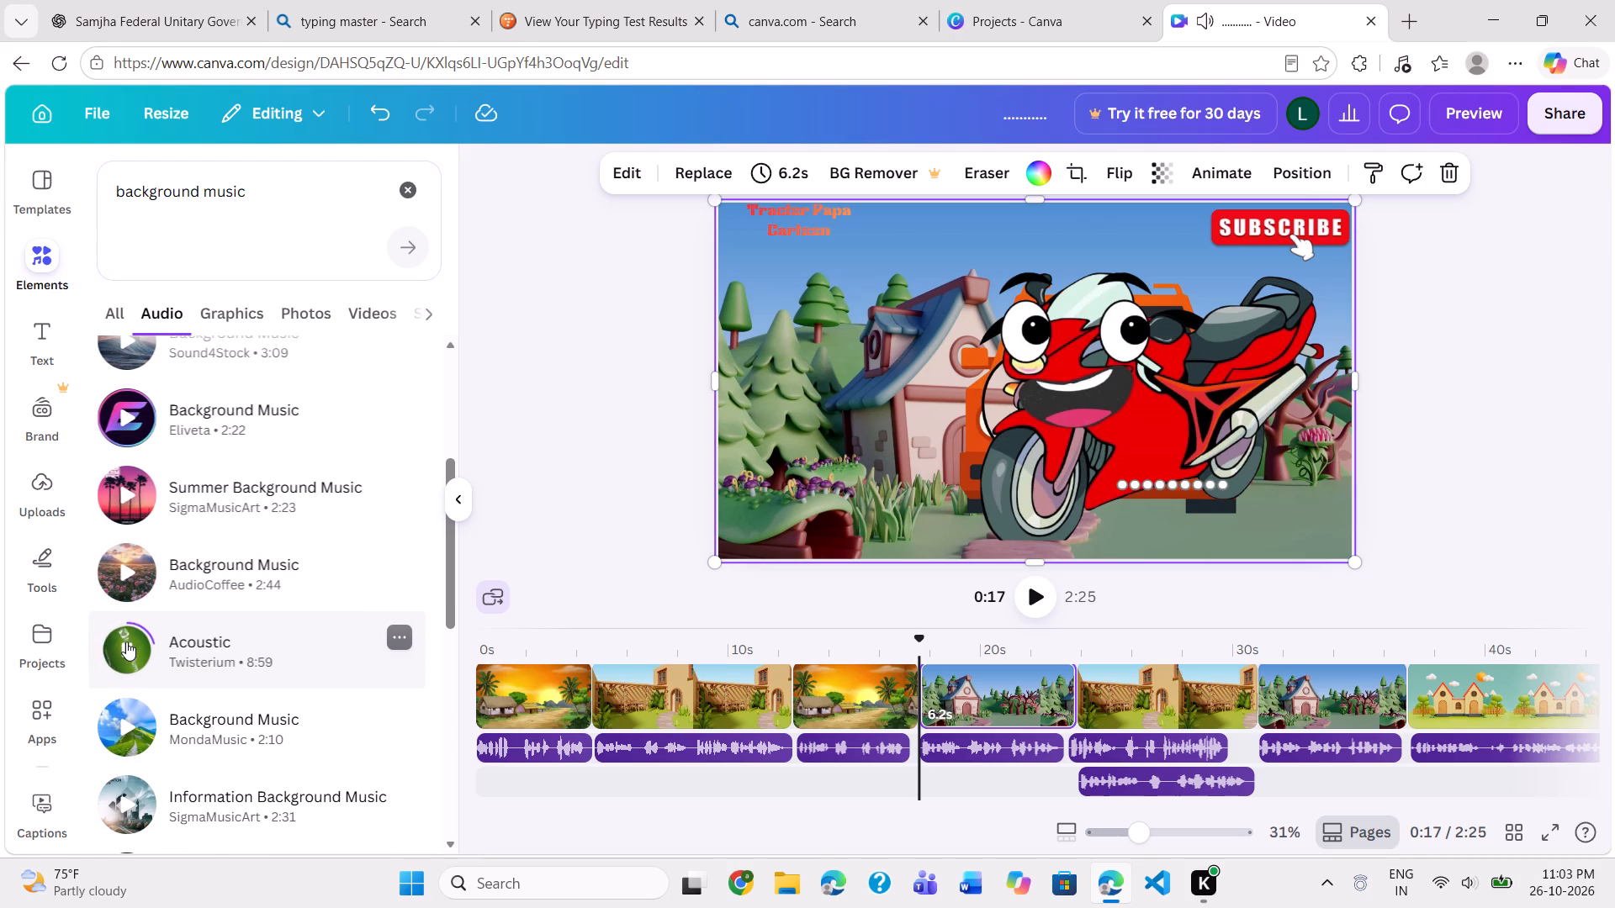
click(211, 650)
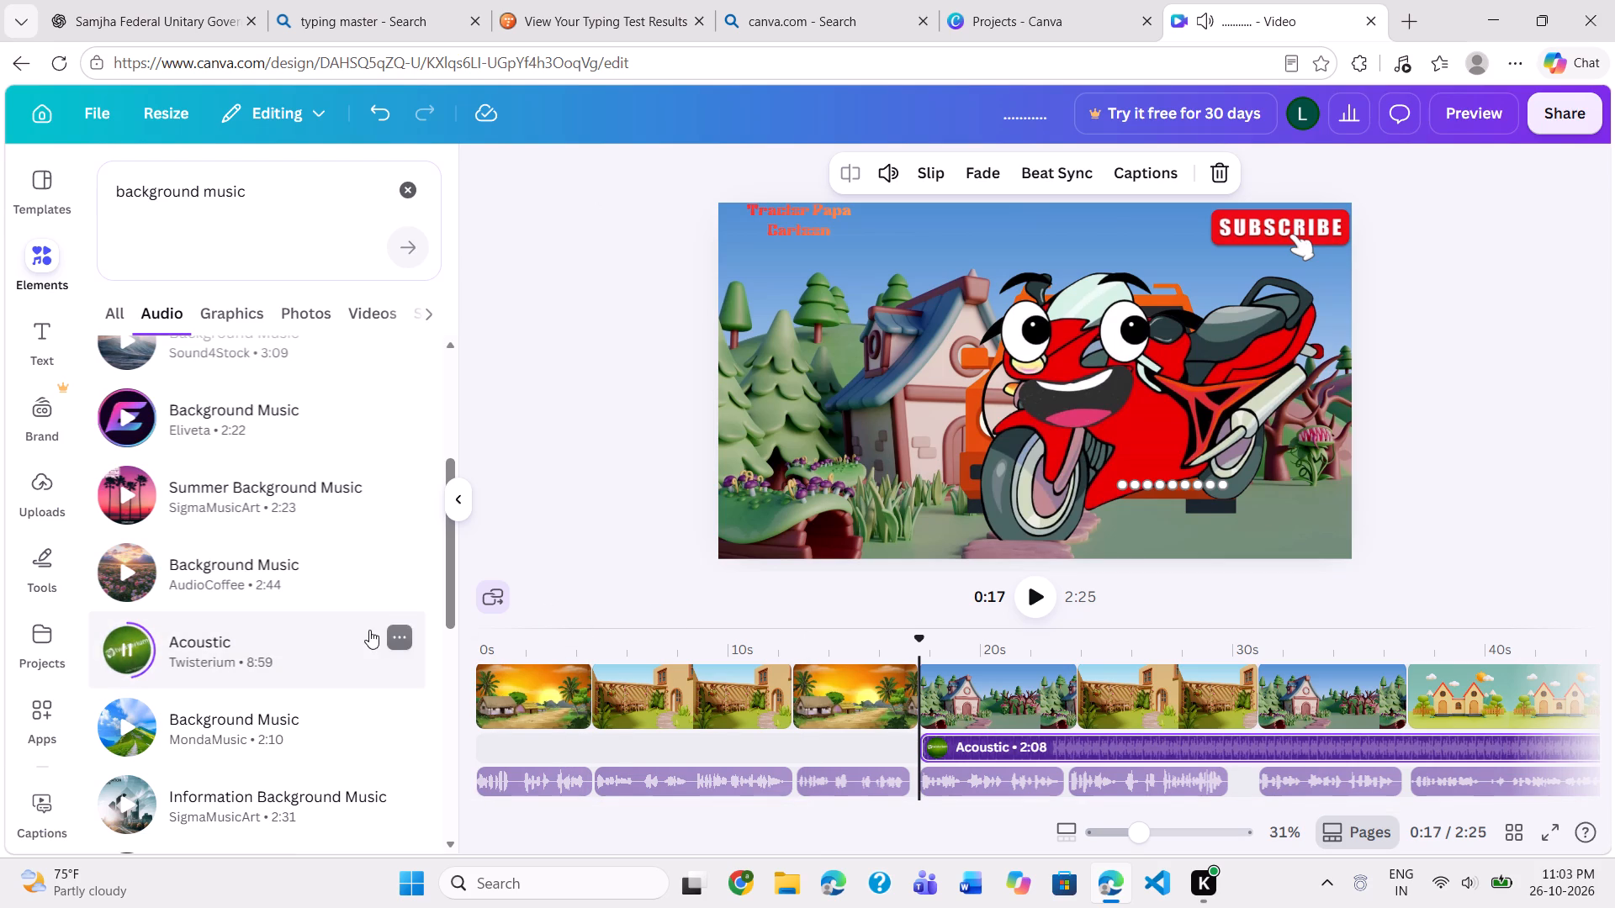
click(133, 651)
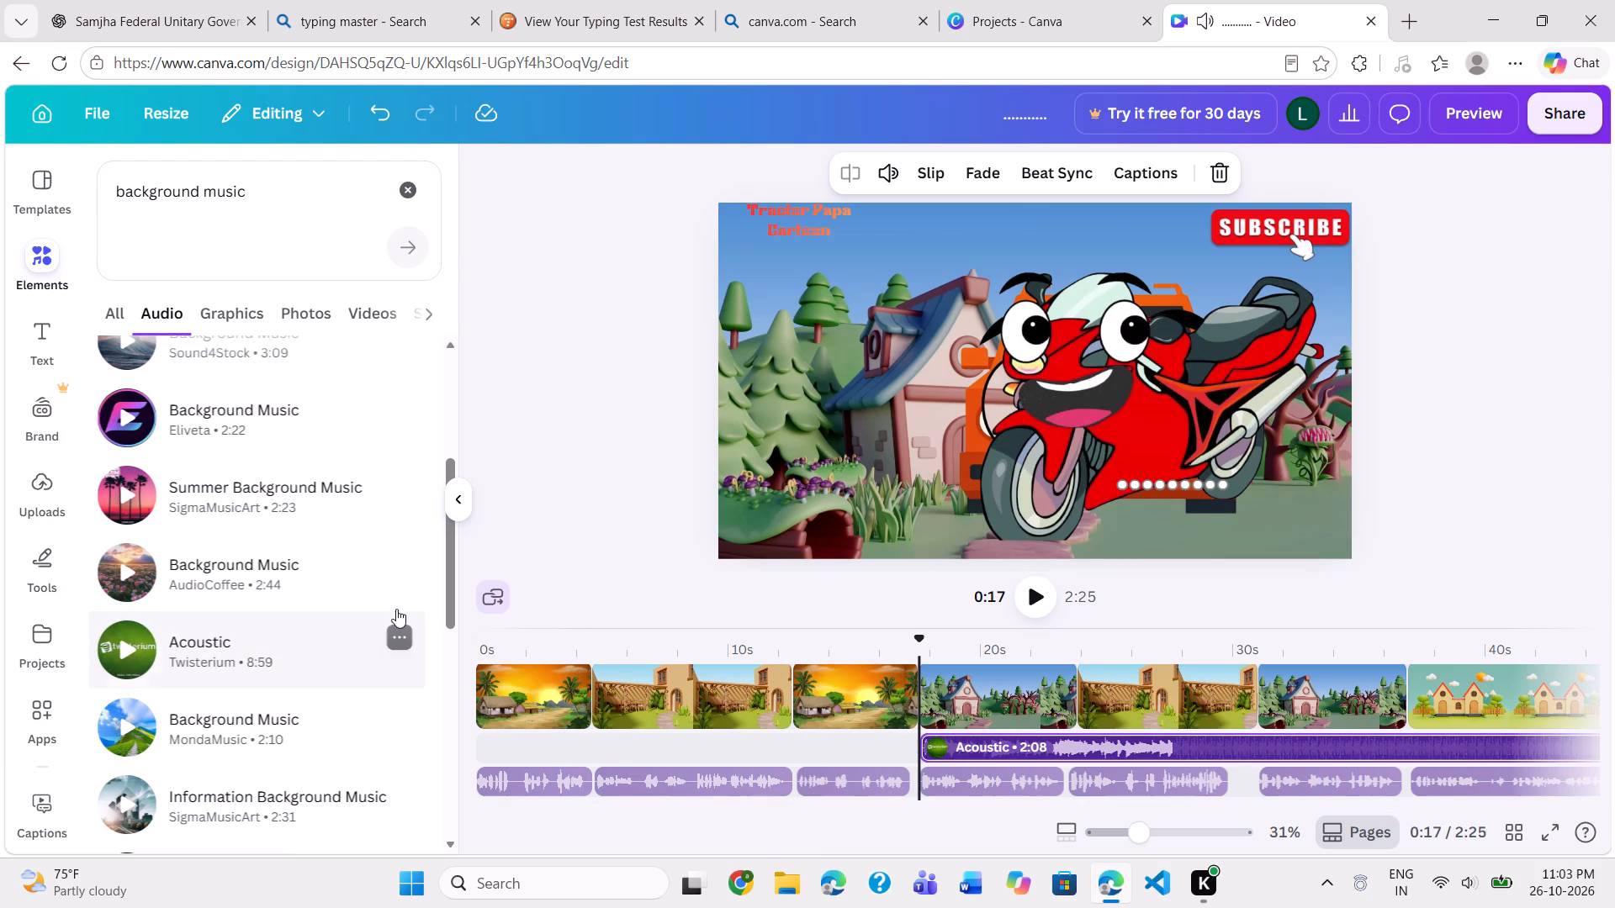
Extend the start of the Acoustic track back to 0:00 on the timeline.
scroll(1051, 758, down, 2)
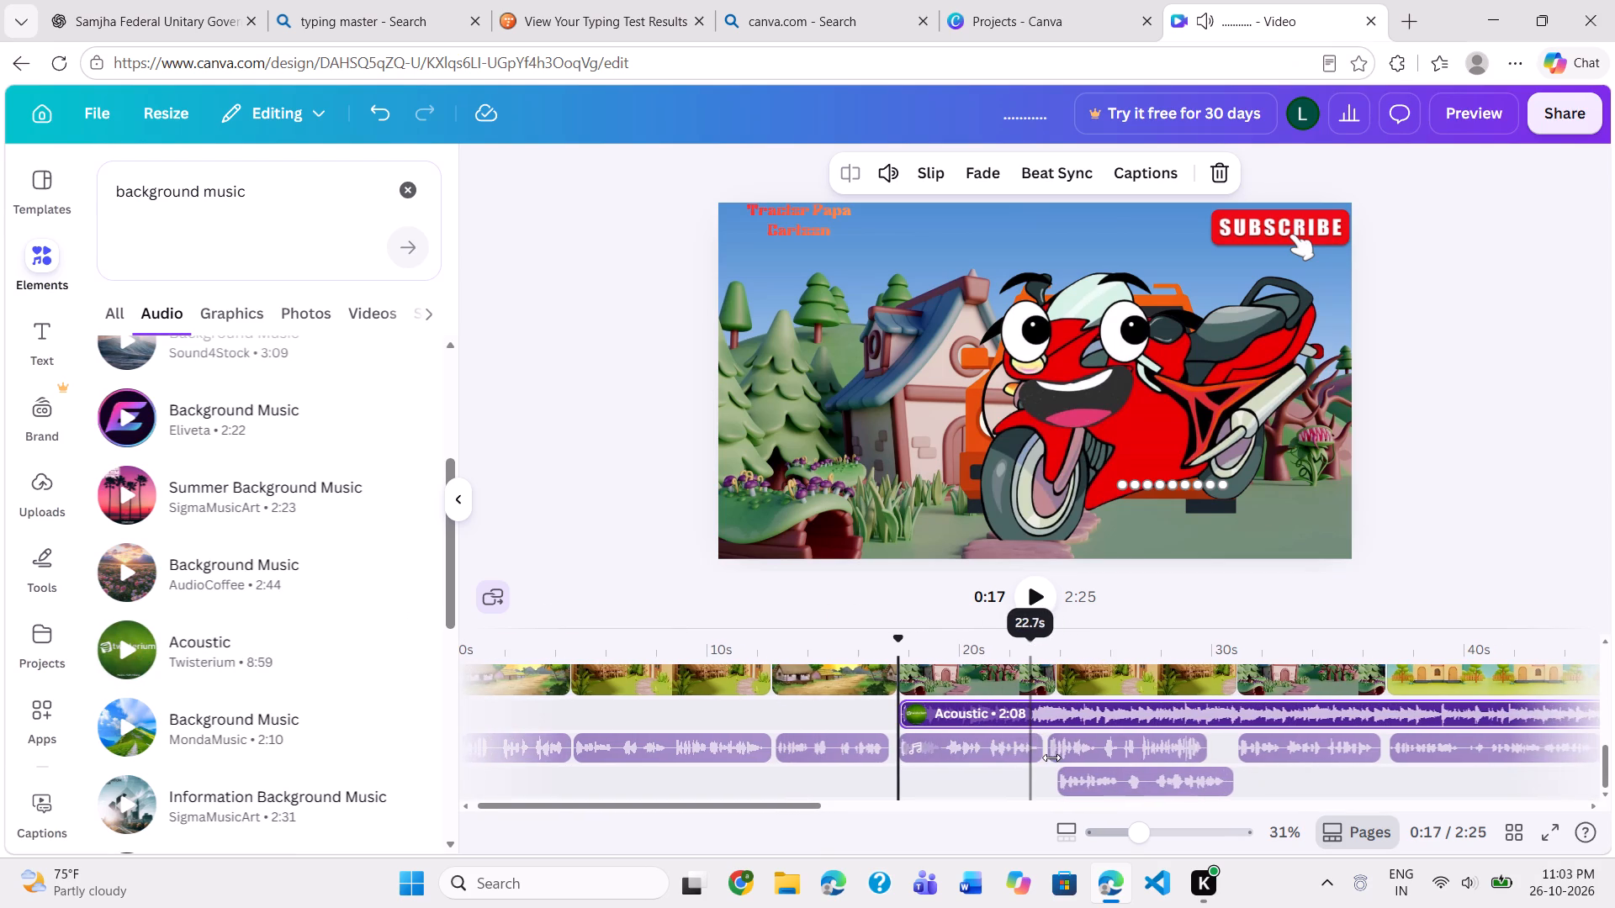
scroll(1051, 758, down, 1)
drag(904, 710, 379, 722)
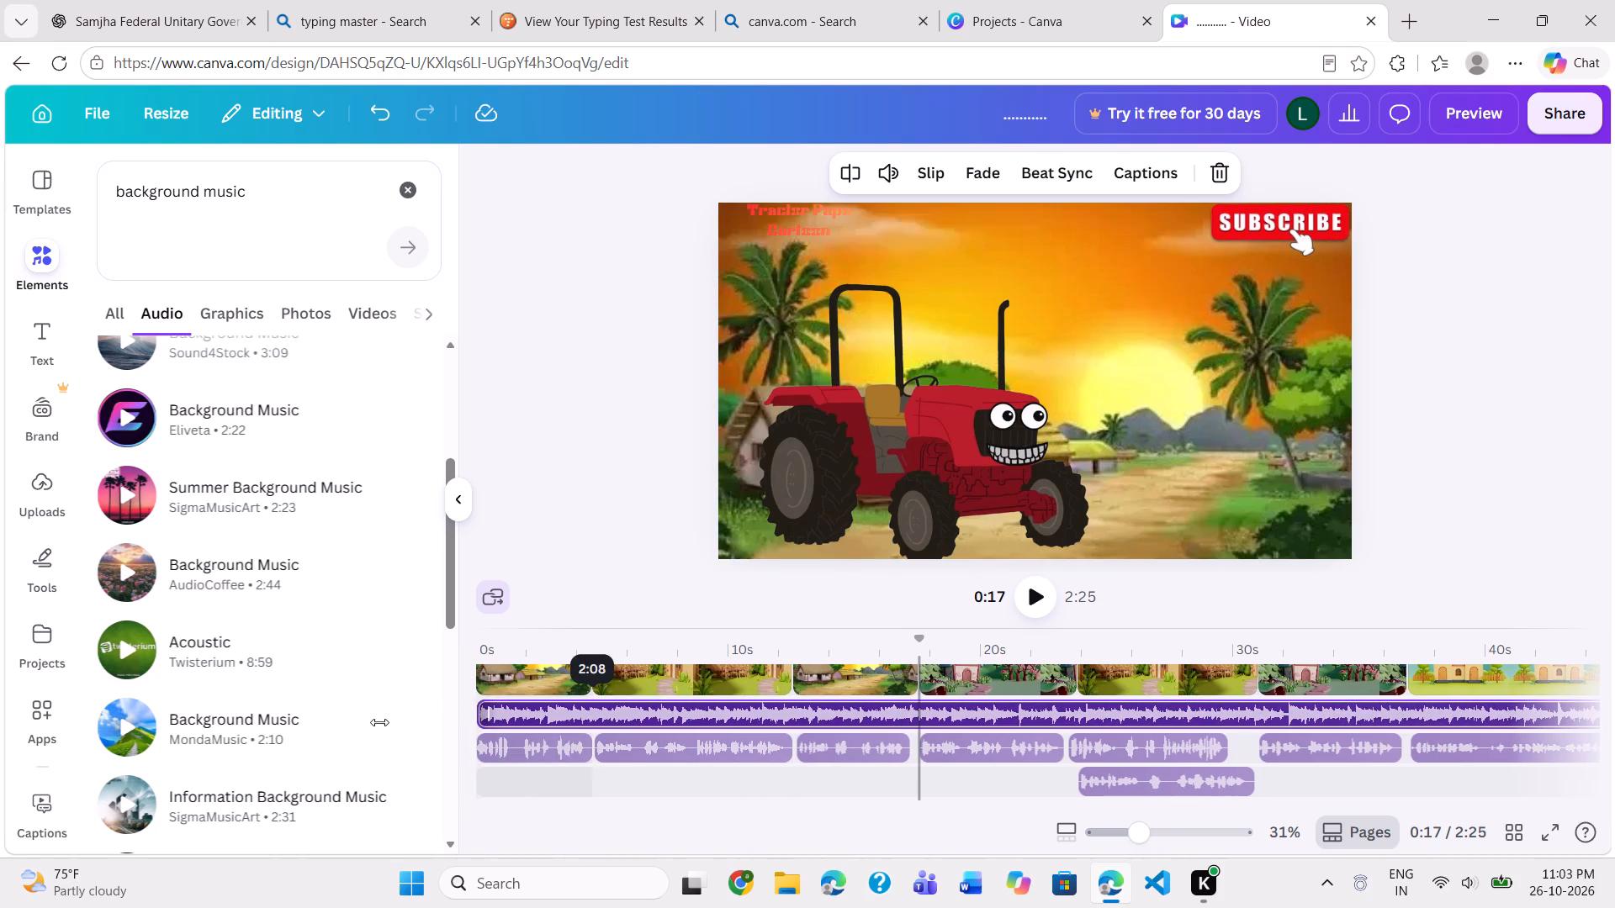
drag(379, 722, 375, 722)
Extend the end of the Acoustic track to 2:19, level with the end of the last scene.
scroll(1031, 699, left, 6)
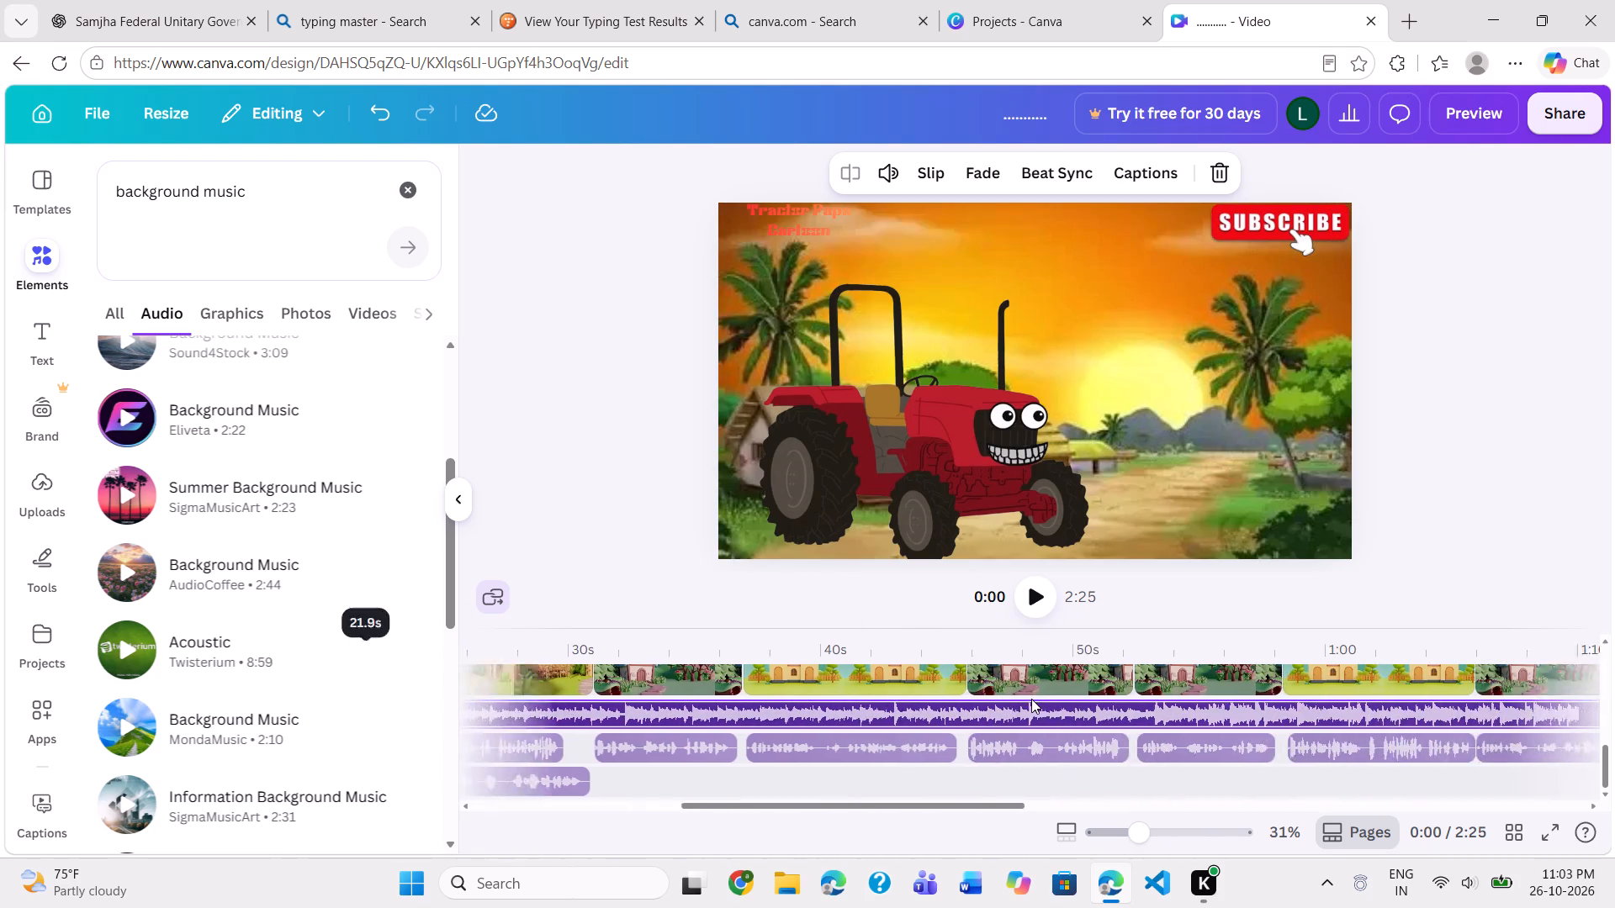
scroll(1031, 699, left, 8)
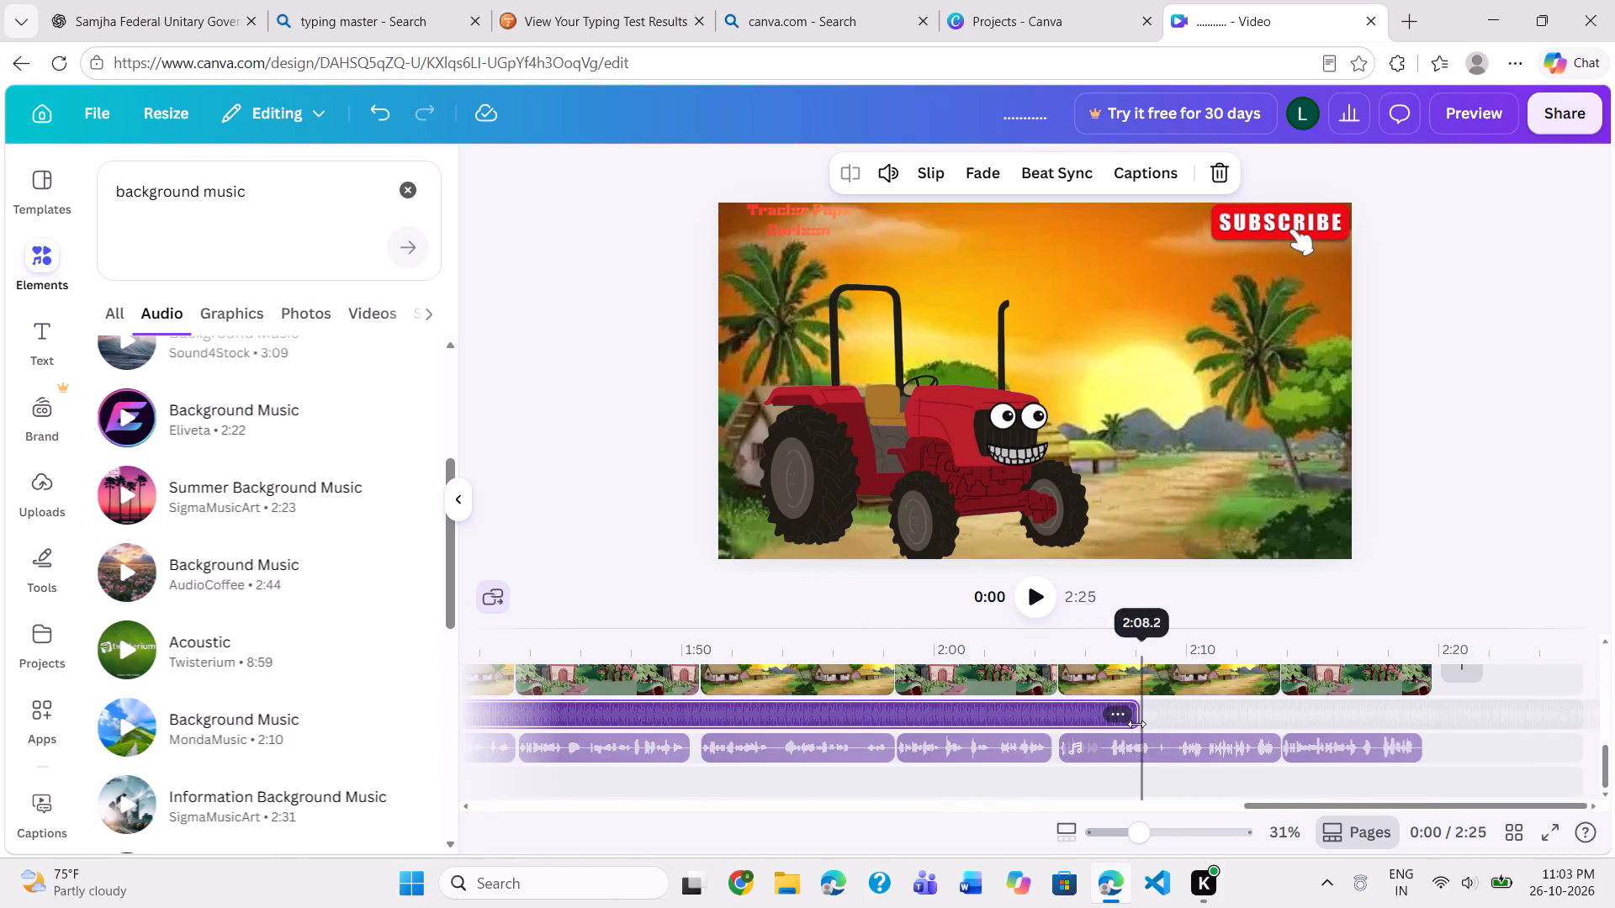
drag(1130, 715, 1361, 715)
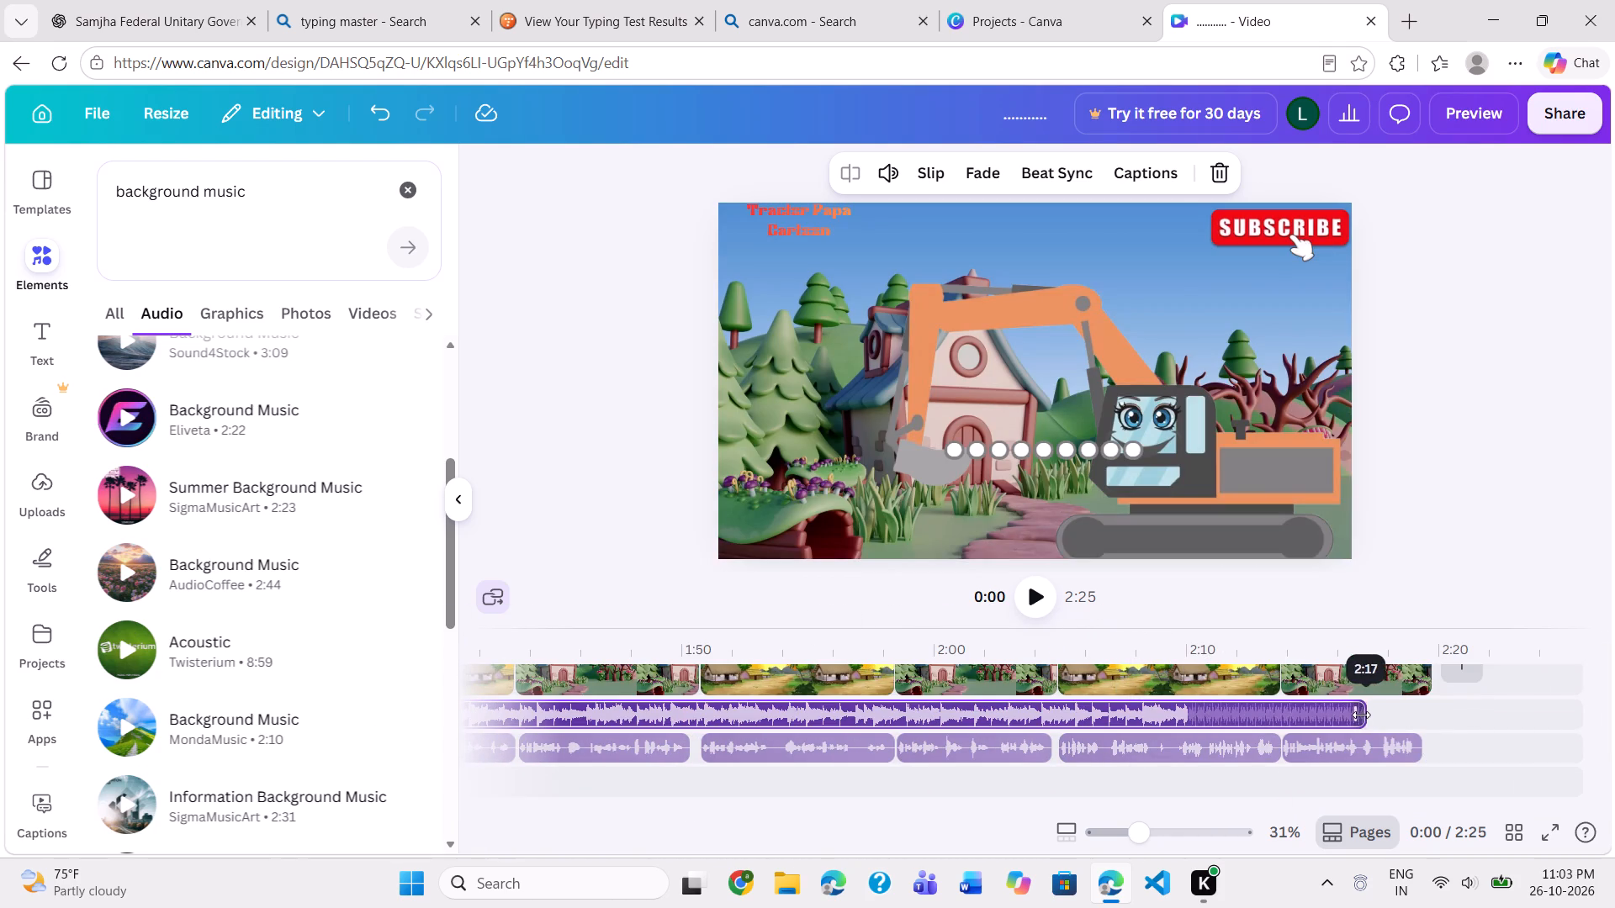
drag(1361, 715, 1414, 715)
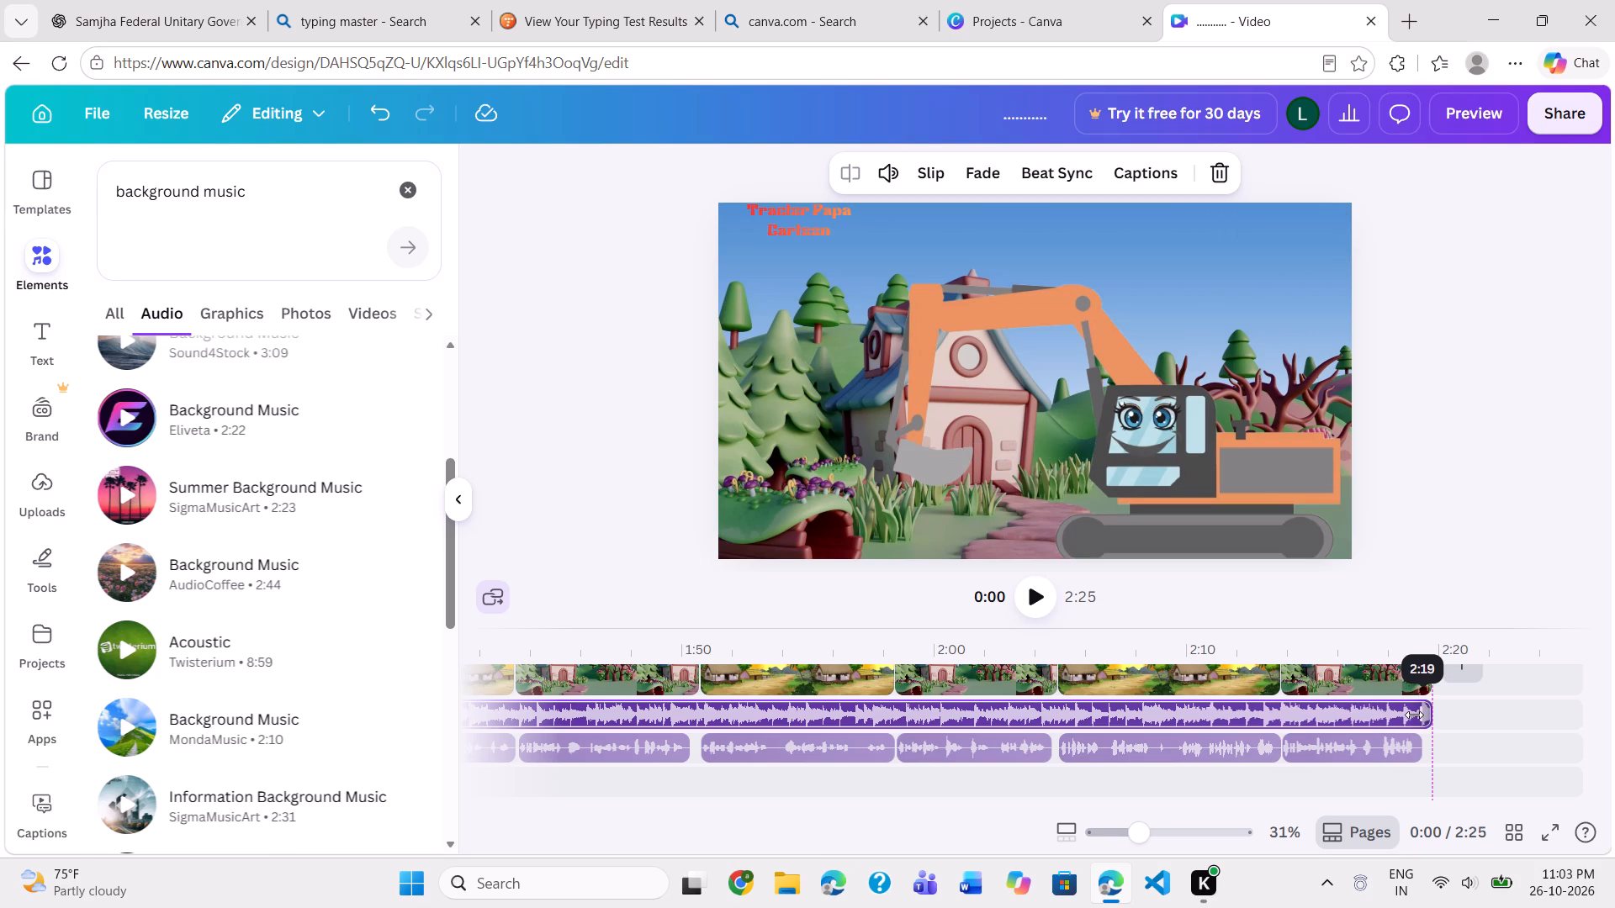
drag(1414, 715, 1416, 716)
Trim the end of the "Tractor Papa Cartoon" heading on the timeline to 2:15.
scroll(1416, 716, up, 1)
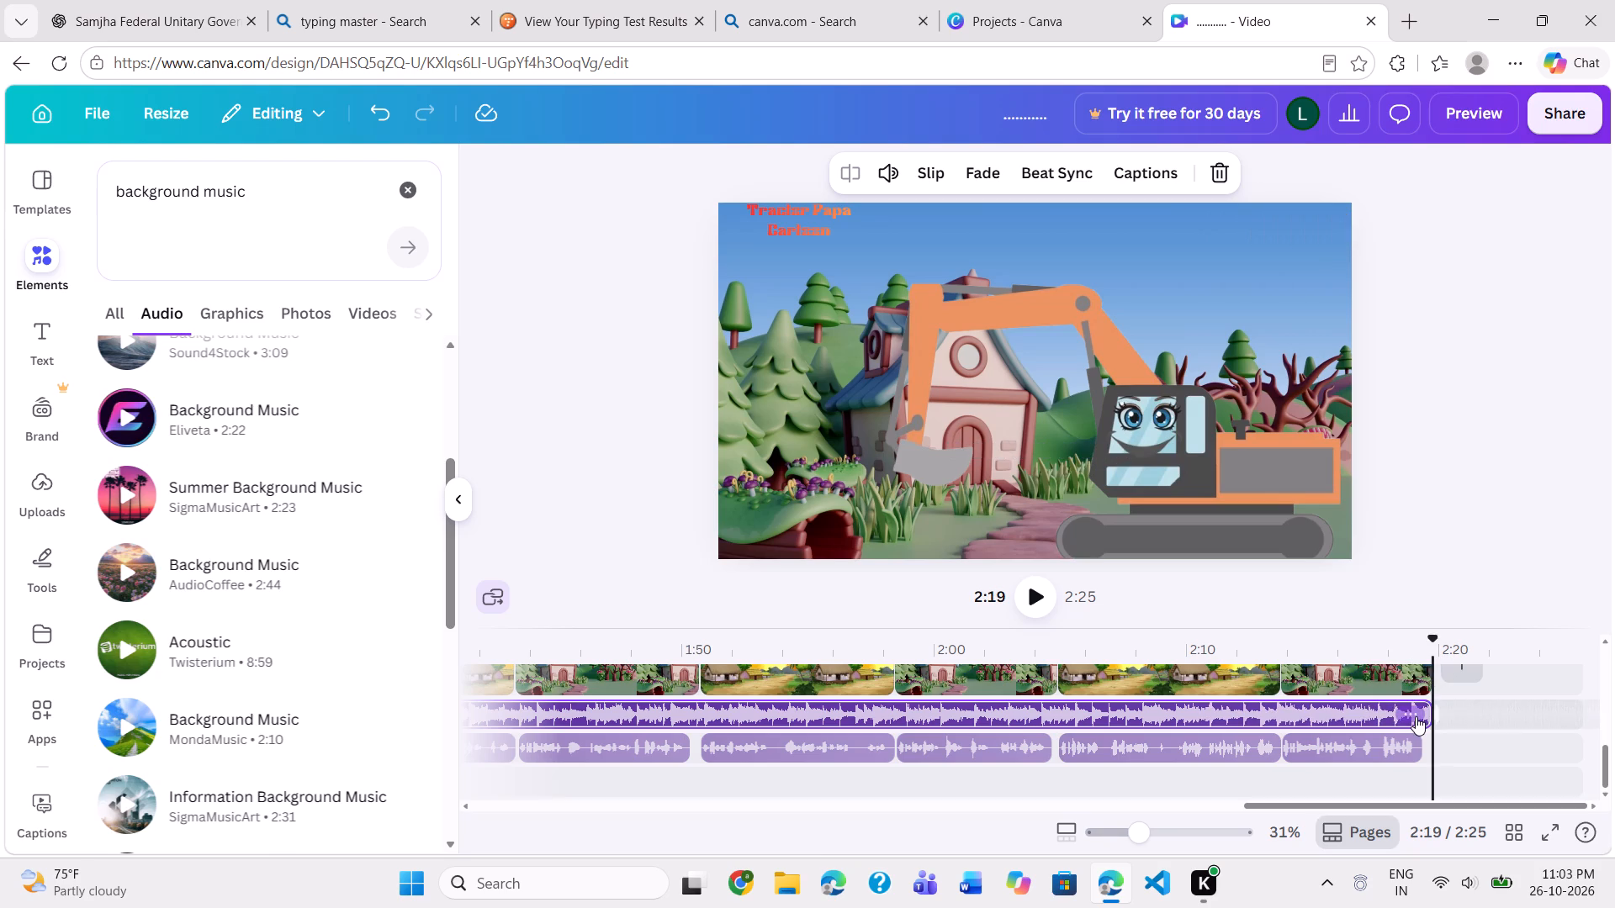
scroll(1416, 716, up, 3)
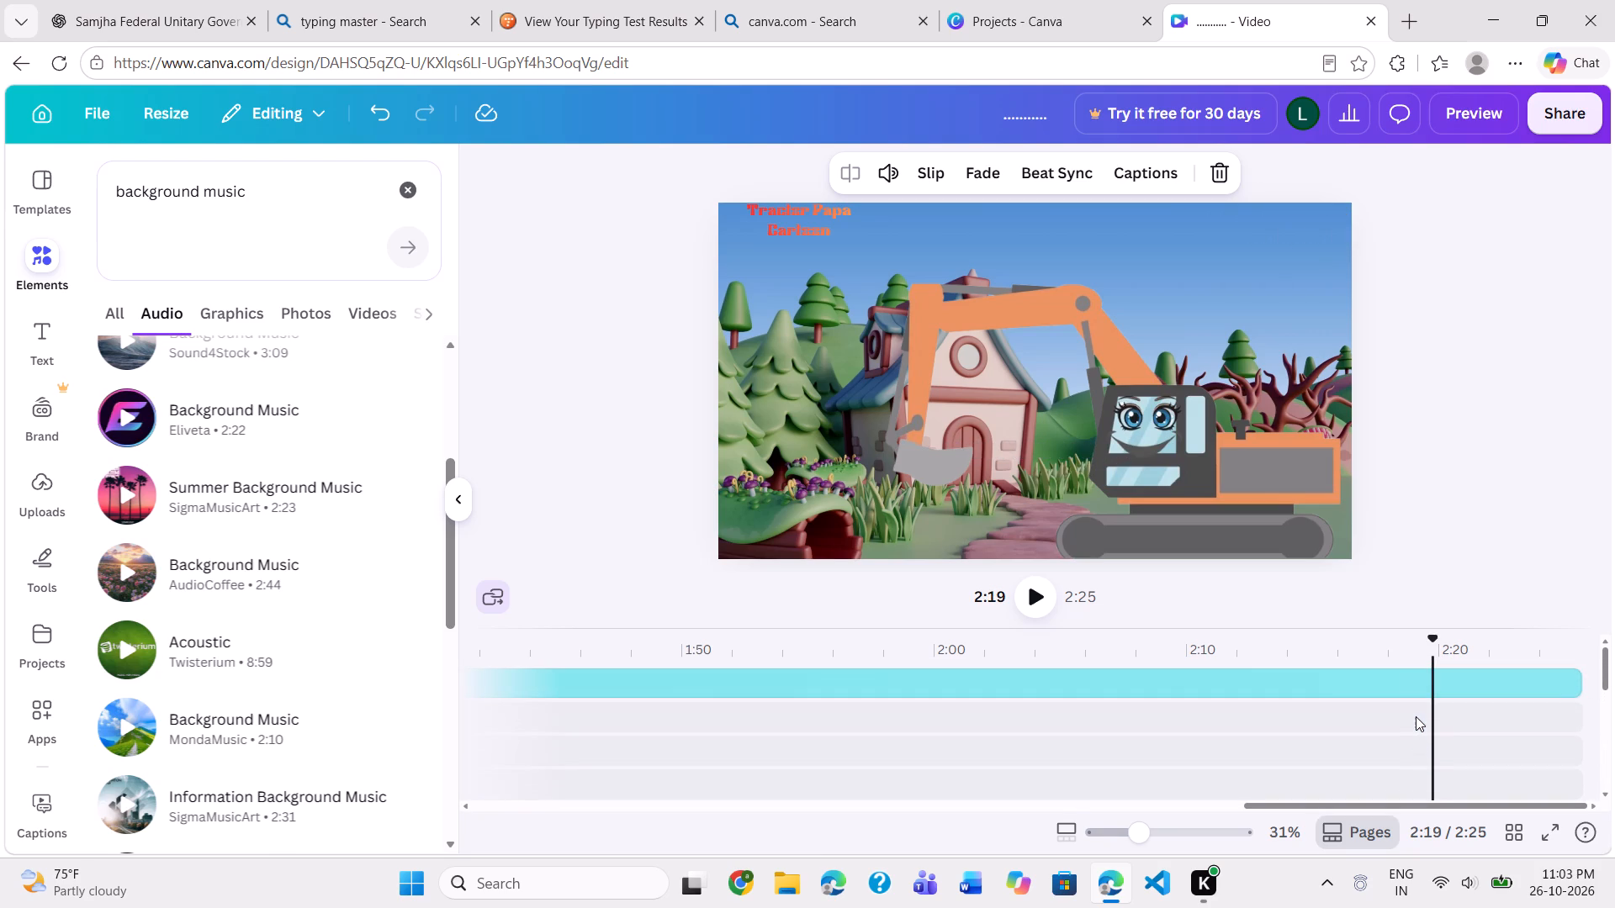
scroll(1416, 716, up, 1)
scroll(1416, 716, down, 4)
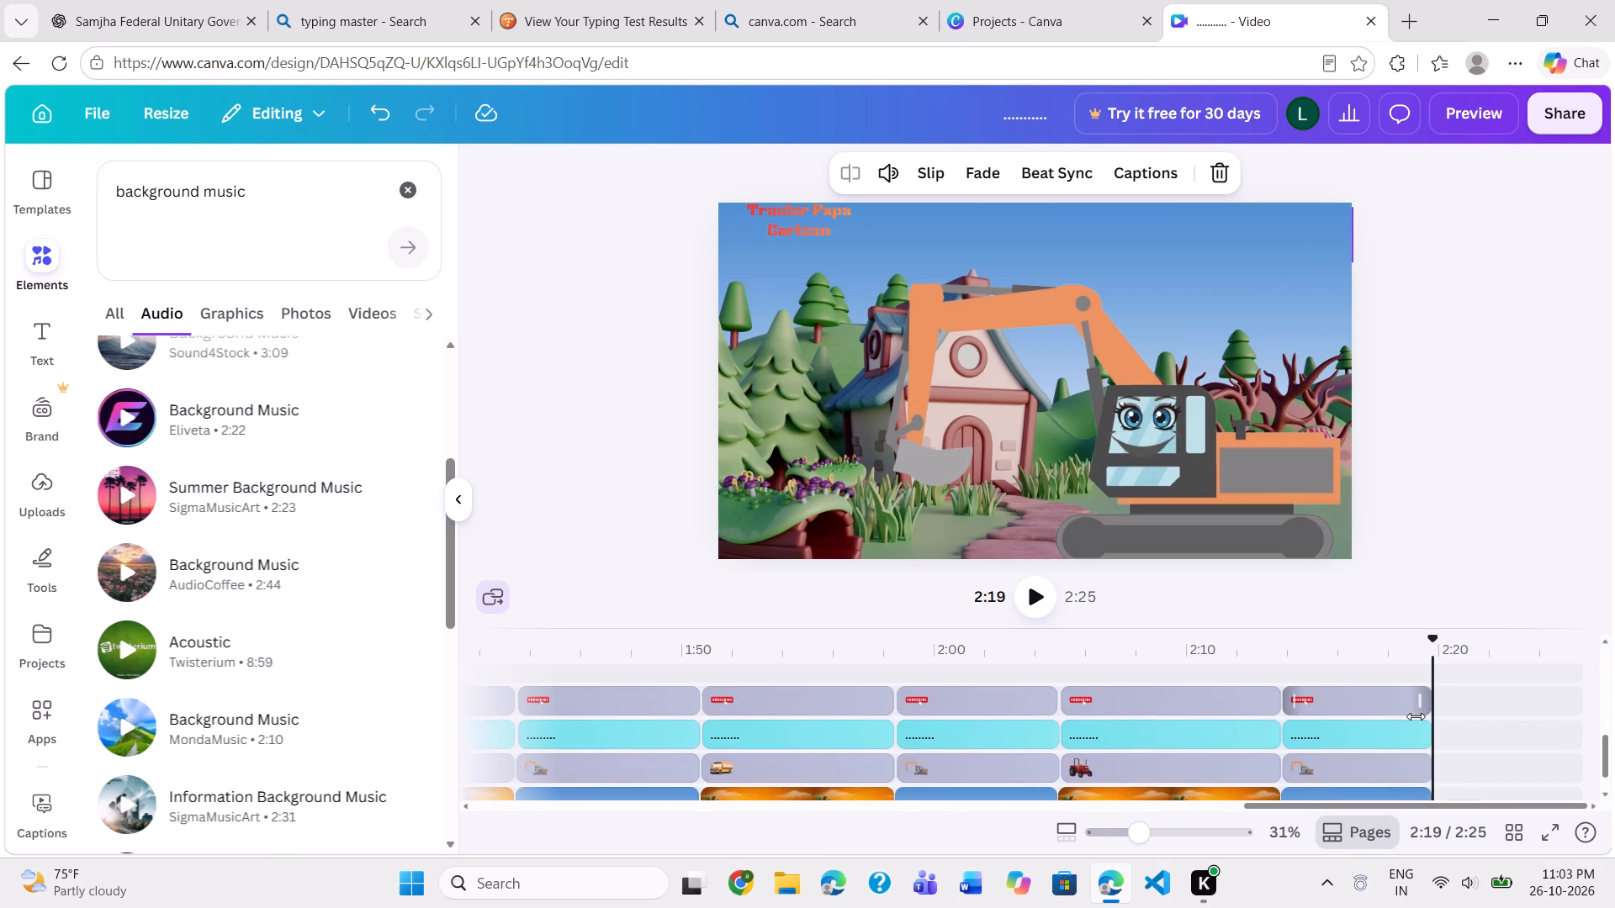
scroll(1416, 716, up, 2)
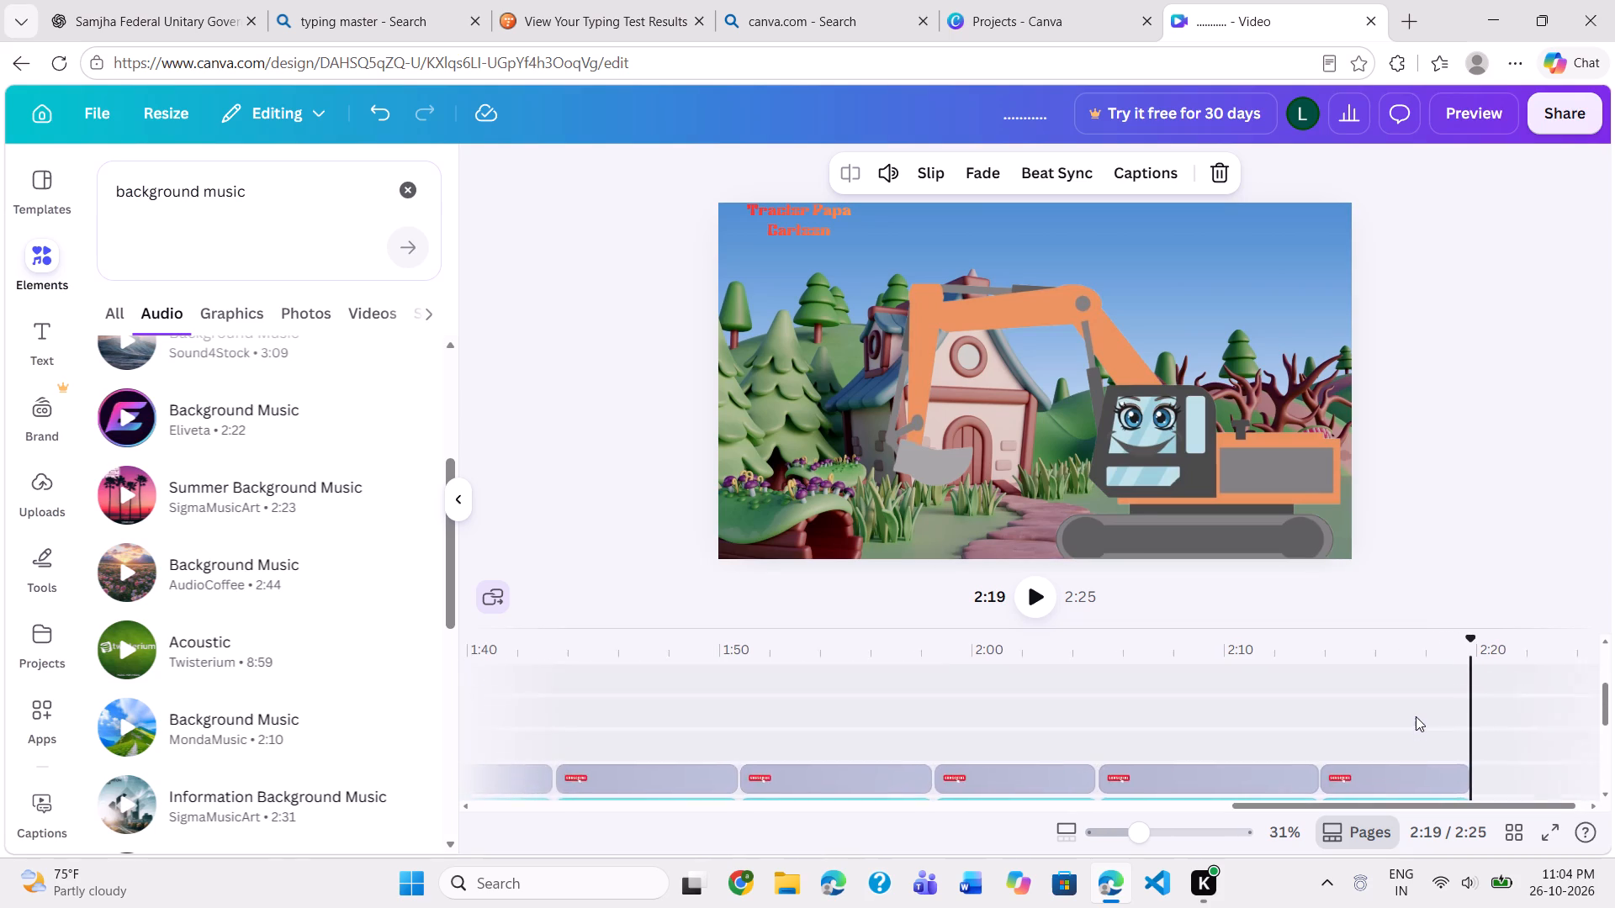
scroll(1416, 716, up, 3)
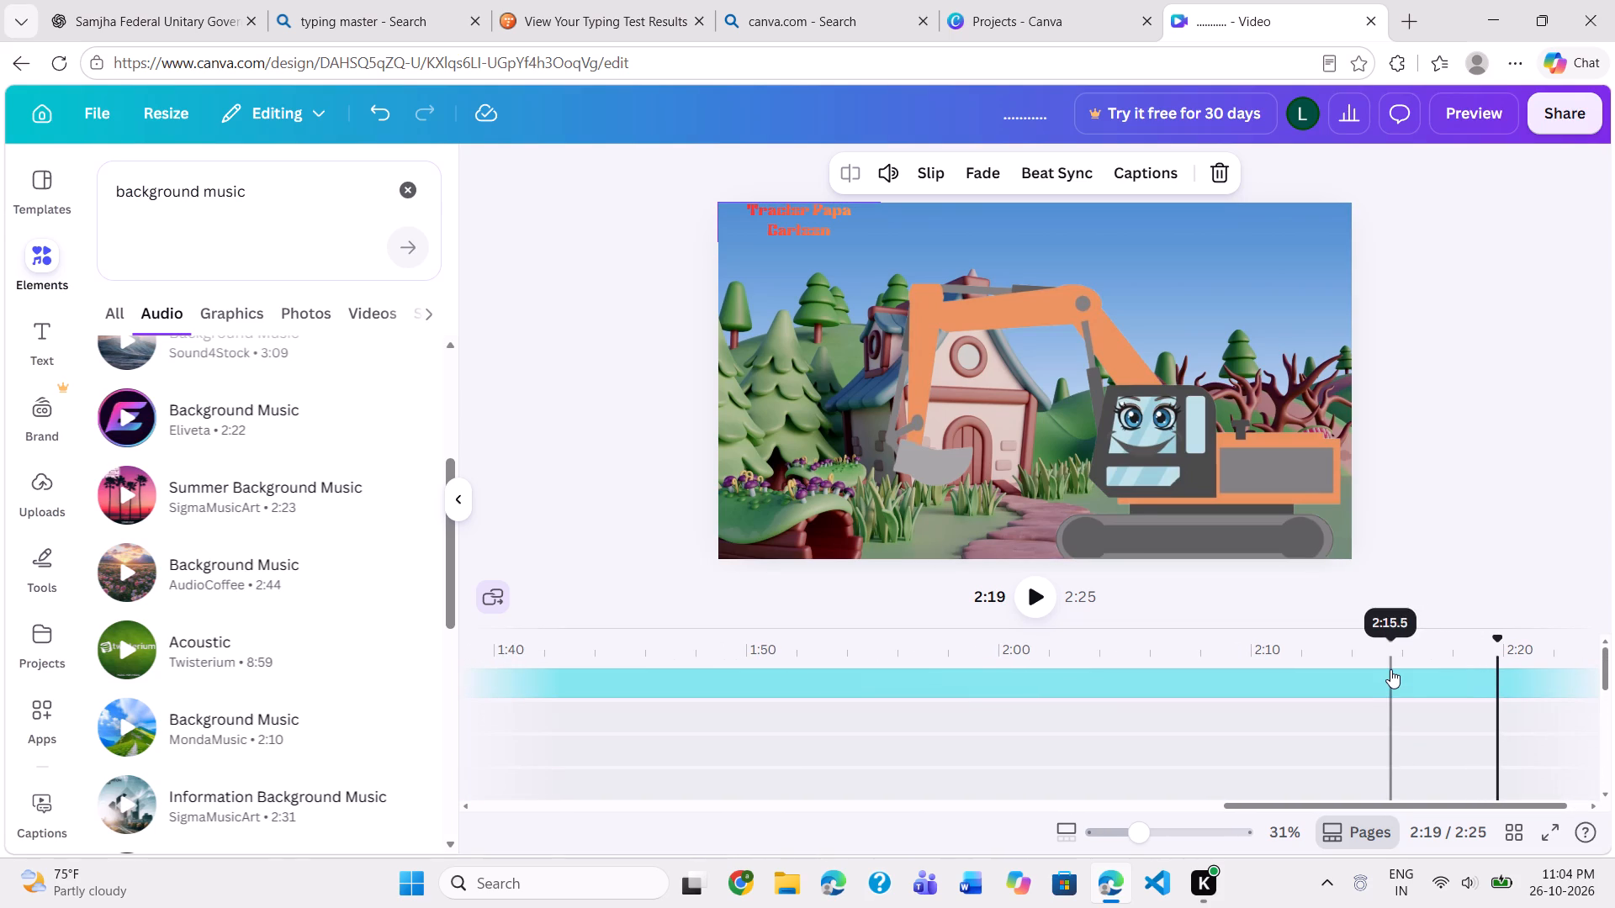
click(1390, 669)
scroll(1564, 686, left, 1)
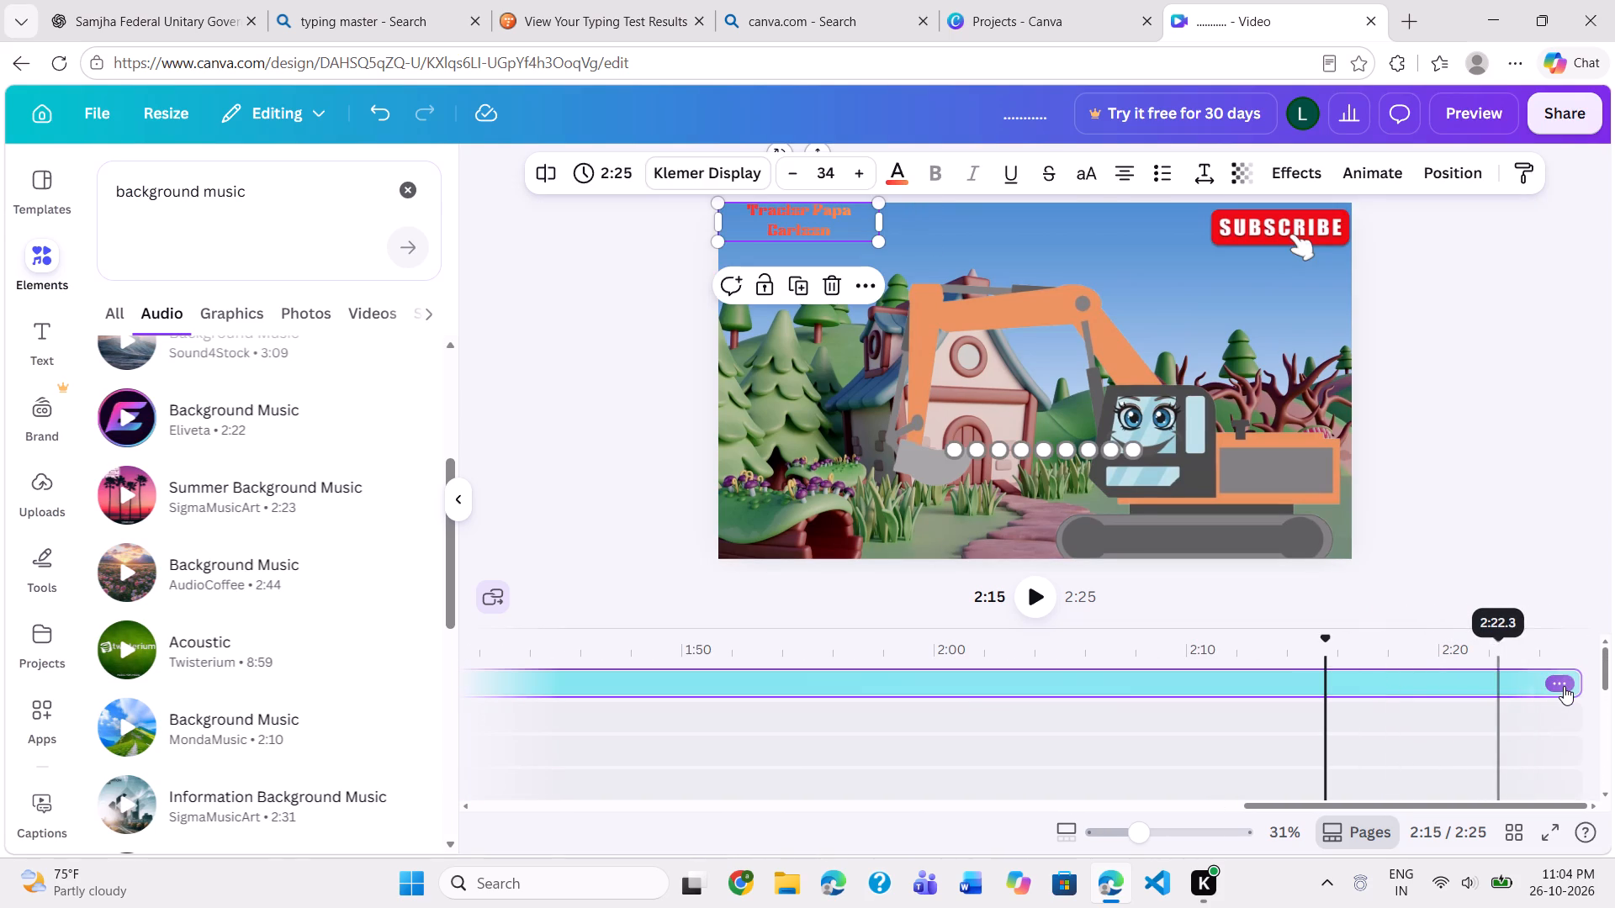
scroll(1564, 686, left, 1)
drag(1577, 684, 1363, 684)
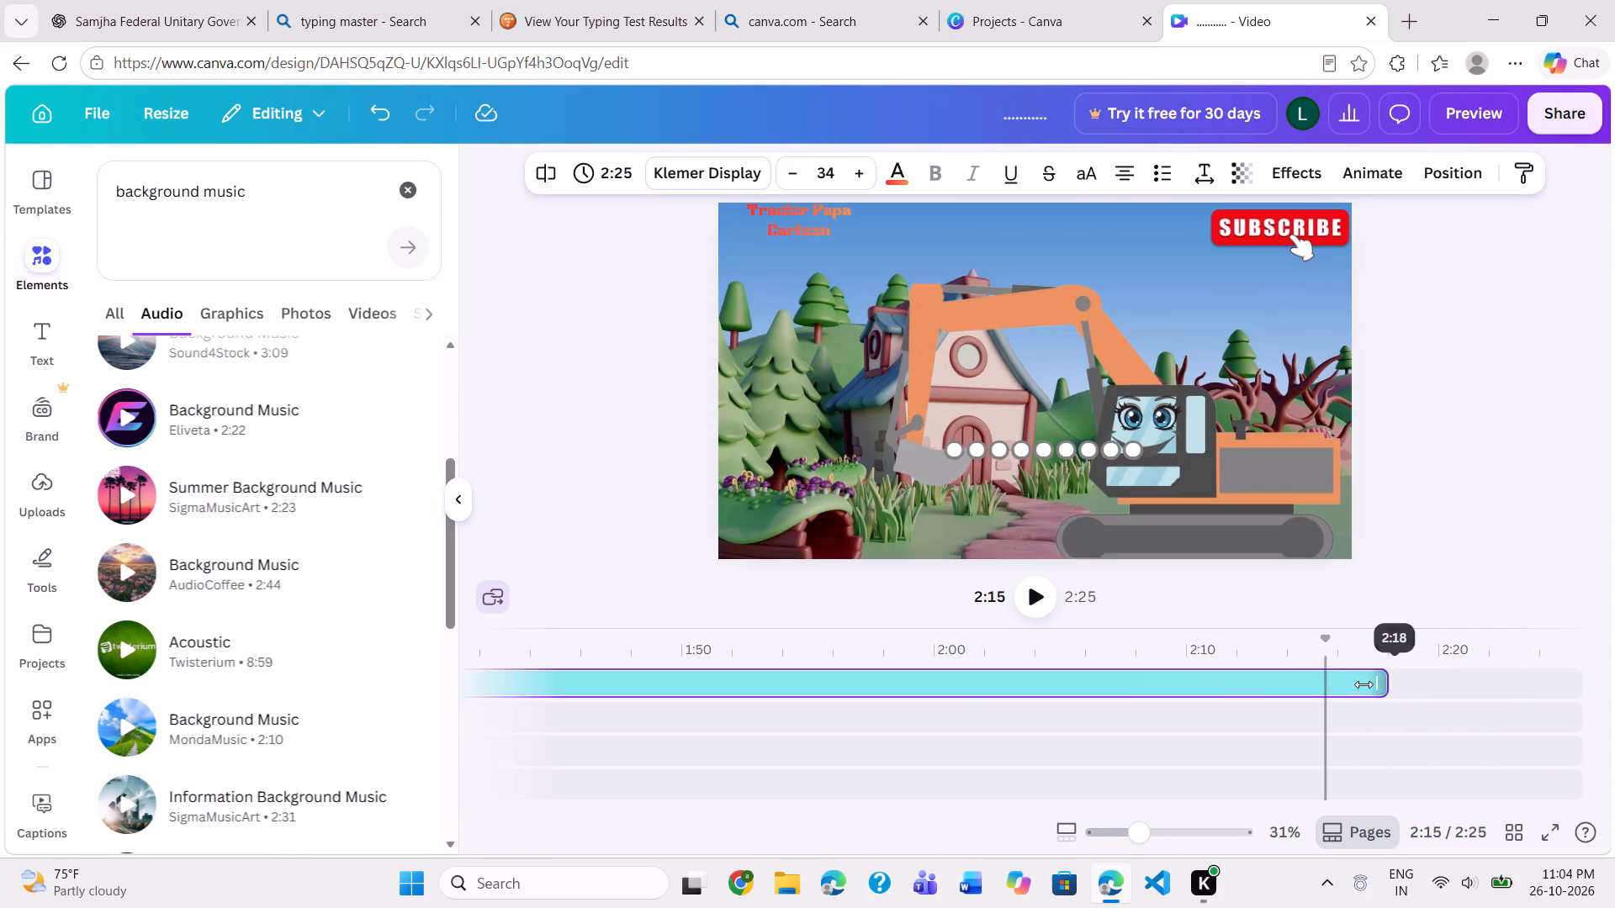
drag(1363, 684, 1325, 692)
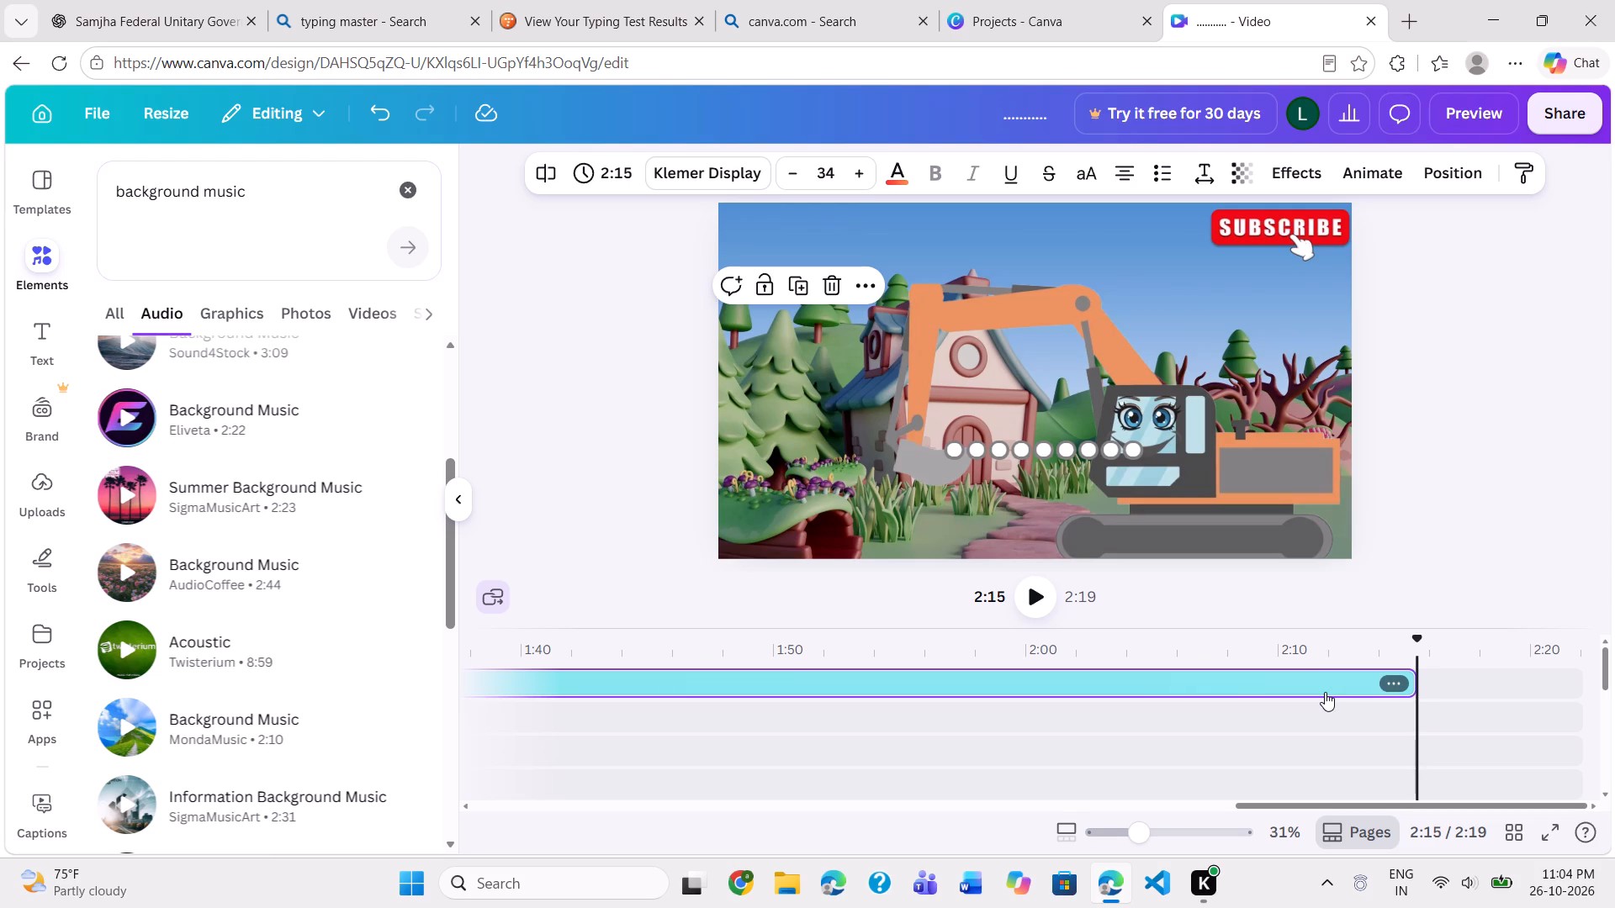
Add the recently used 20.0-second black video with purple particles after the last scene at 2:19.
scroll(1325, 692, left, 3)
scroll(1325, 692, down, 4)
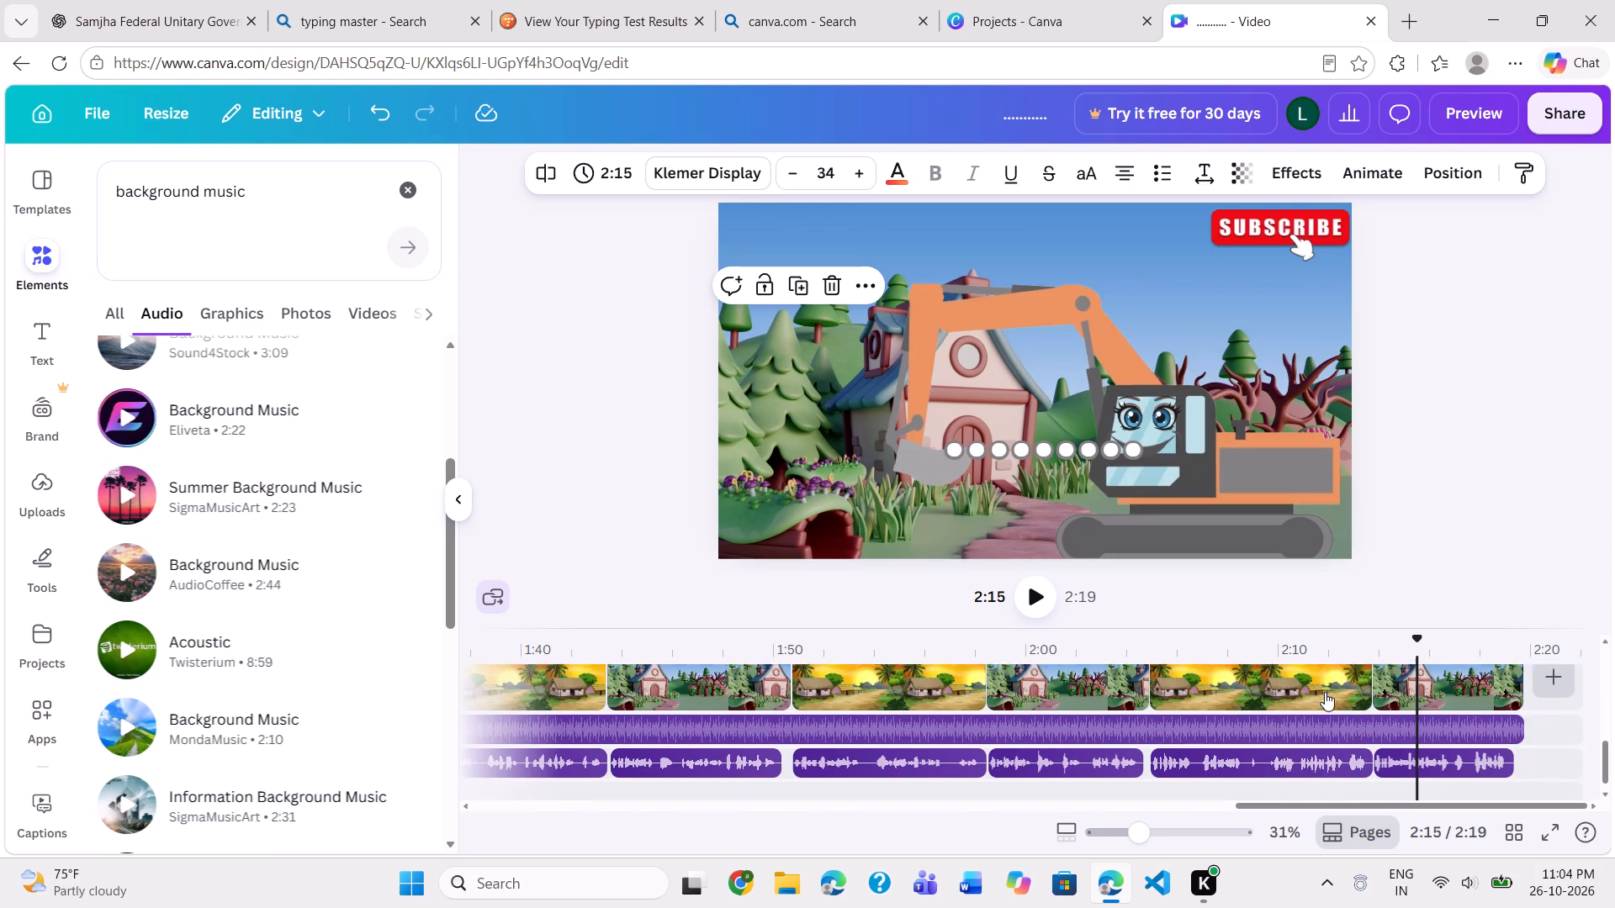
scroll(1325, 692, down, 1)
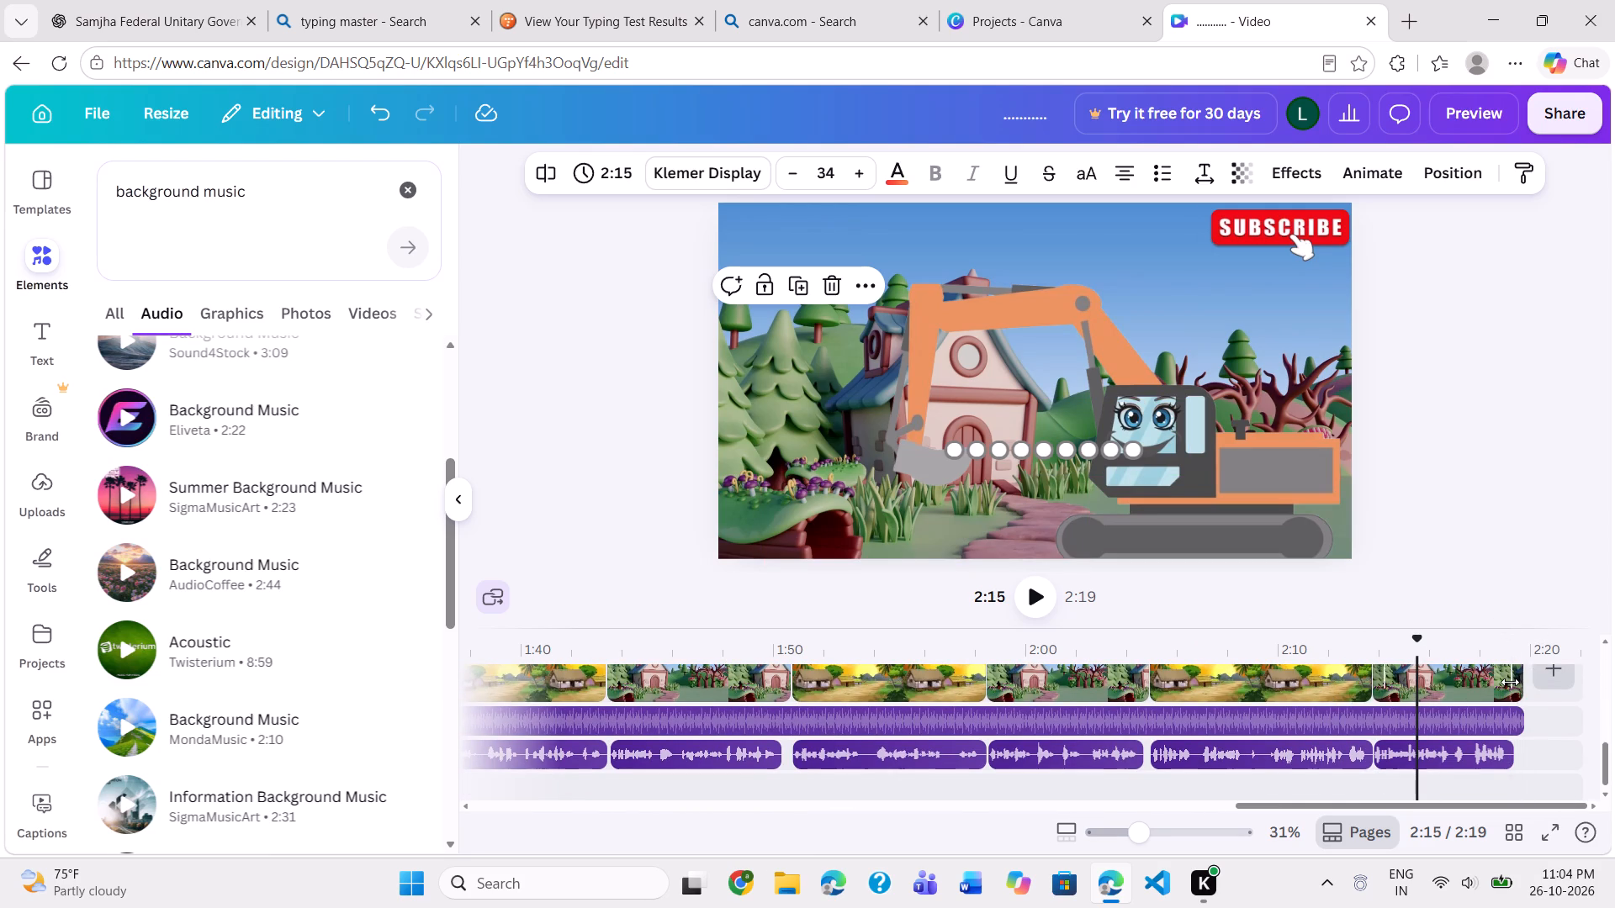
click(1510, 682)
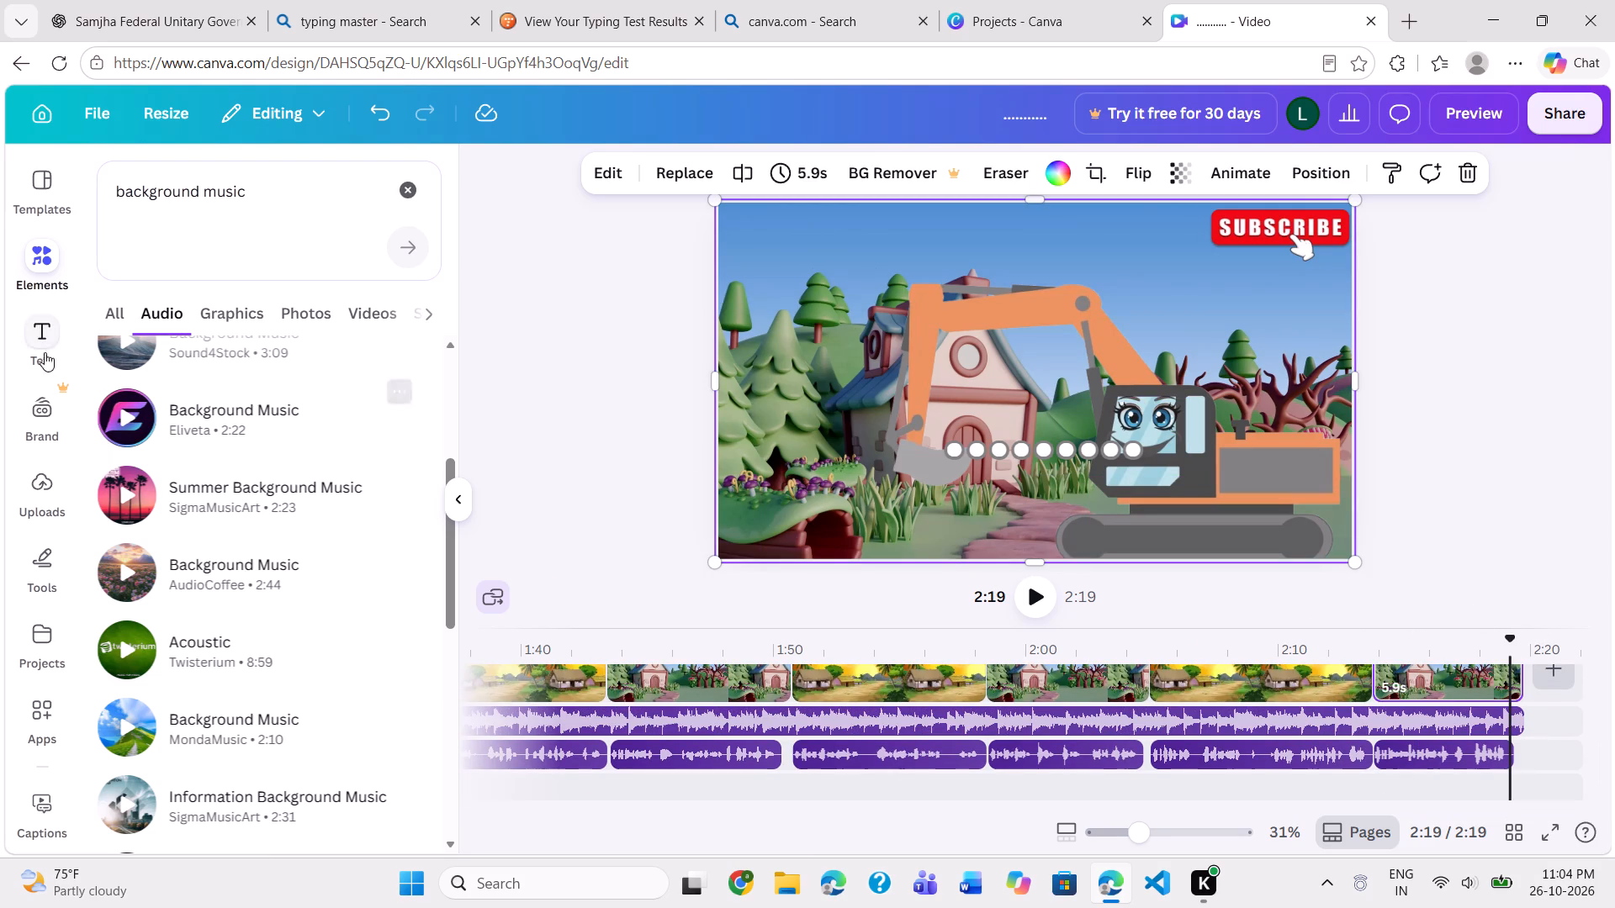
click(38, 272)
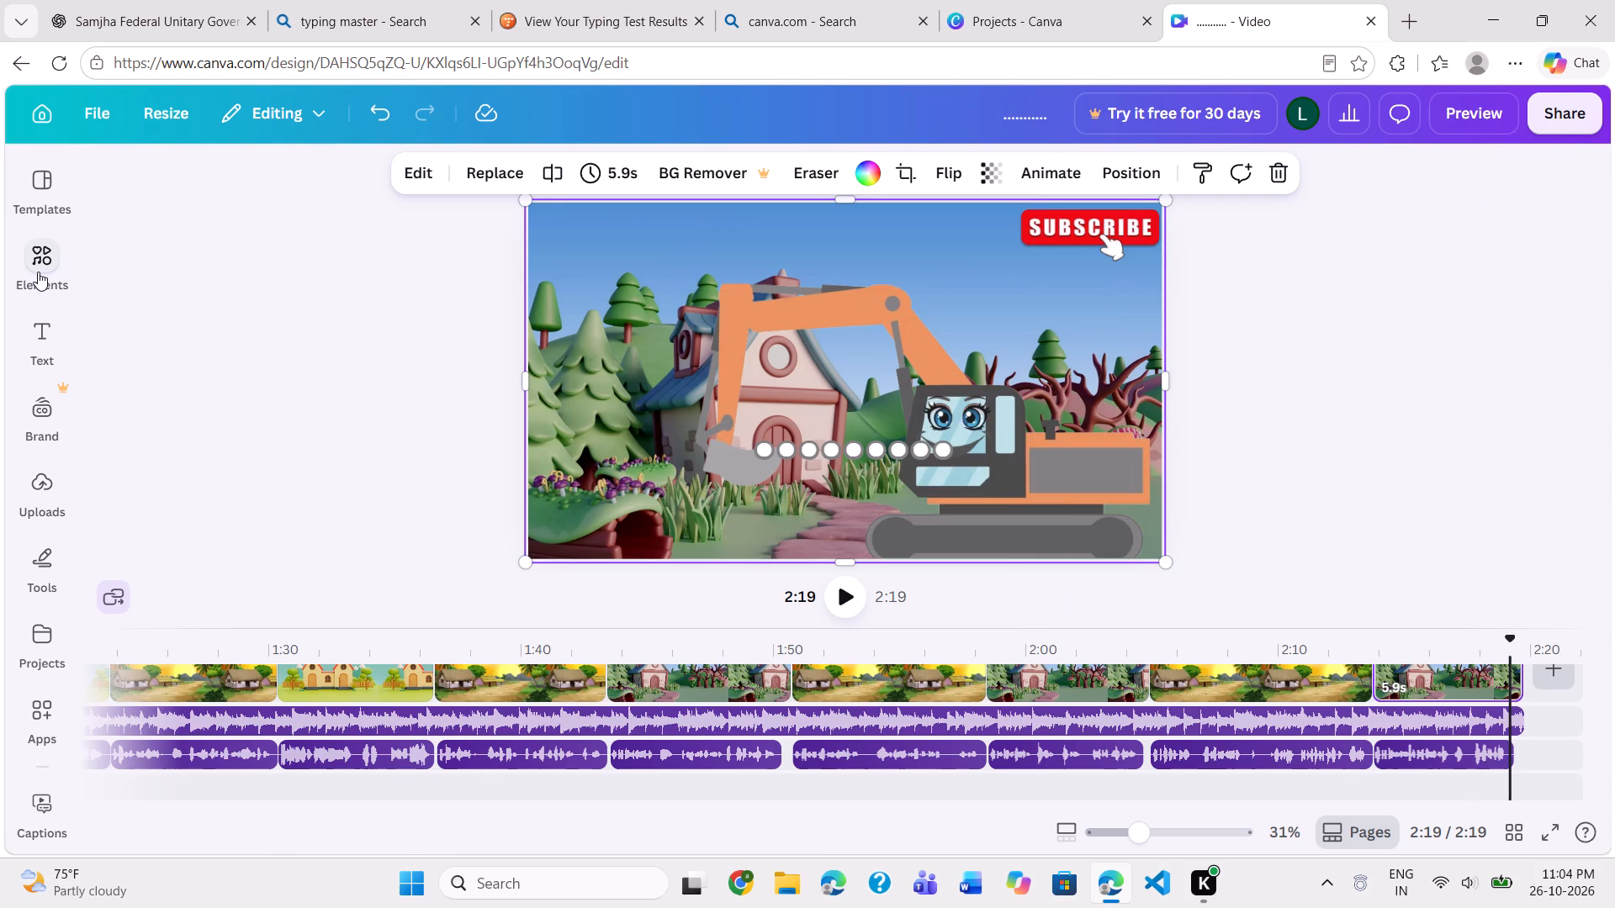
click(38, 272)
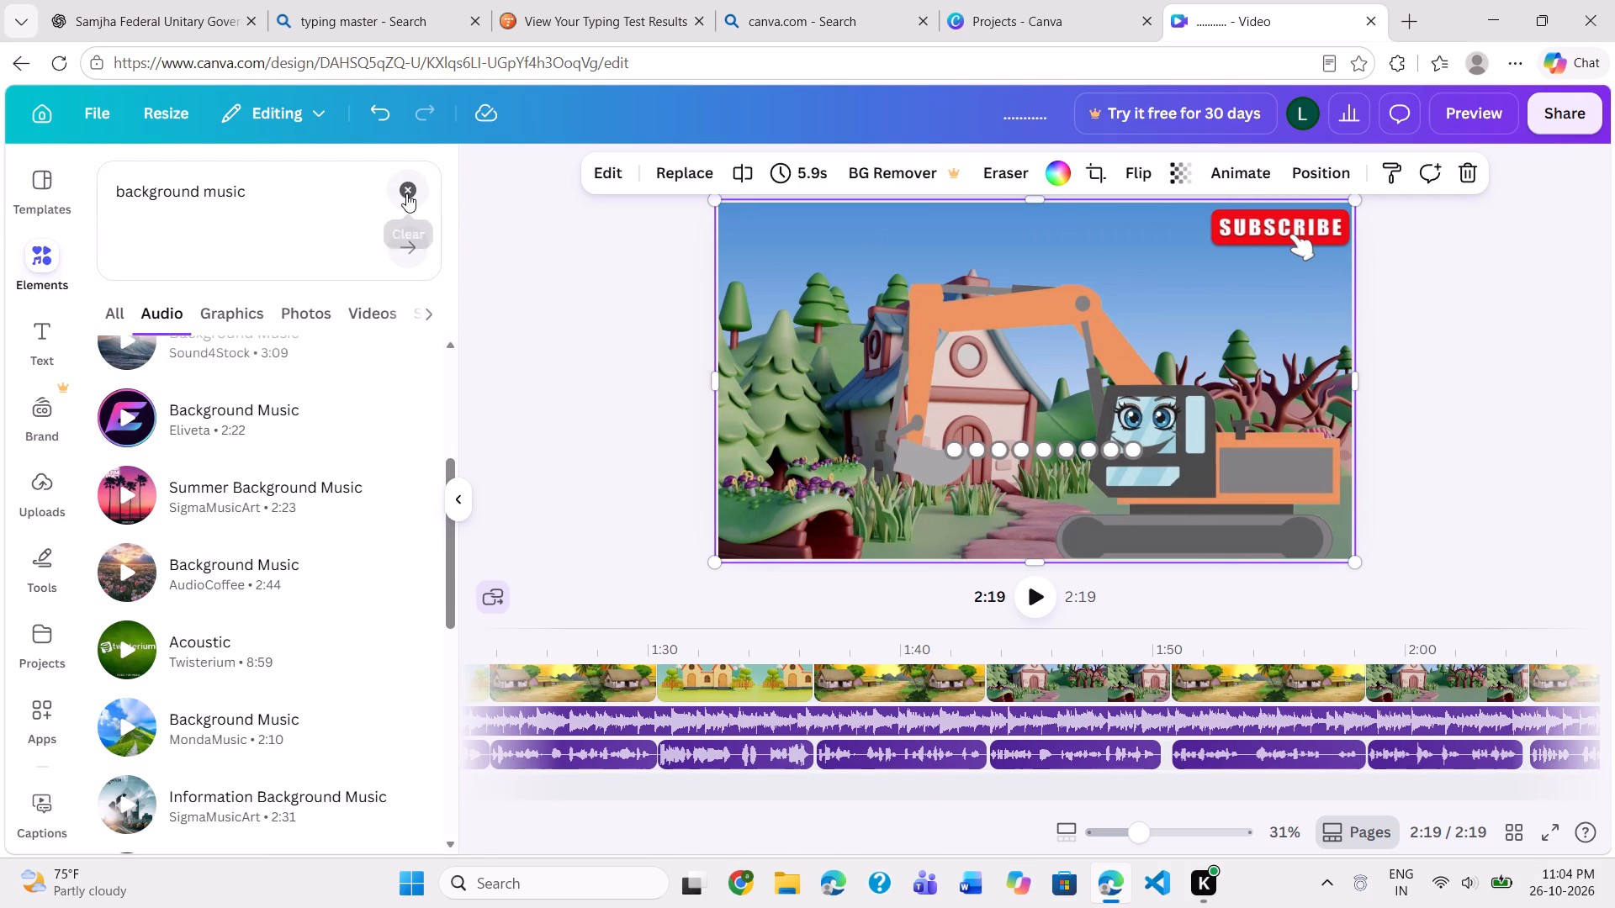
click(406, 194)
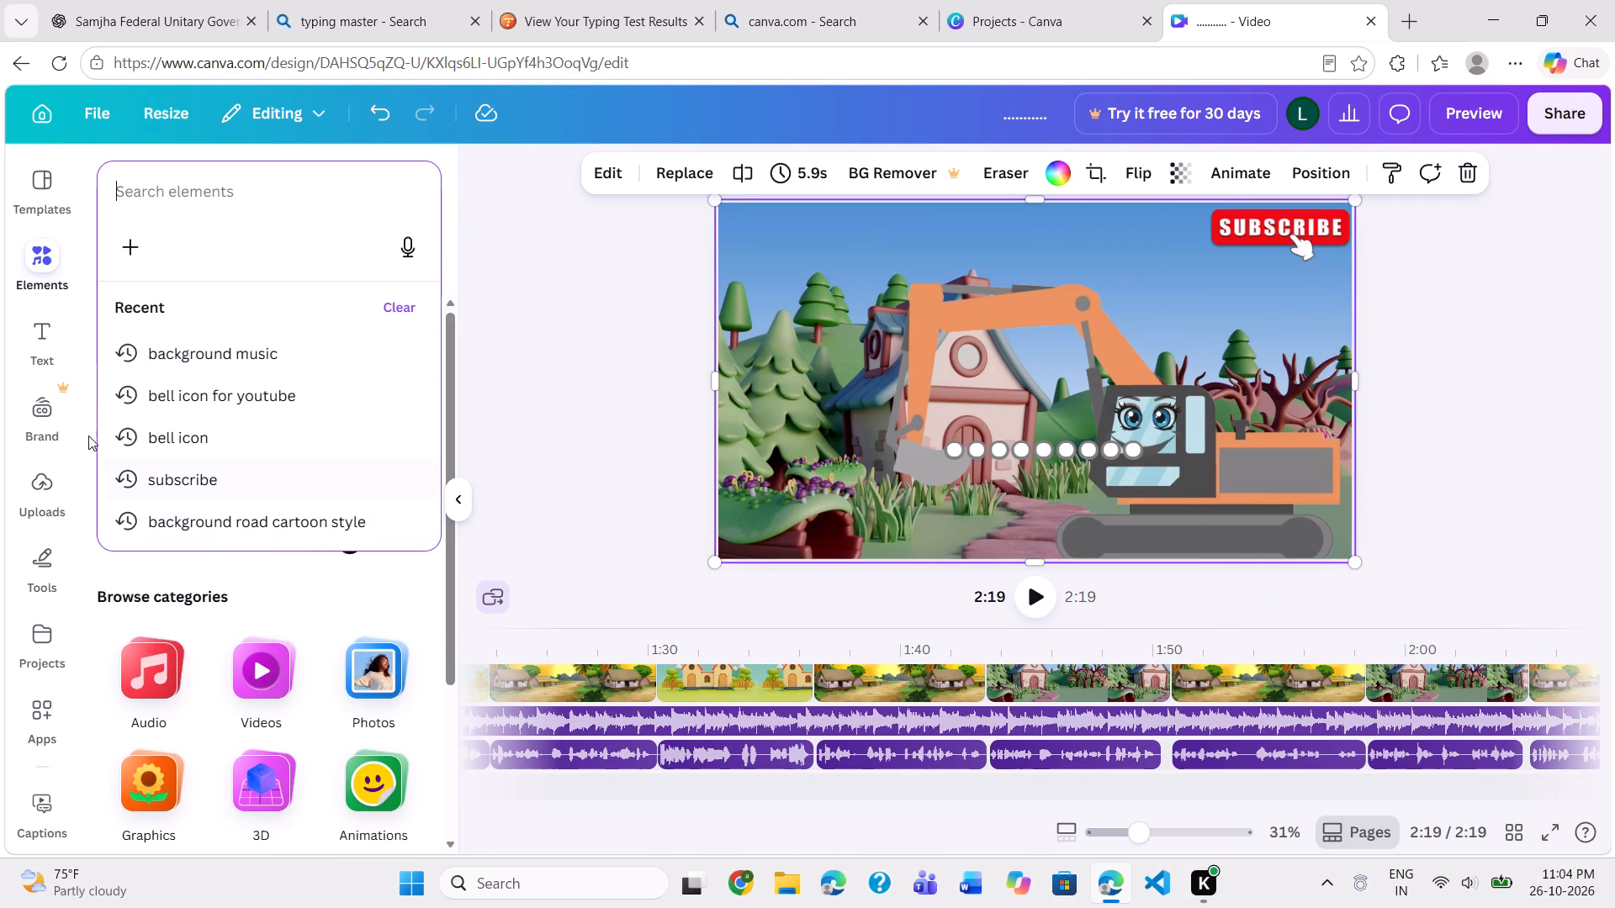
click(34, 264)
click(34, 264)
click(34, 264)
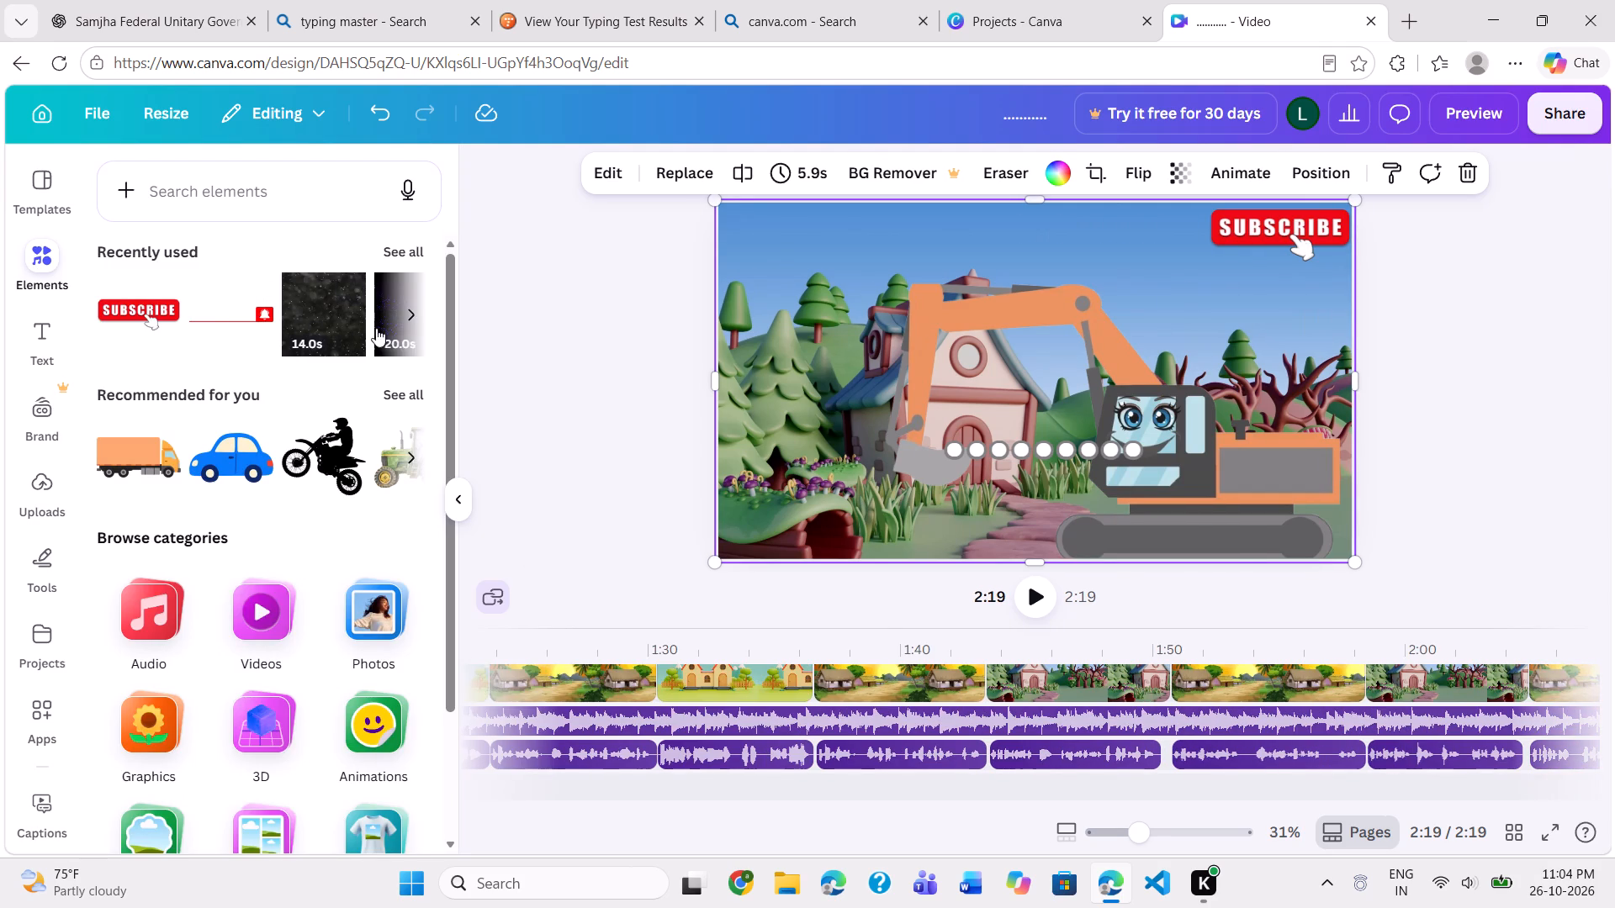
click(384, 328)
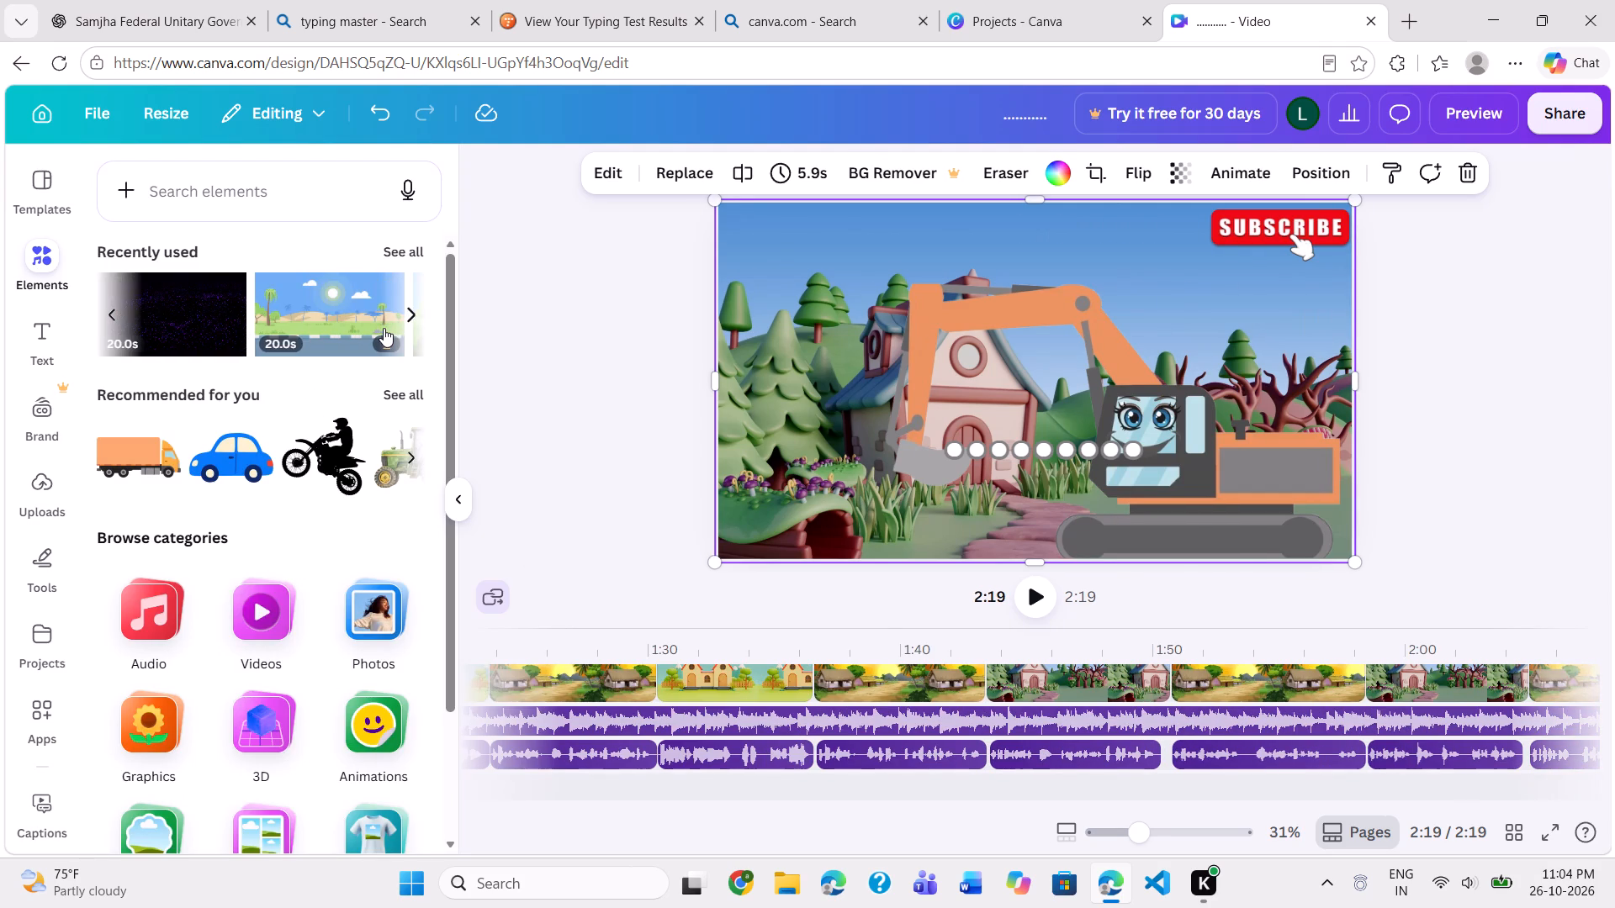
click(199, 311)
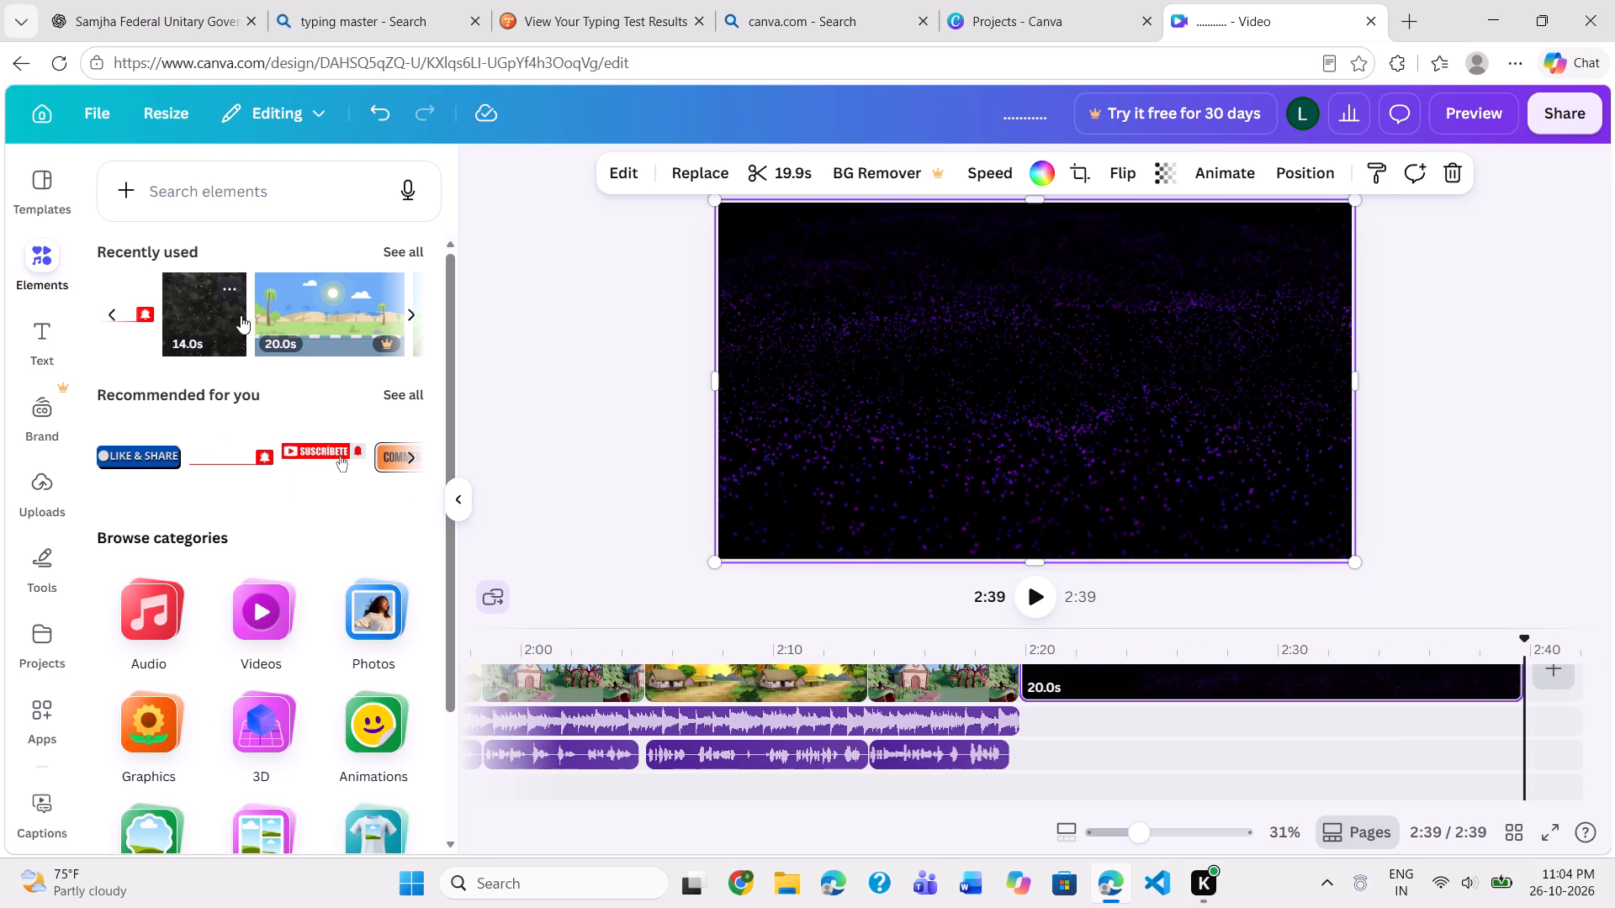
Add a heading to the closing purple-particle clip and clear its placeholder text.
scroll(1125, 741, up, 1)
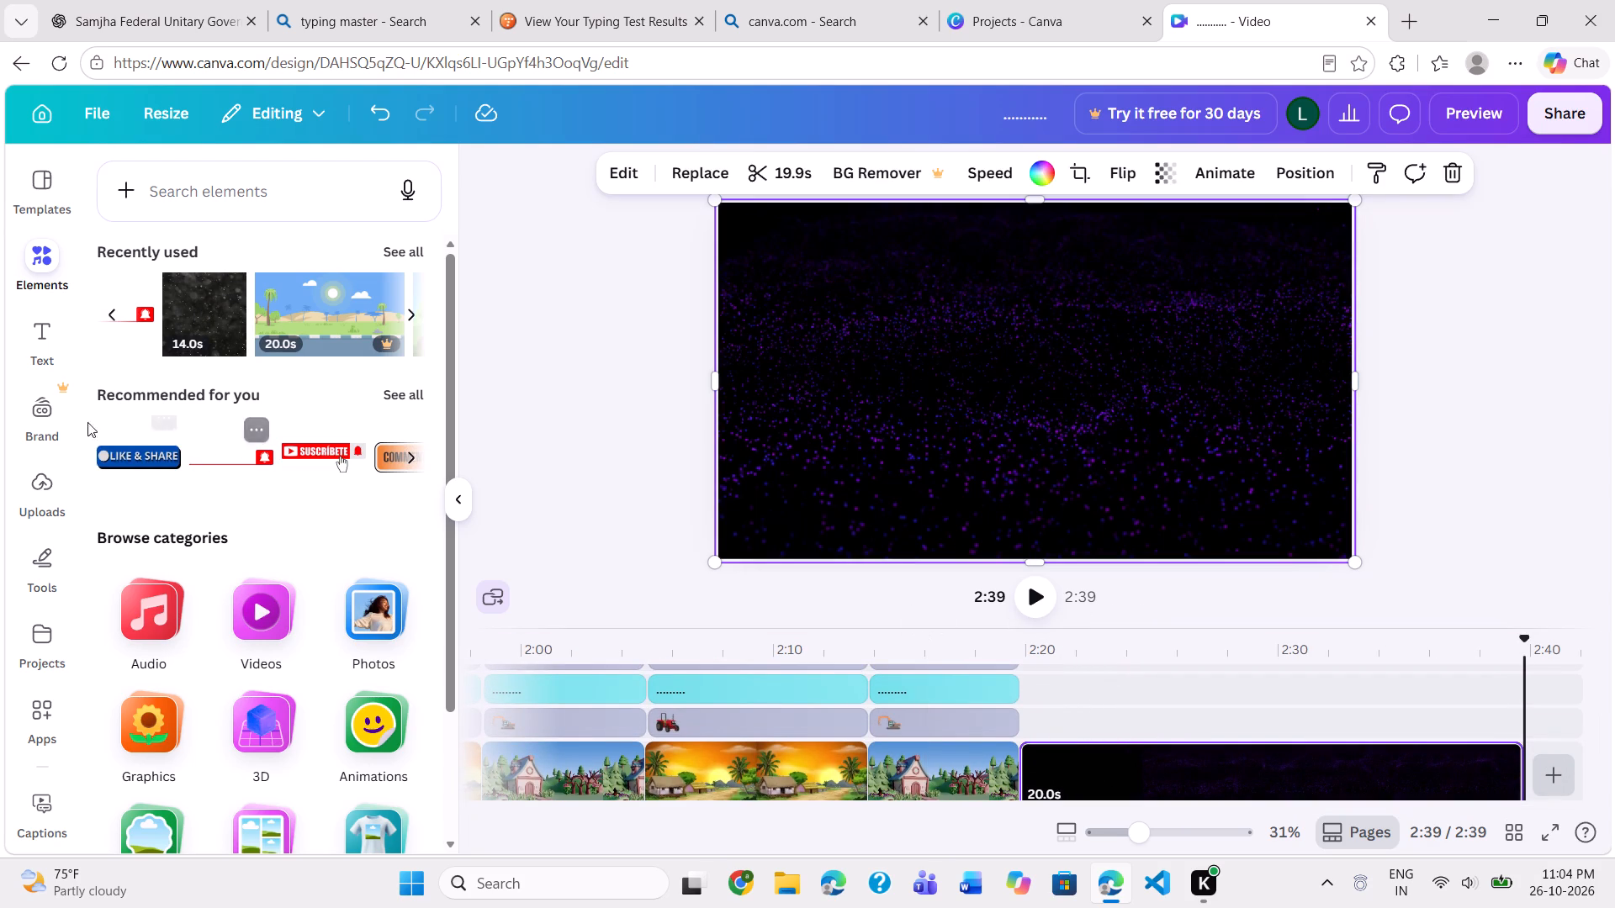
click(39, 340)
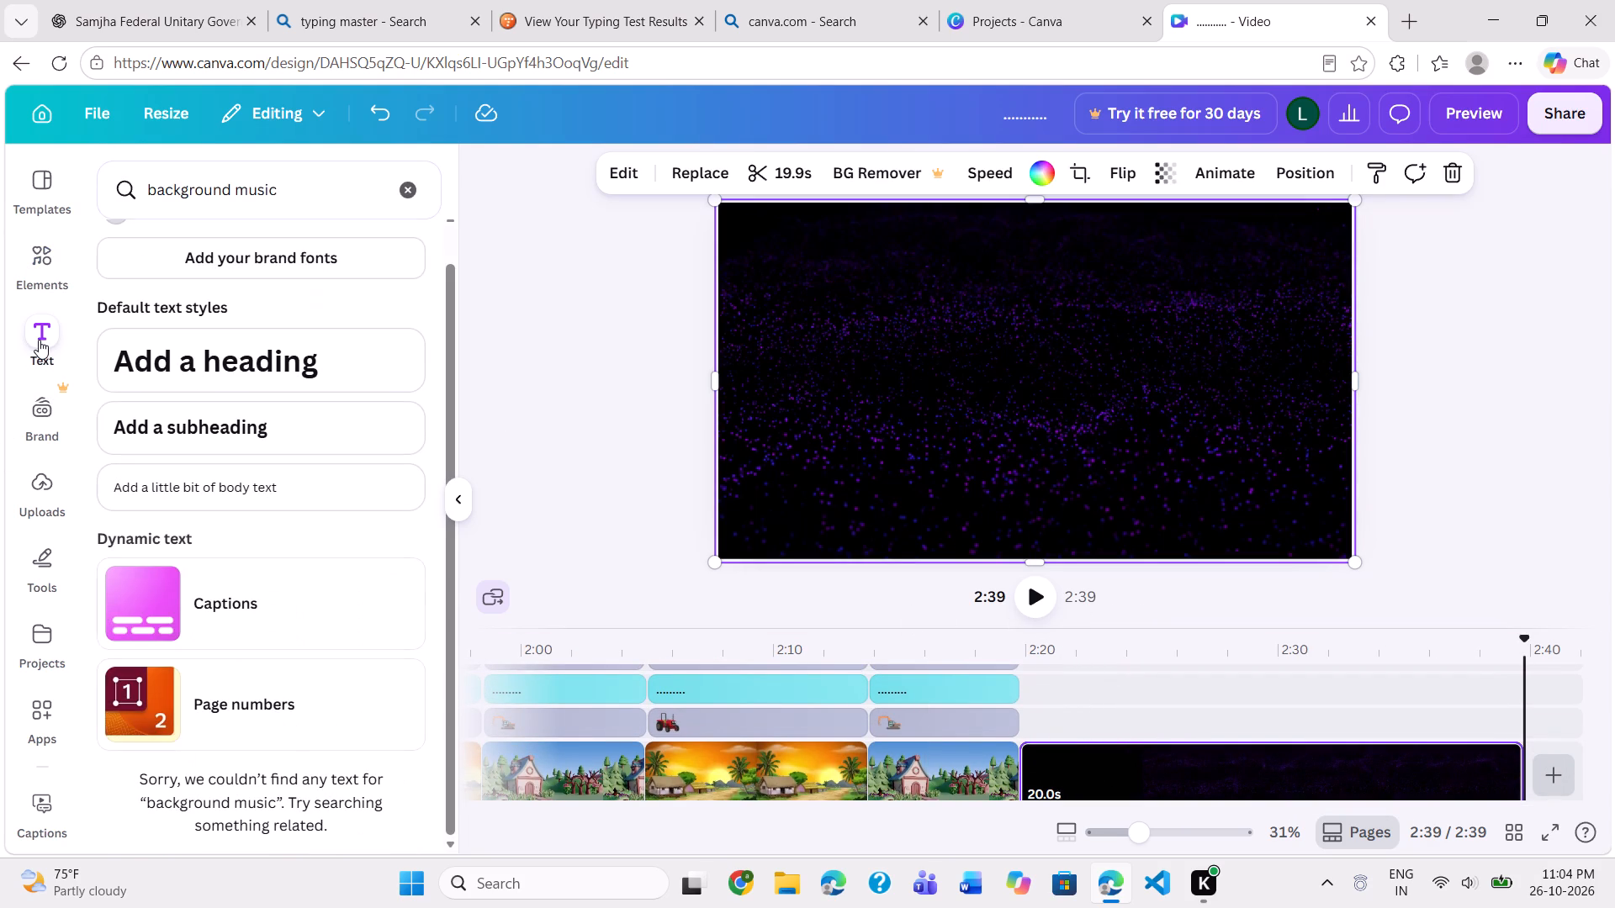
click(190, 351)
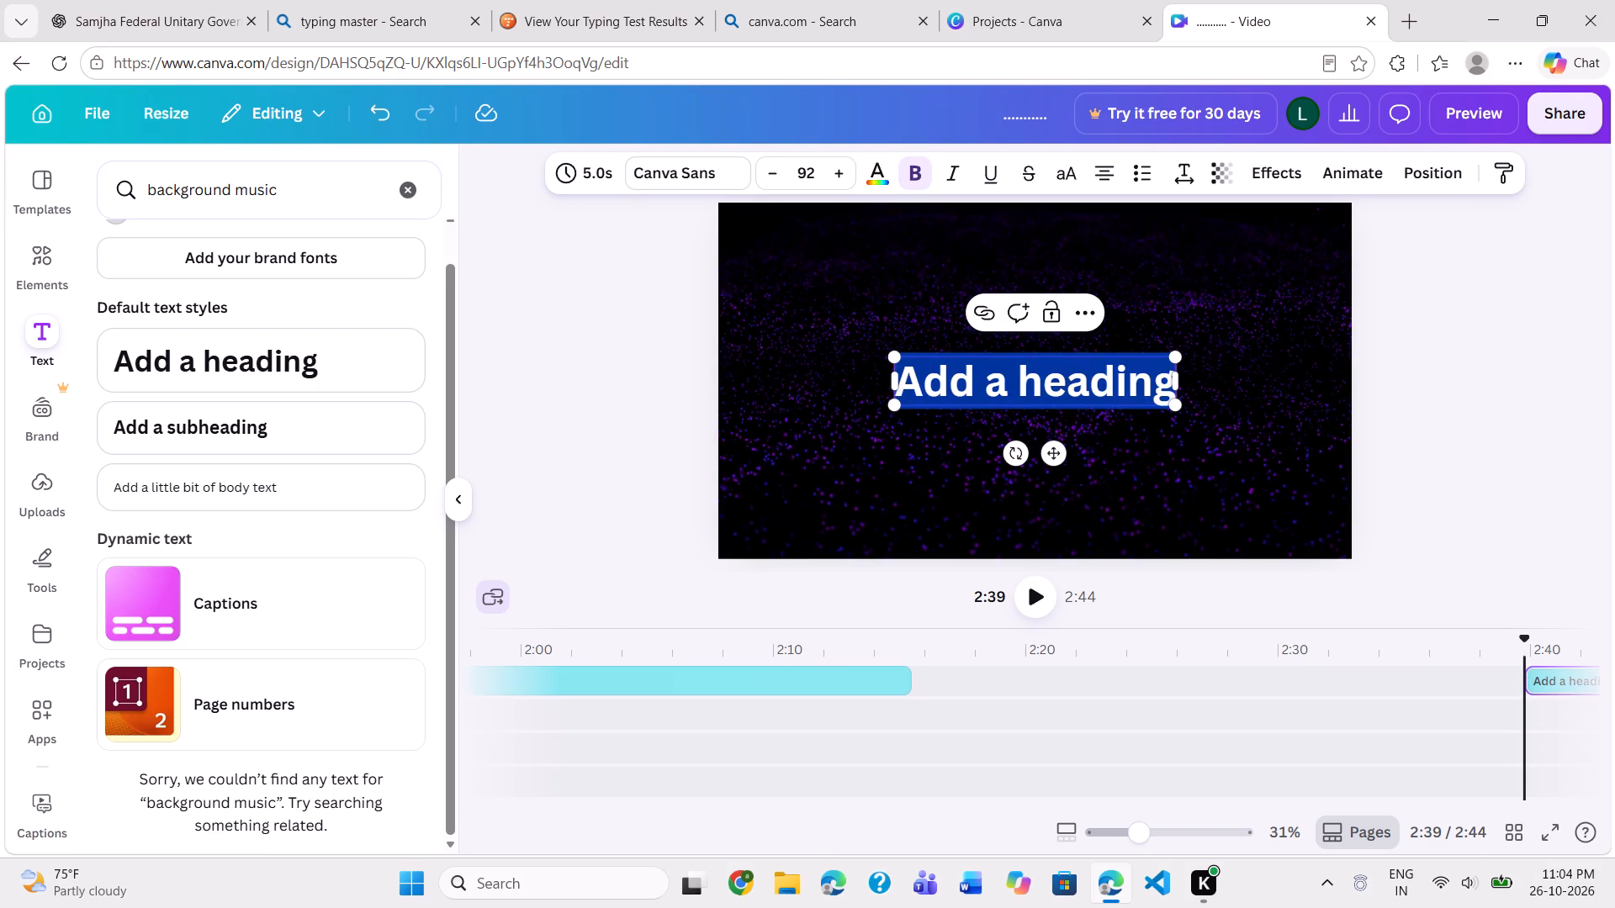
click(1165, 383)
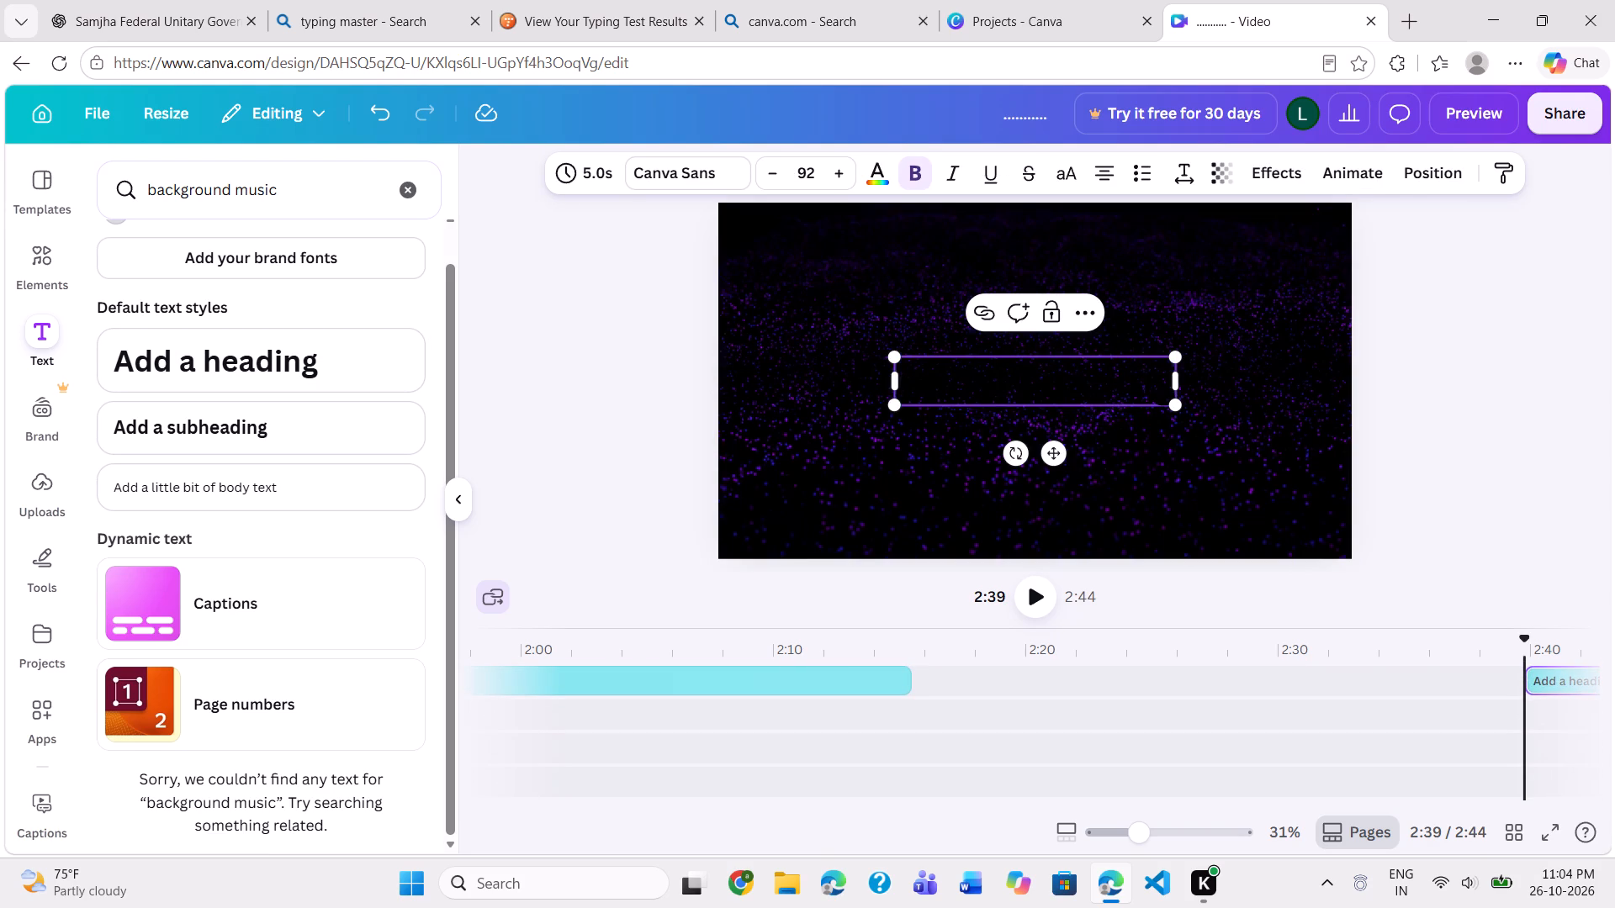
key(BackSpace)
key(BackSpace)
key(BackSpace)
key(BackSpace)
key(BackSpace)
key(BackSpace)
key(BackSpace)
key(BackSpace)
key(BackSpace)
key(BackSpace)
key(BackSpace)
key(BackSpace)
key(BackSpace)
key(BackSpace)
key(BackSpace)
key(BackSpace)
key(BackSpace)
key(BackSpace)
key(BackSpace)
key(BackSpace)
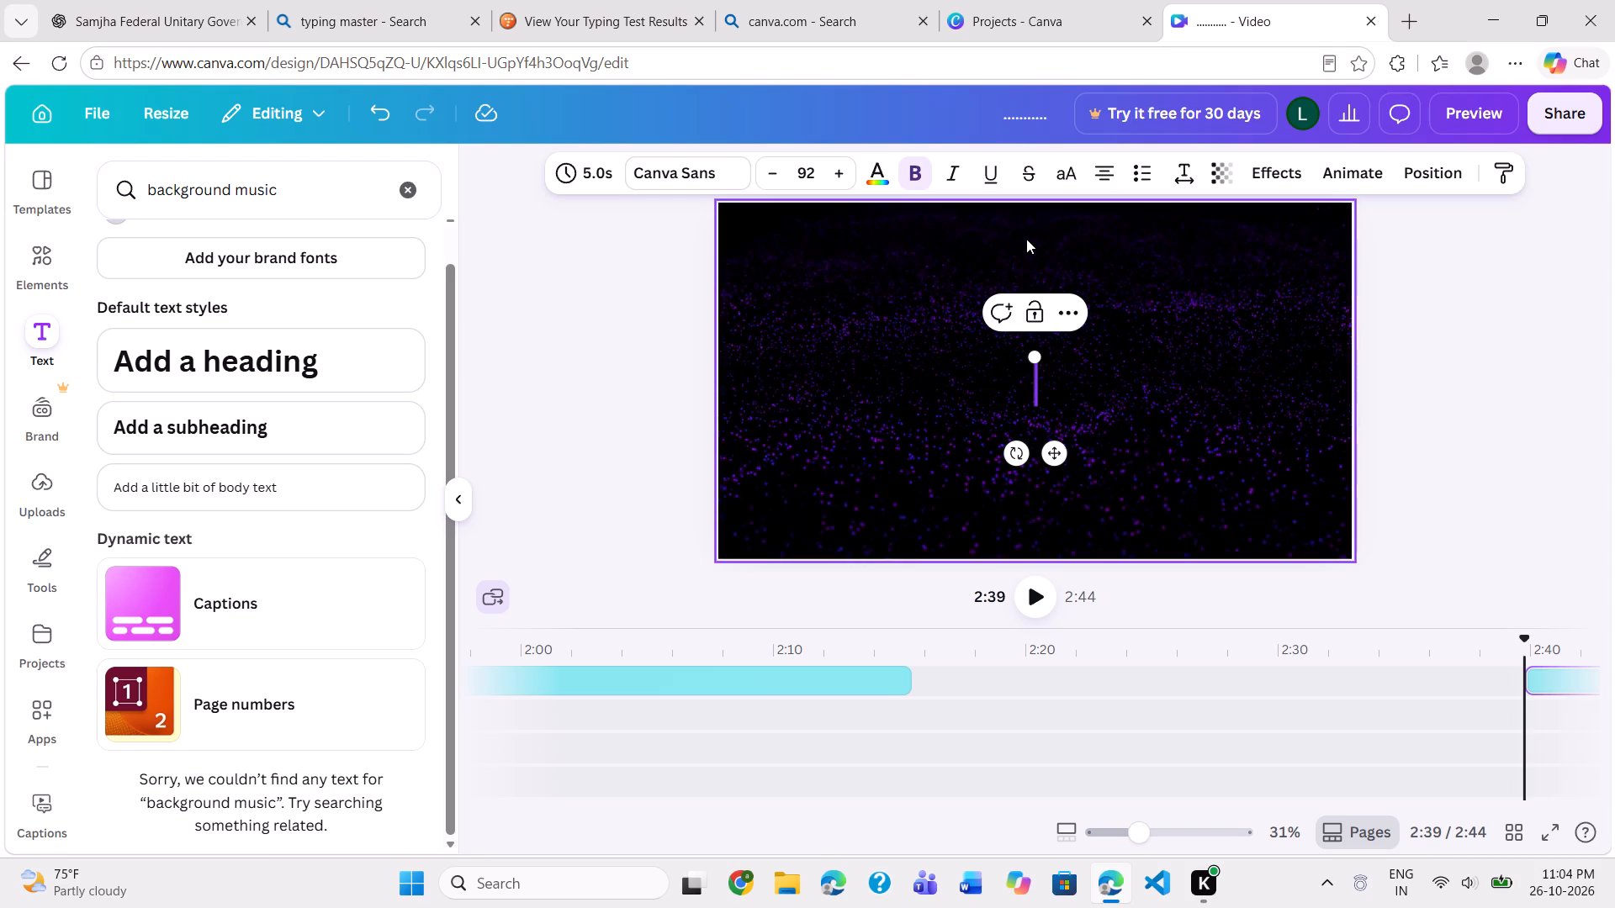
Set the empty heading's text colour to white and enter "Please Like And Subscribe" as its first line.
click(879, 169)
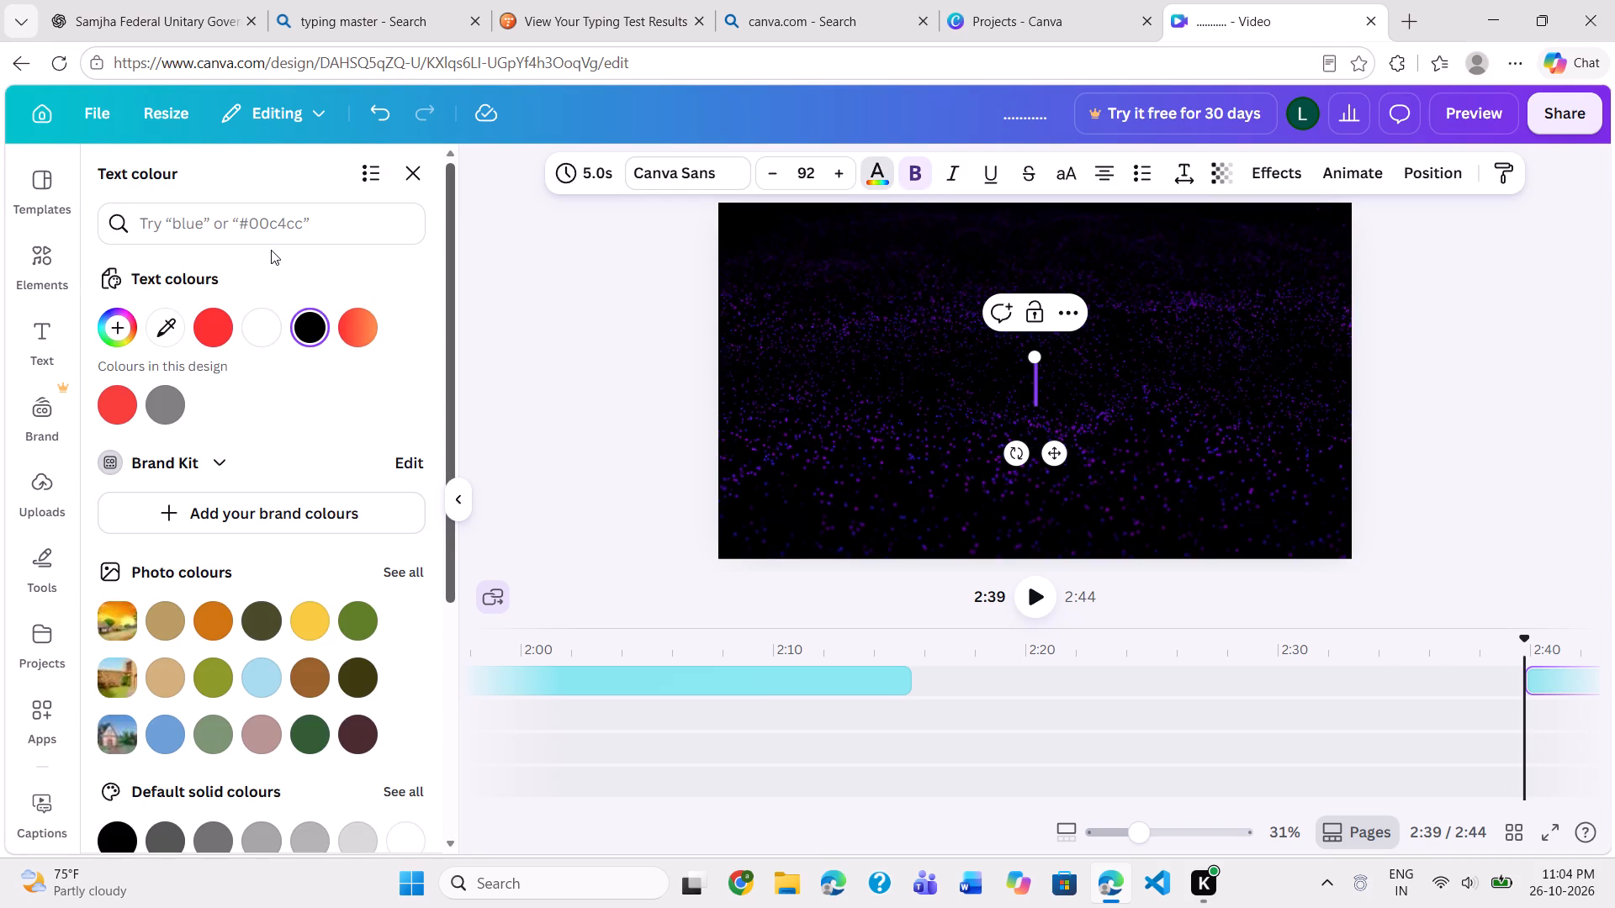
click(255, 318)
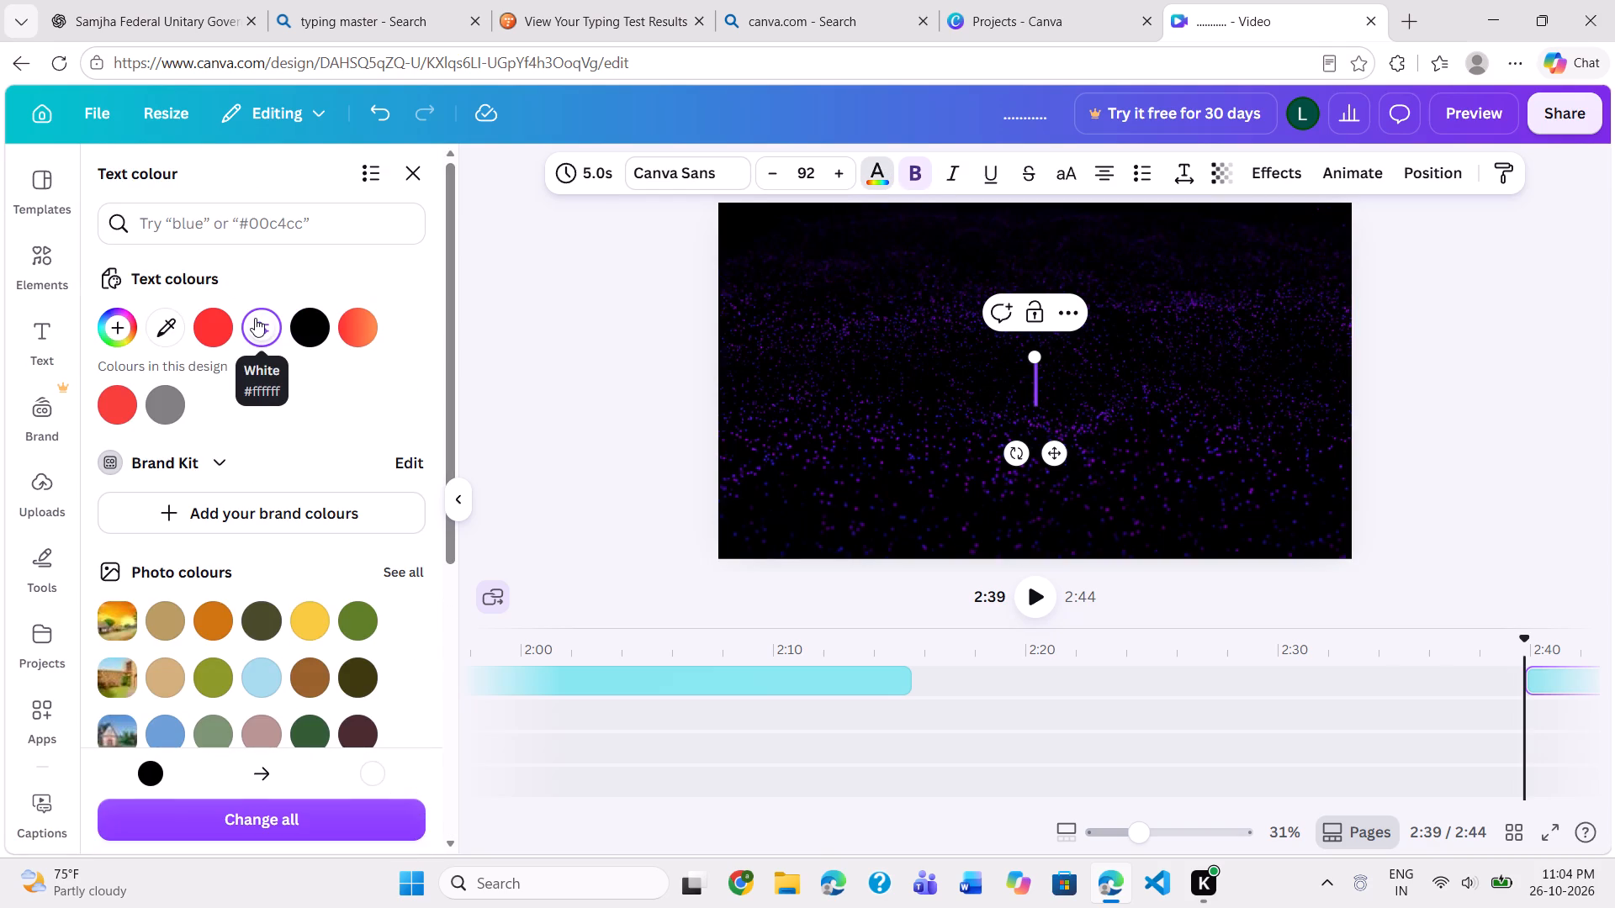
key(shift+p)
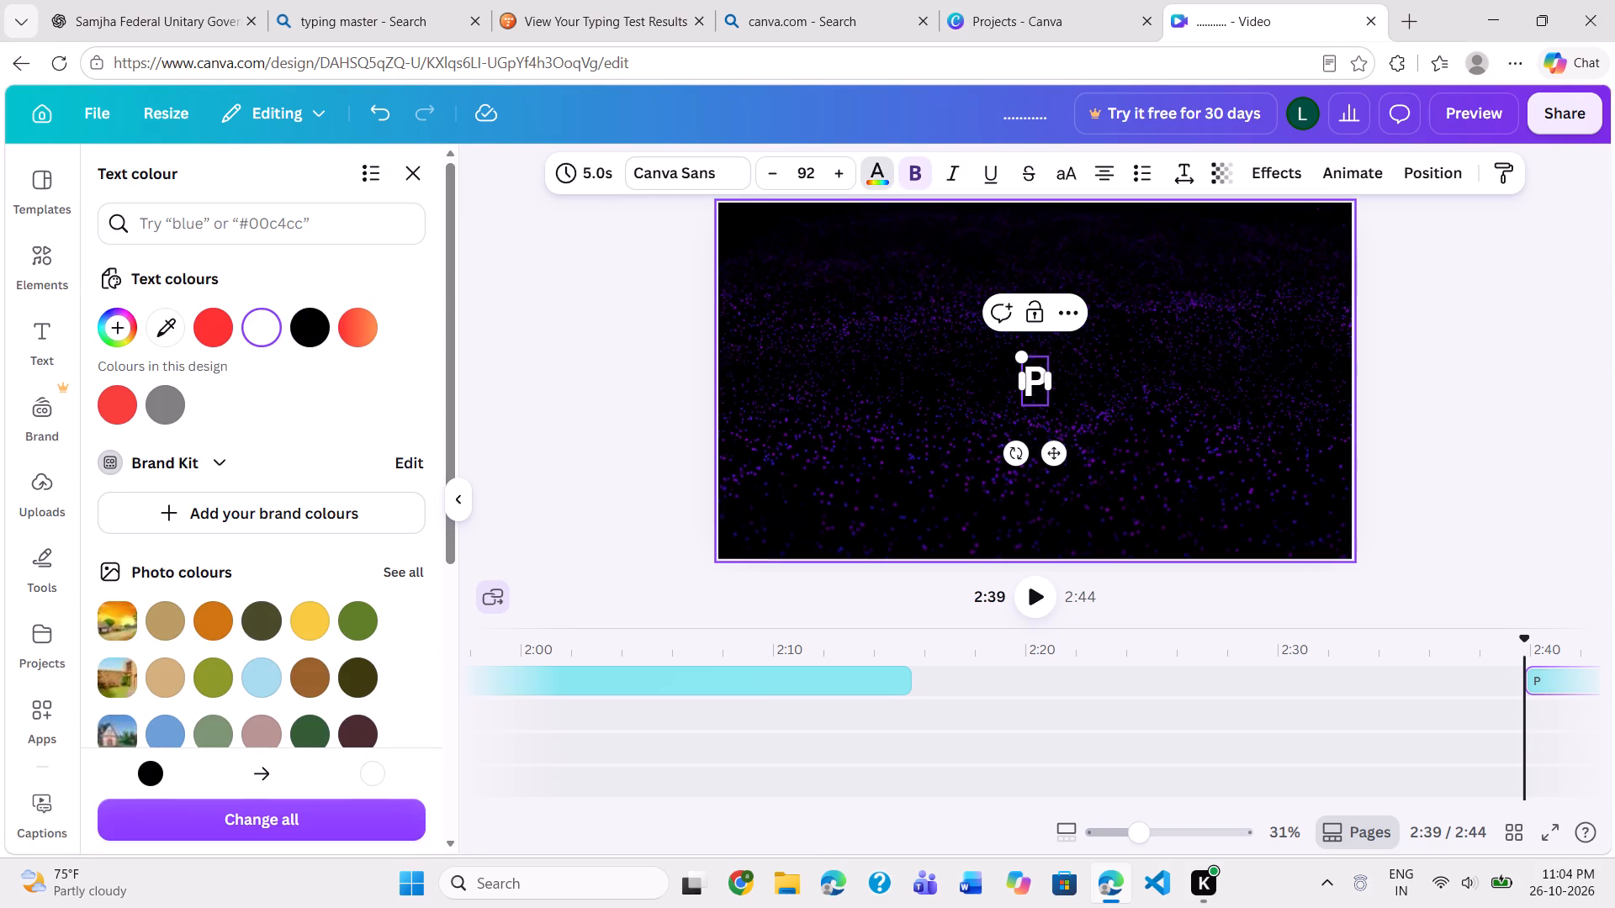
text(lease)
key(space)
text(LIke)
key(BackSpace)
key(BackSpace)
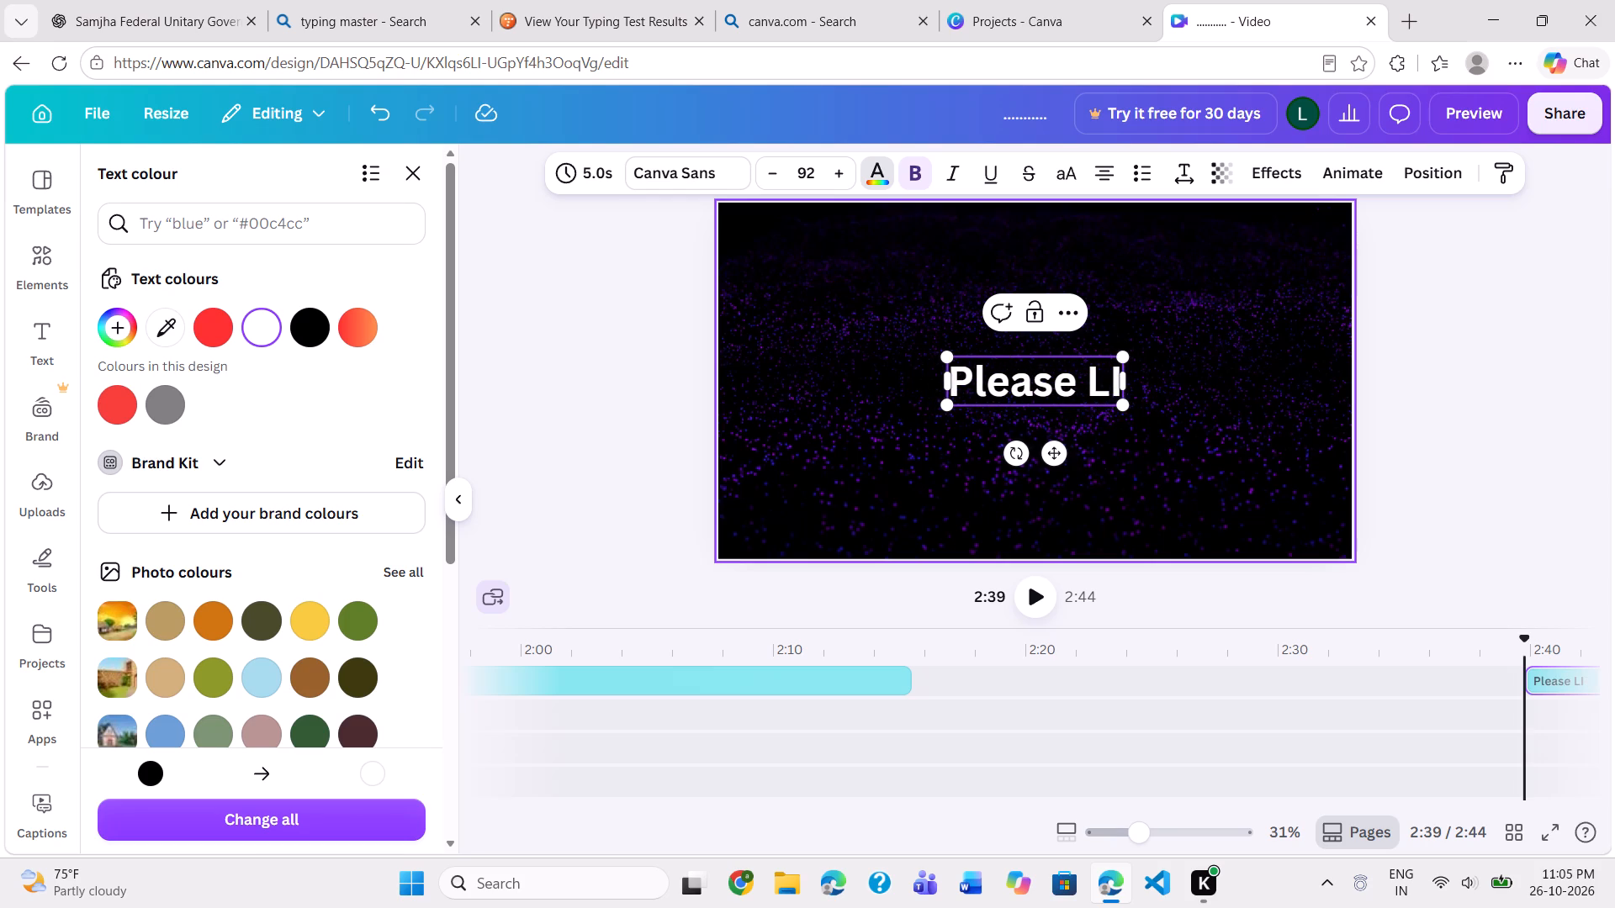
key(BackSpace)
text(ike)
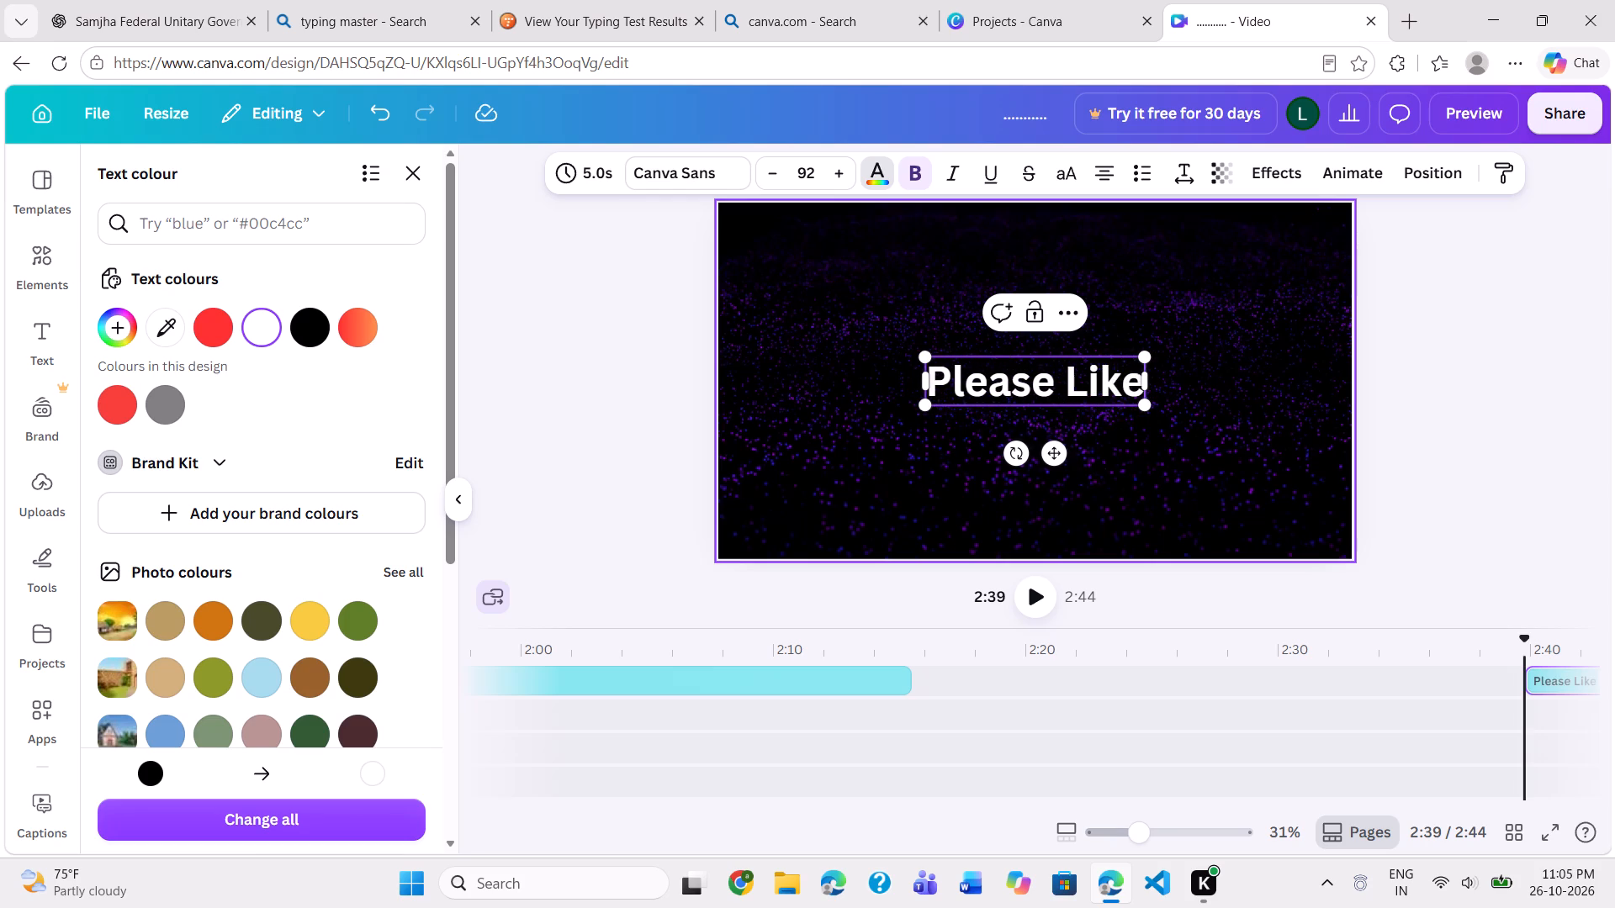
key(space)
text(And)
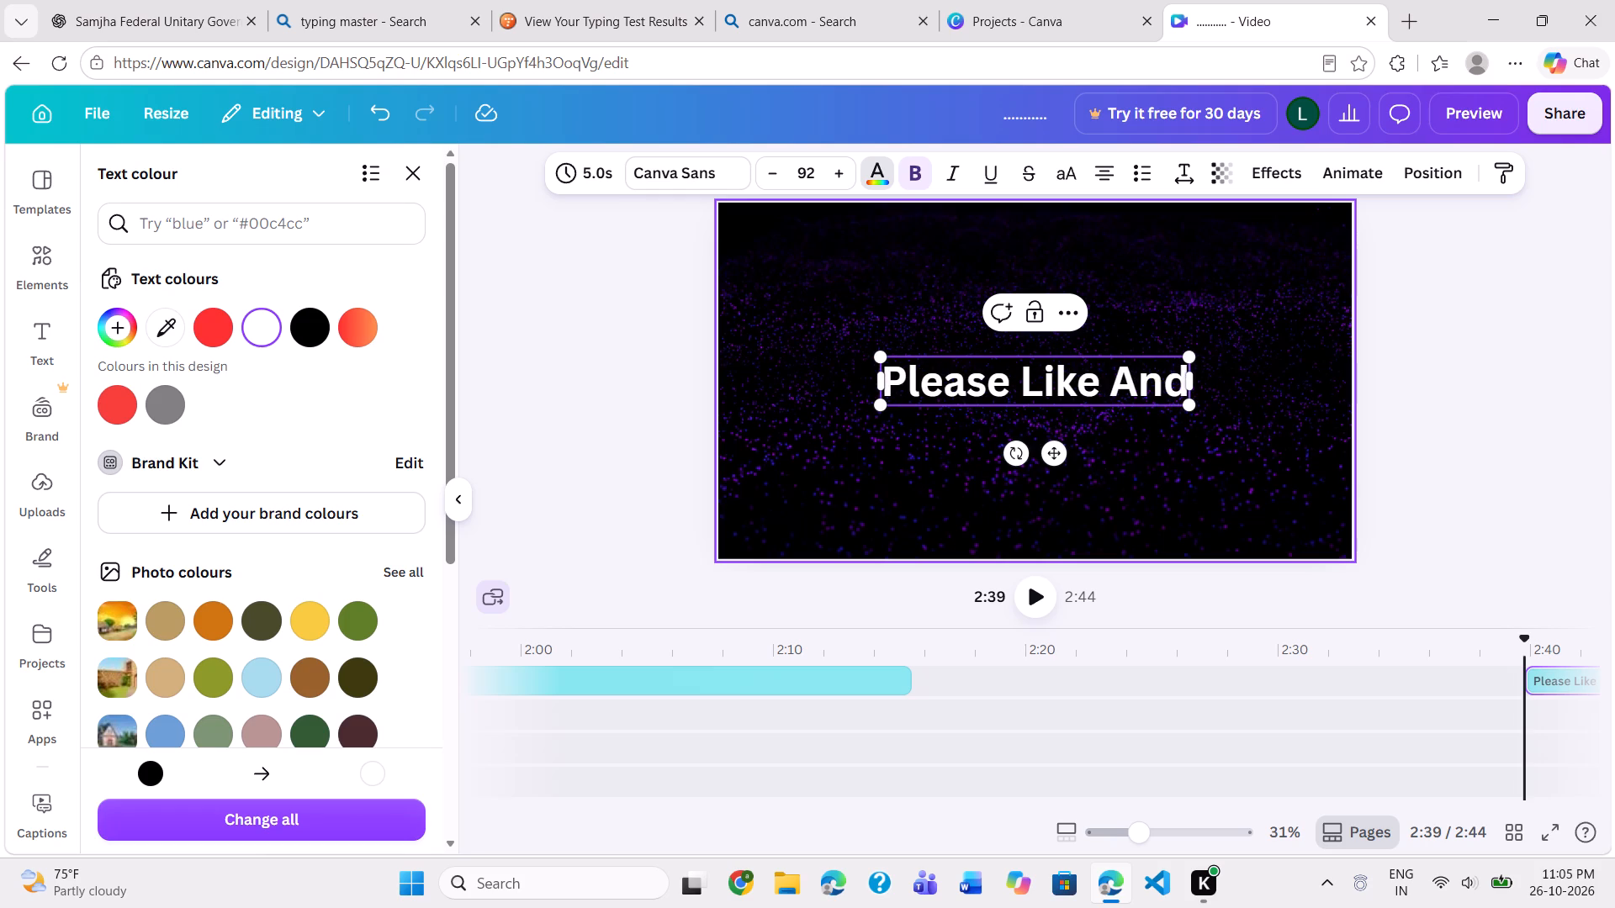
key(space)
text(Subscribe)
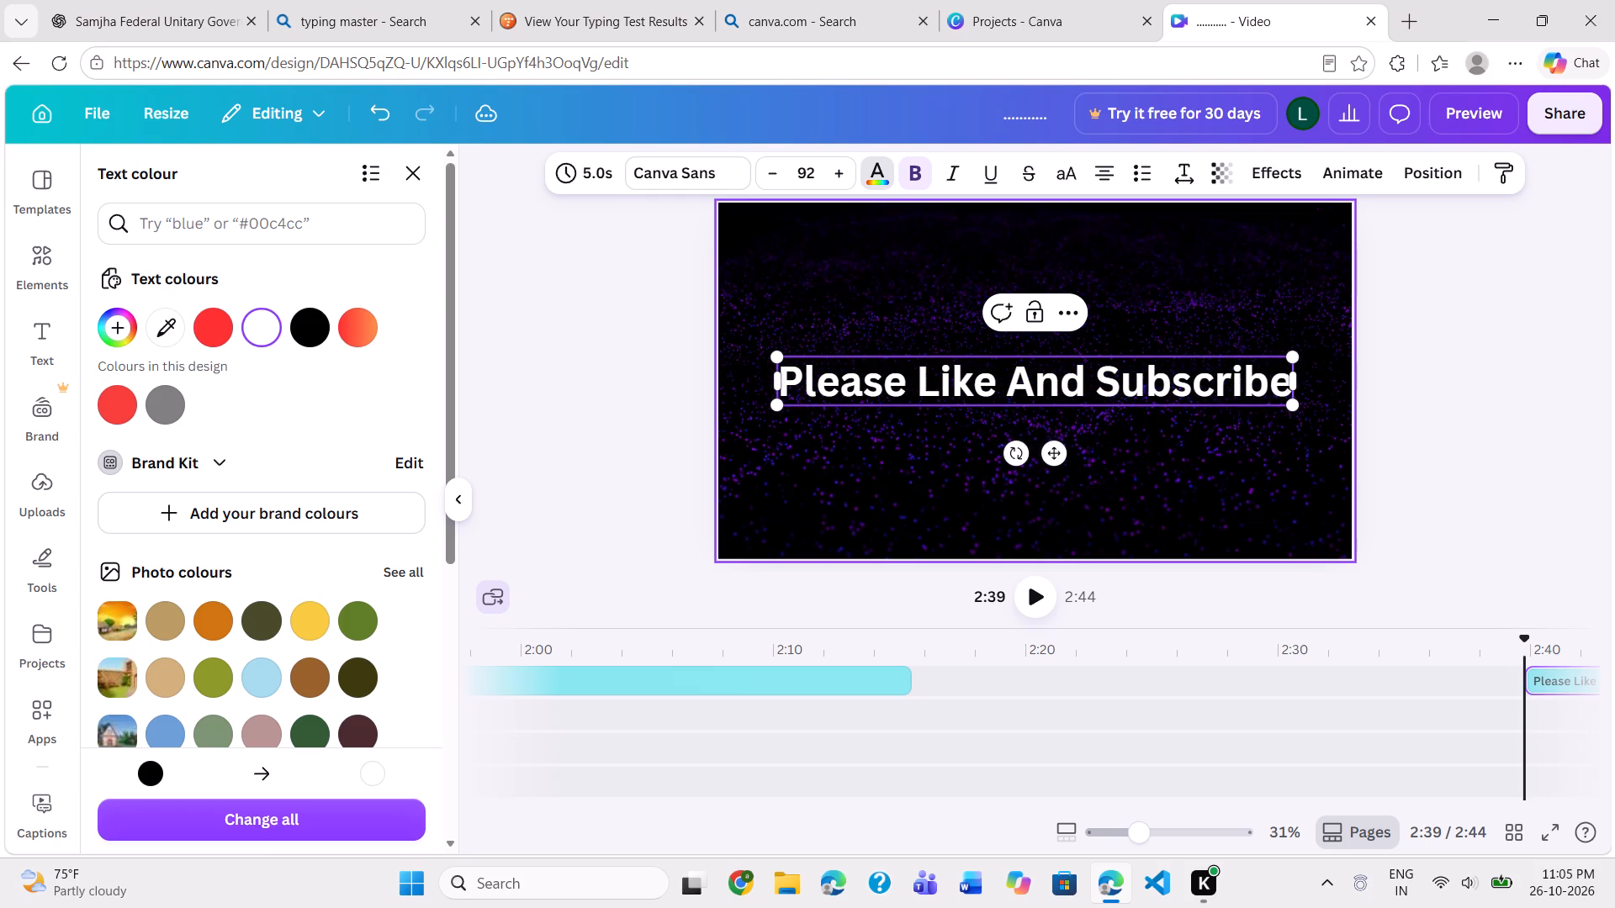
Continue the closing heading with a second line "Our Channel For More" and a third line "Videos.......".
key(Return)
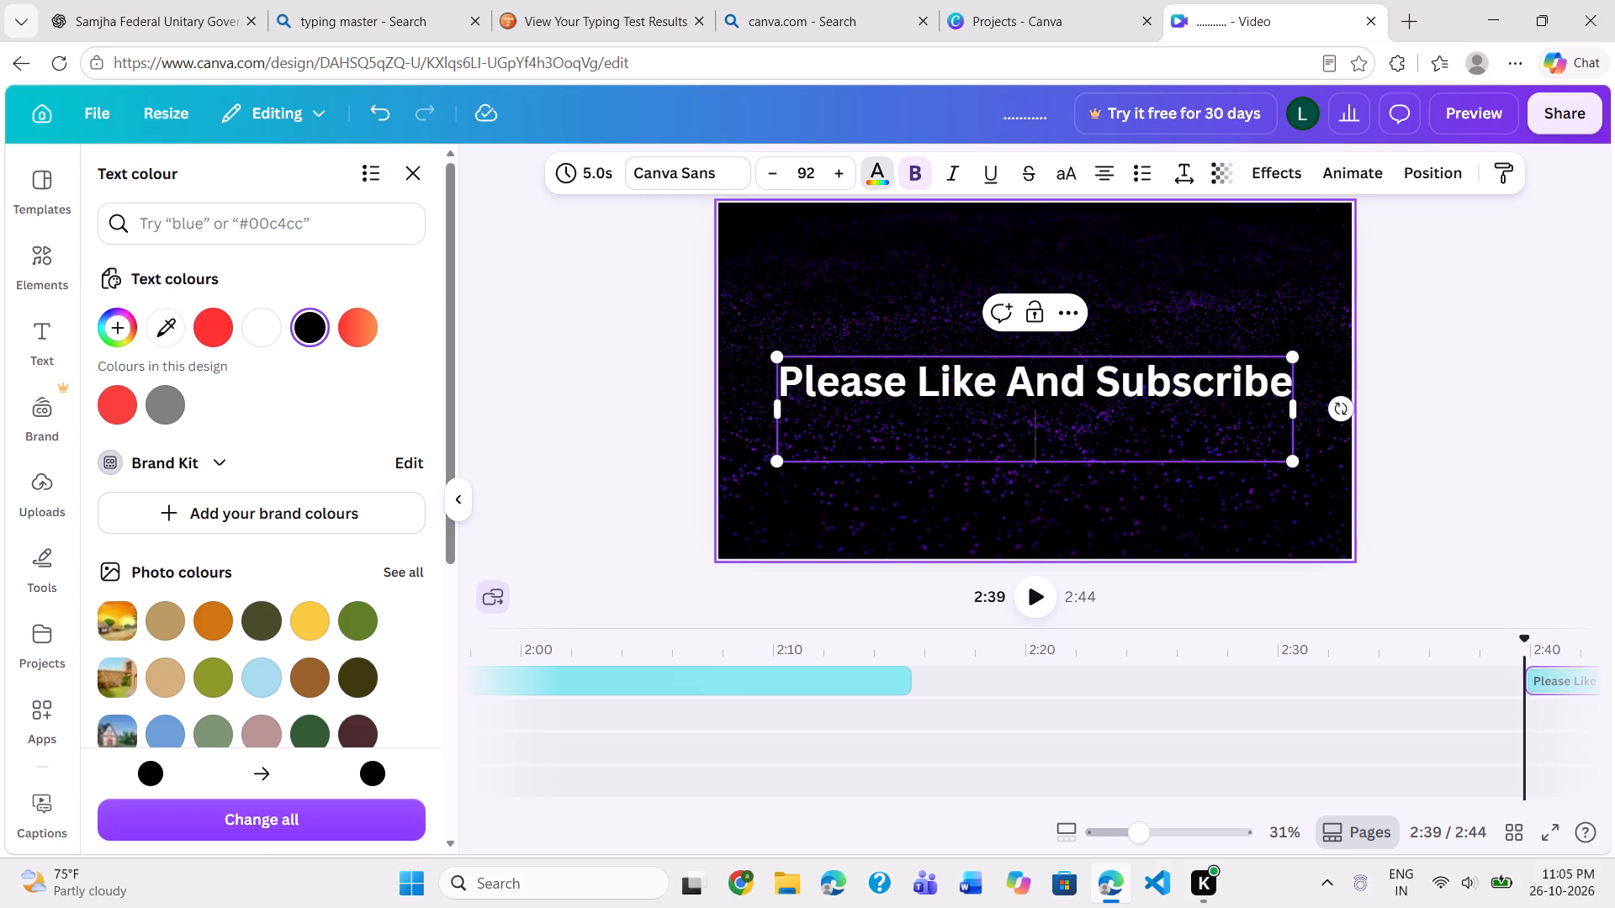
text(Our)
key(space)
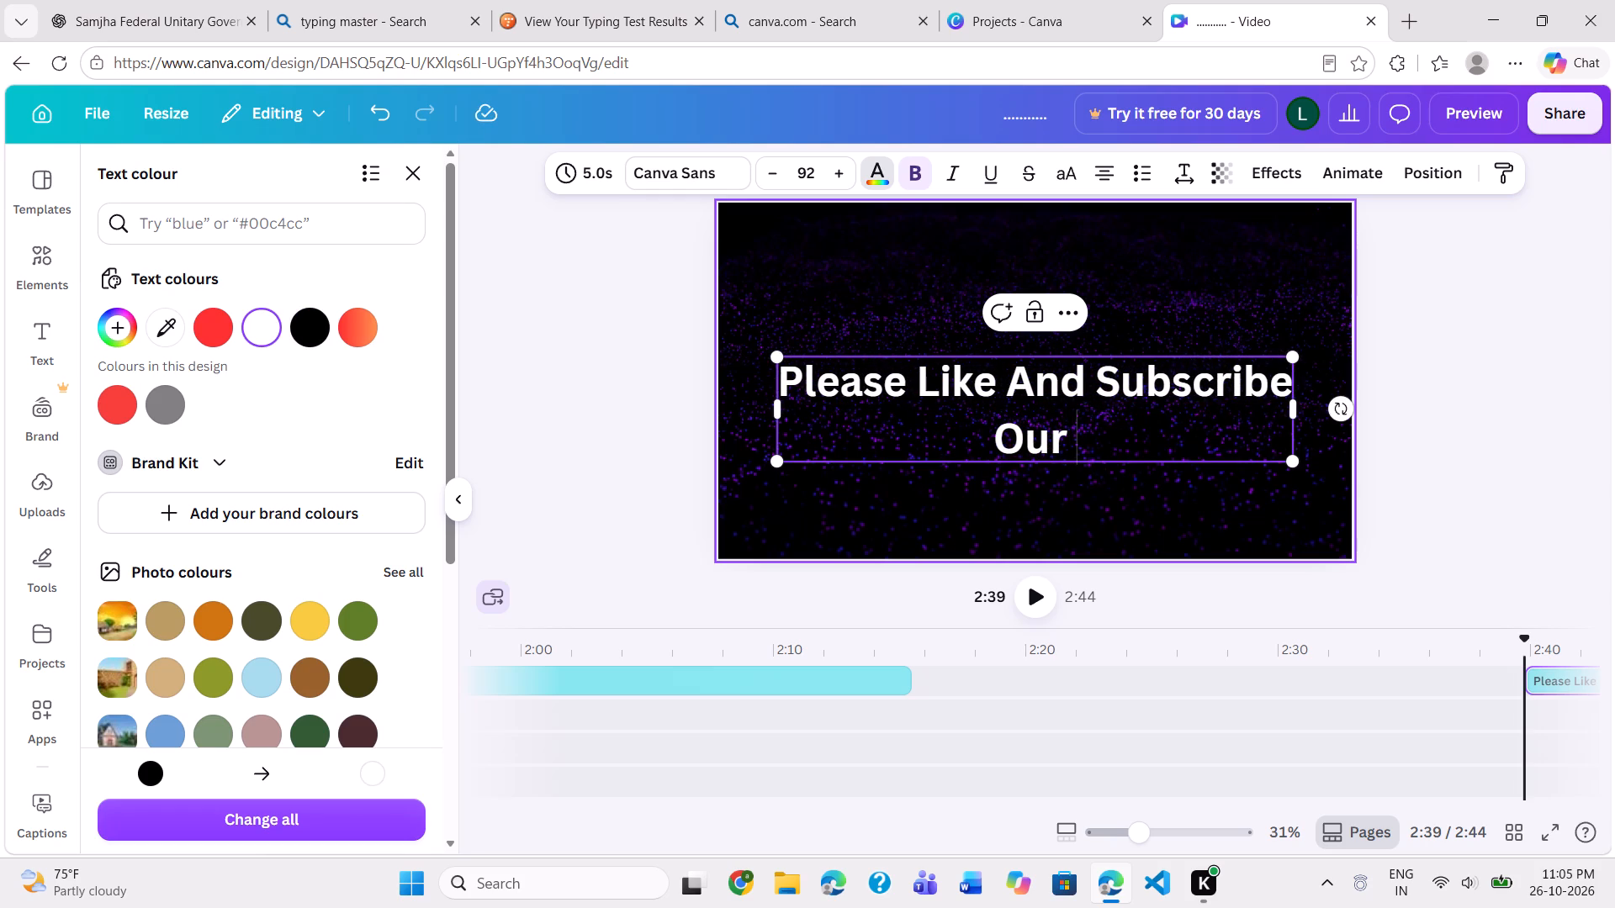
text(Cha)
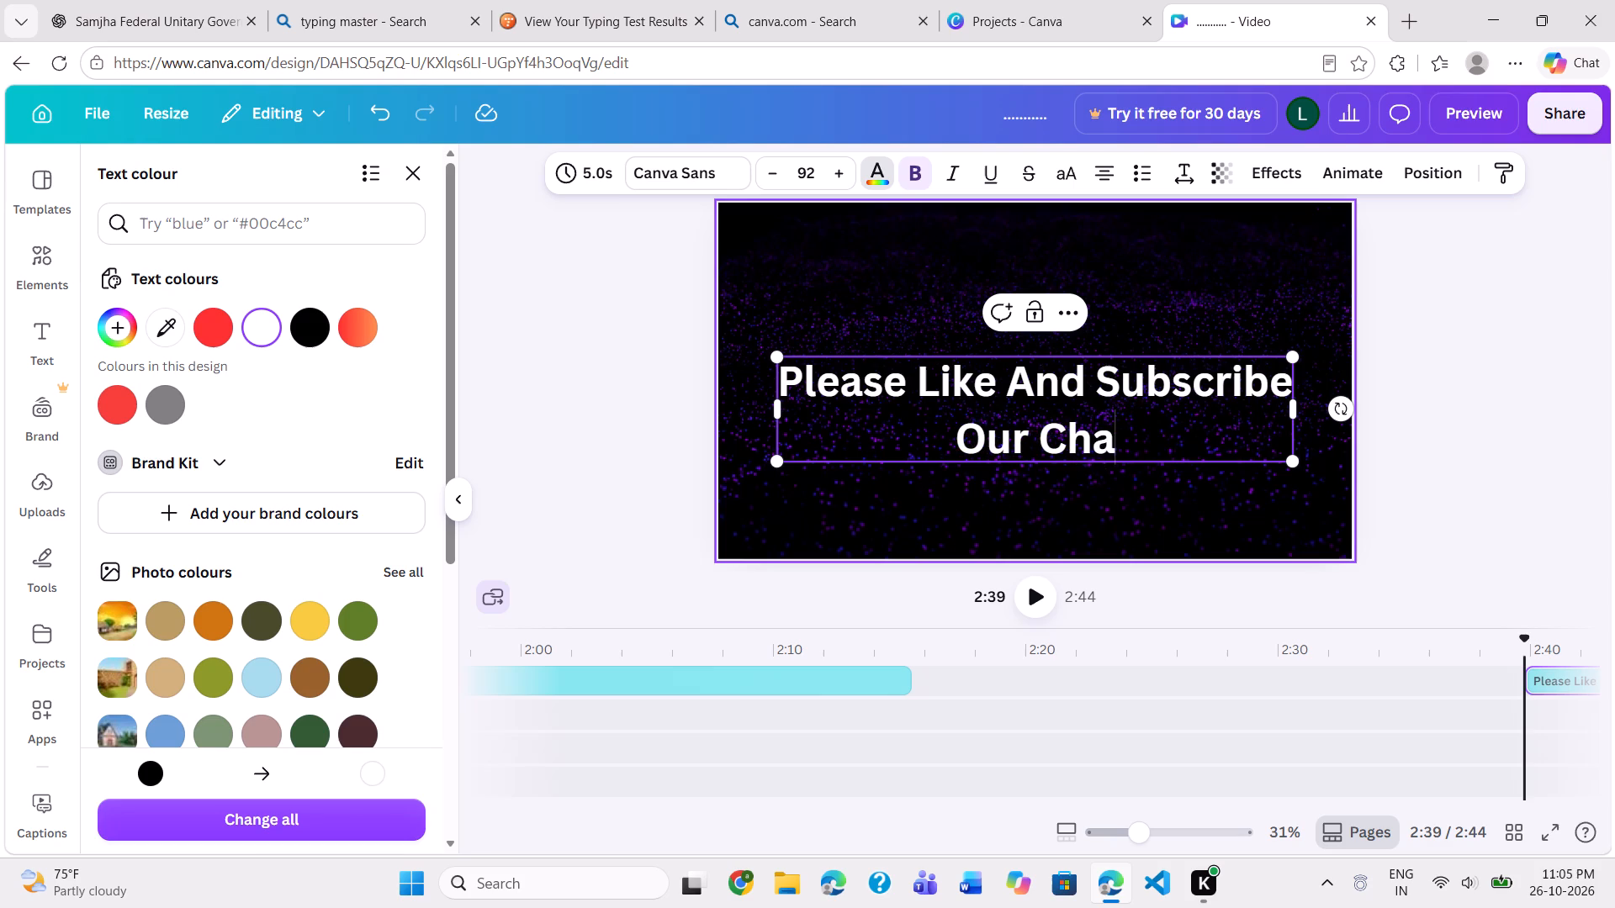
text(nnel)
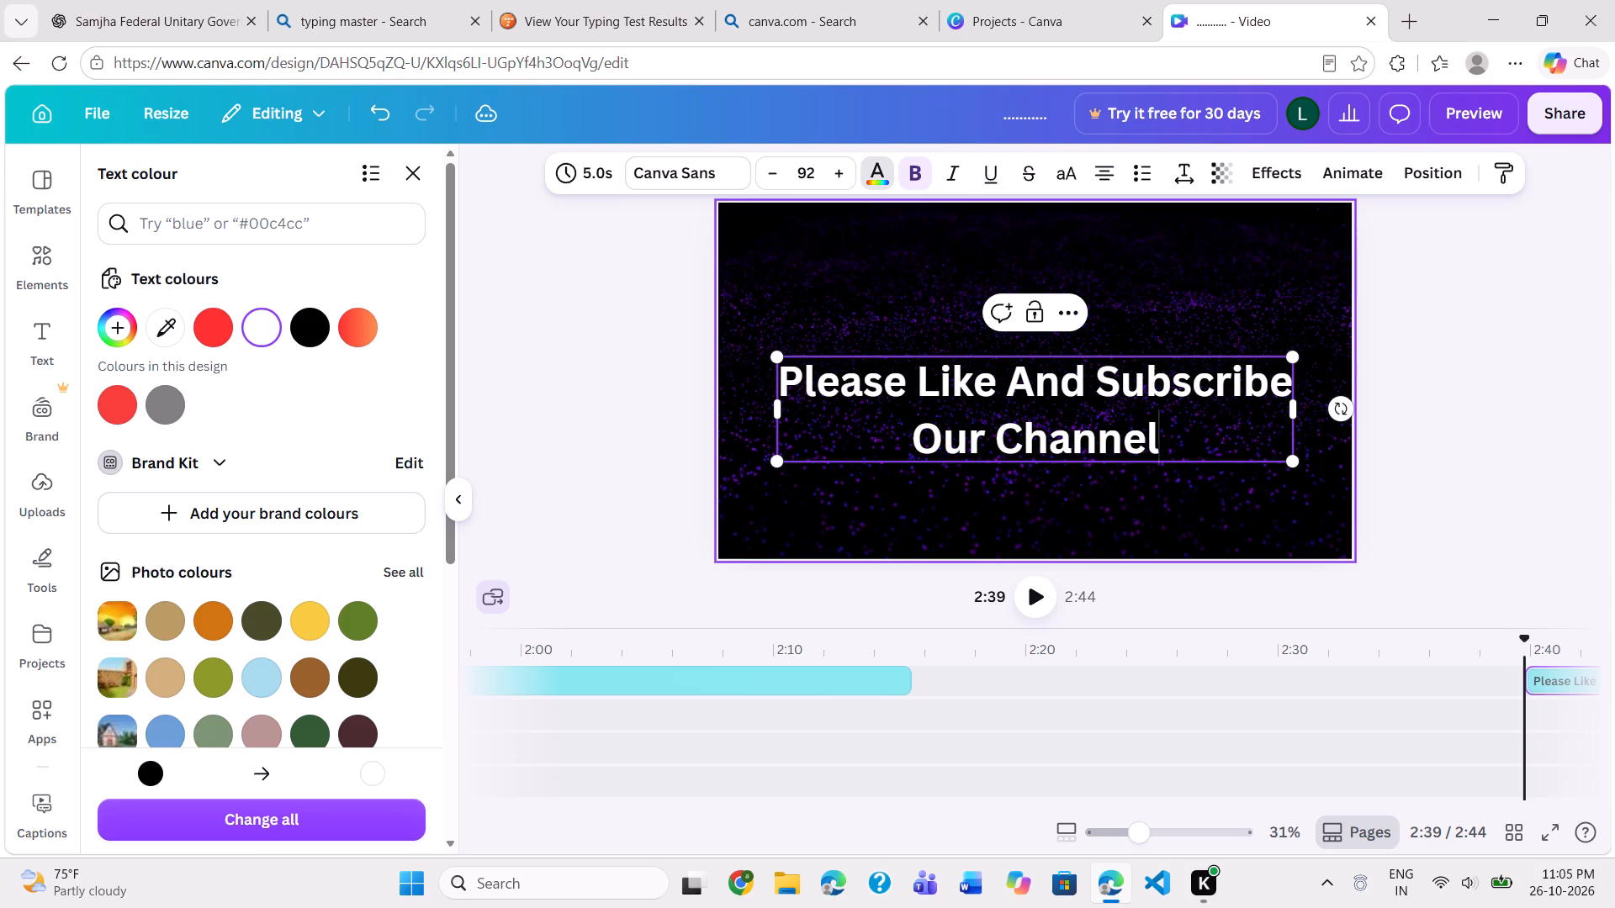
key(space)
text(For)
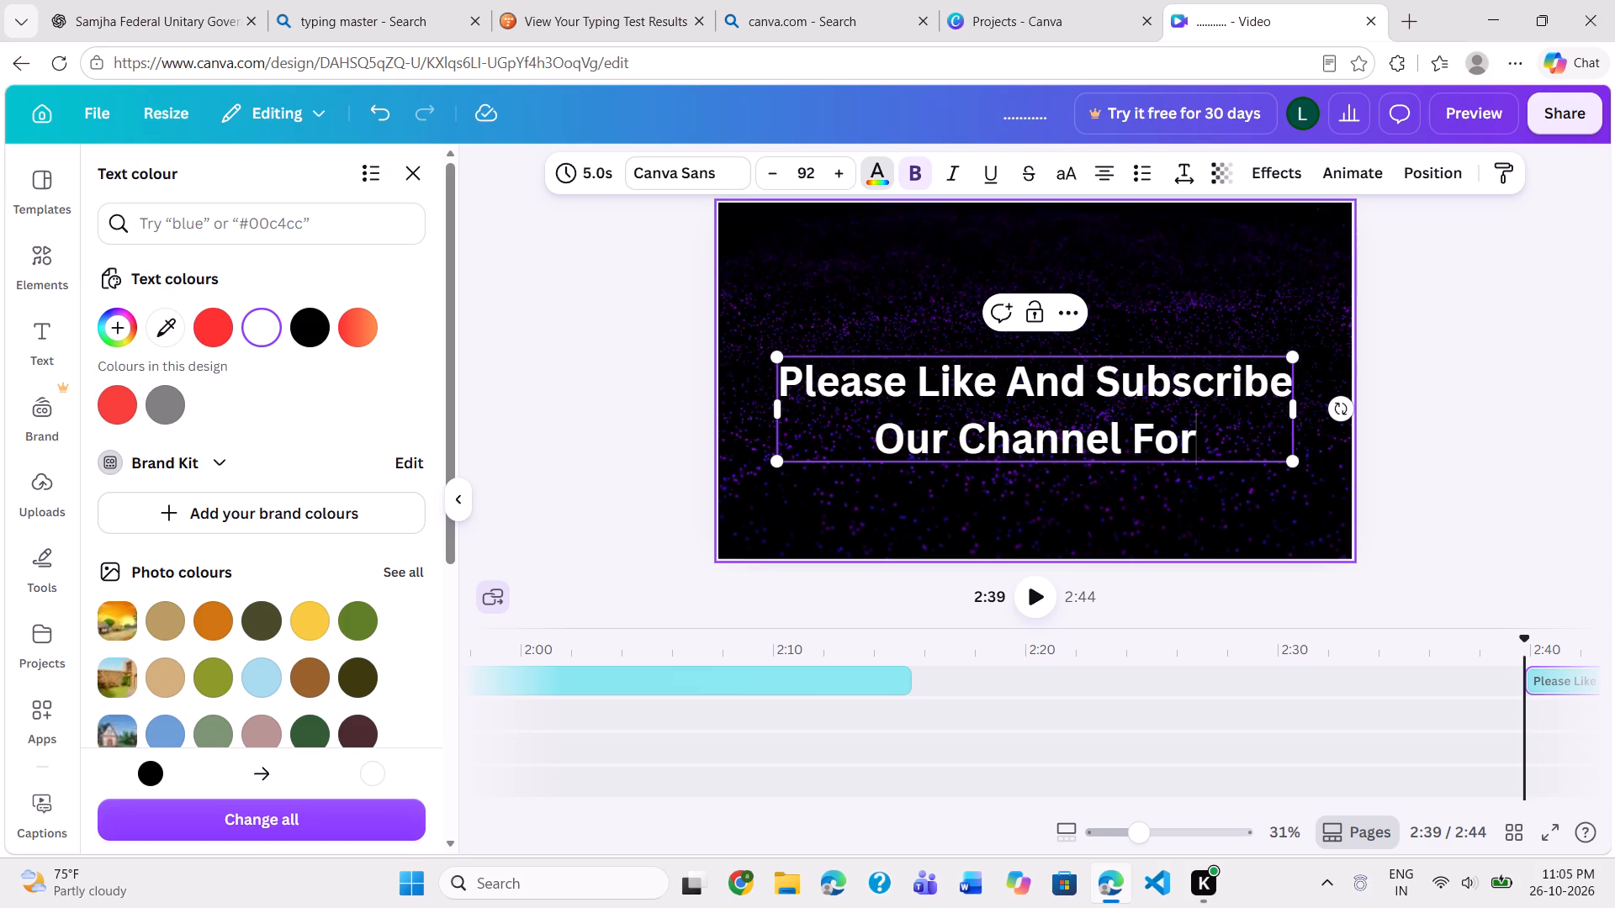
key(space)
text(MOre)
key(BackSpace)
key(BackSpace)
key(BackSpace)
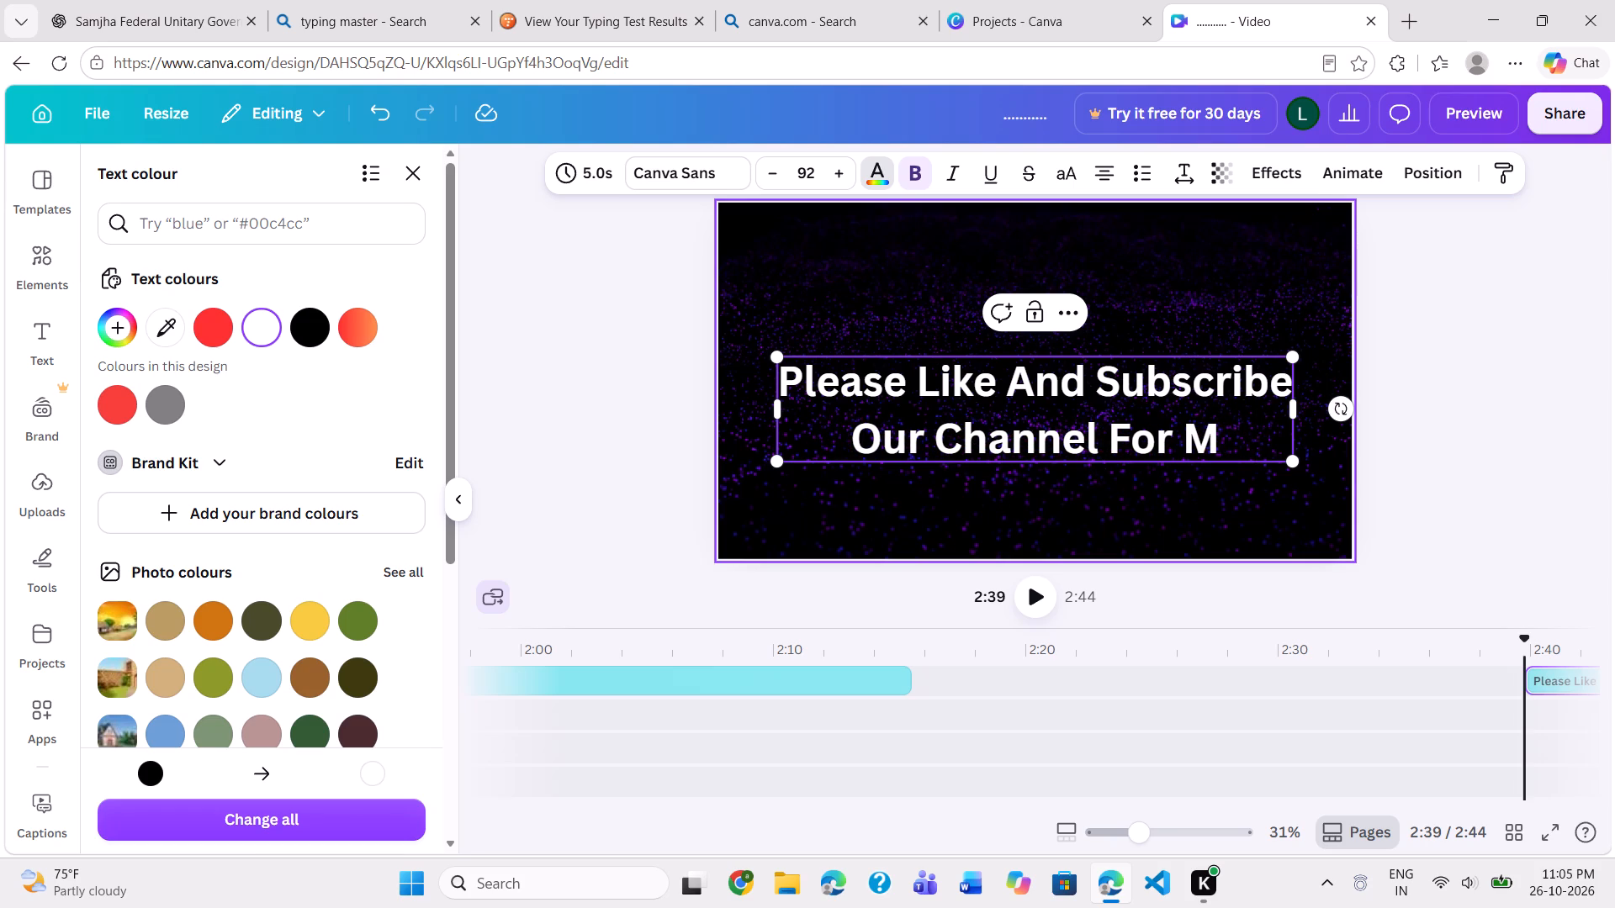
text(ore)
key(space)
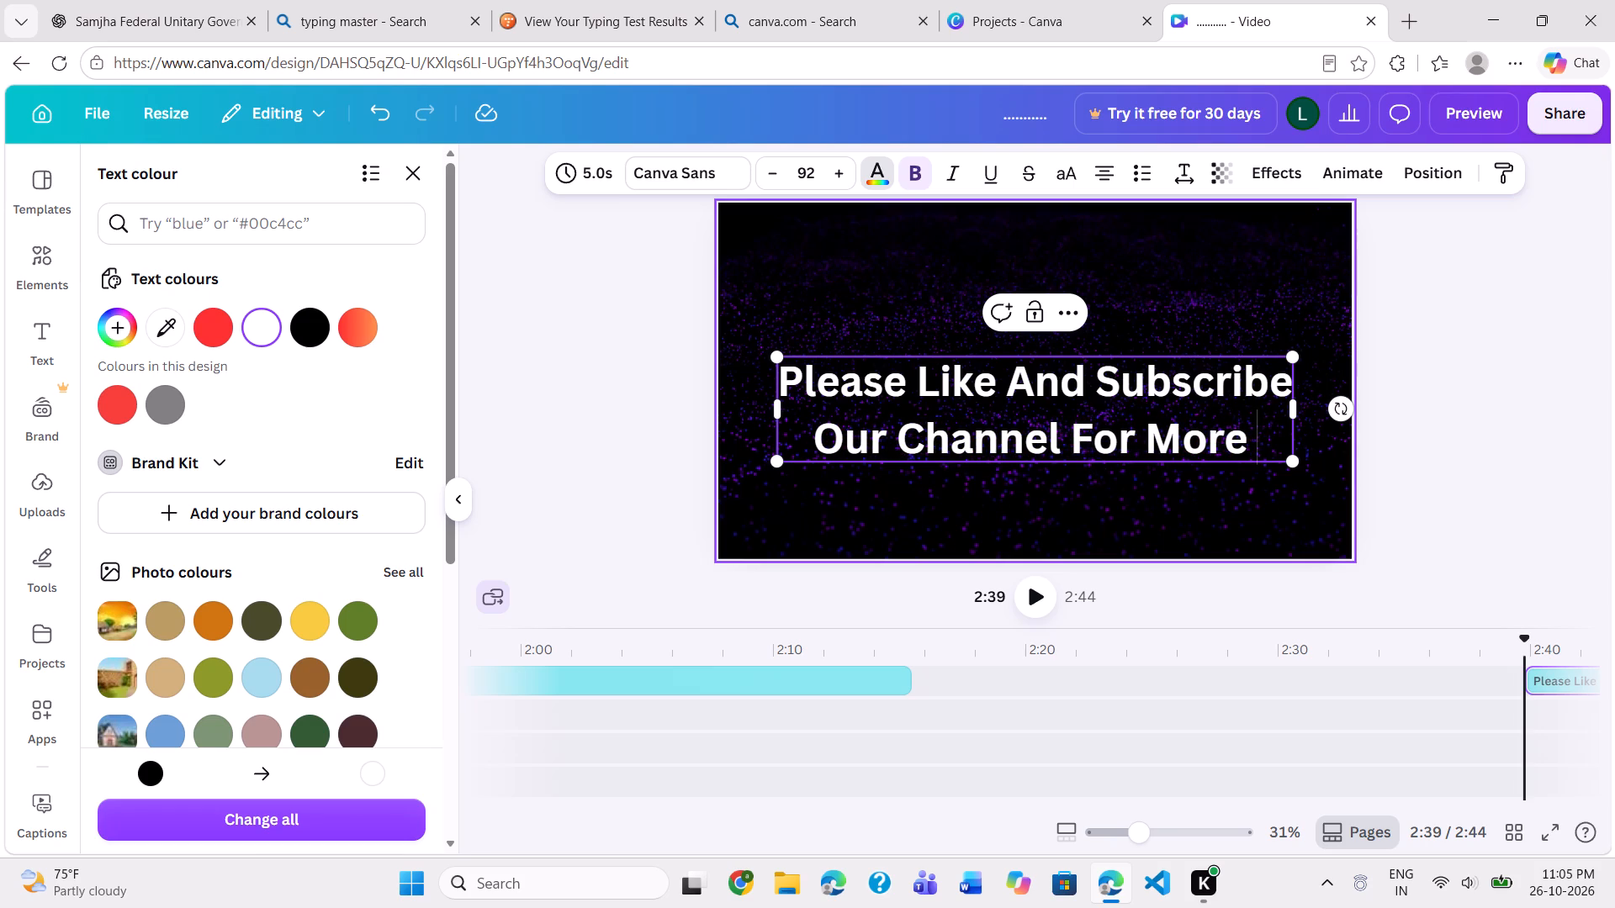
key(Return)
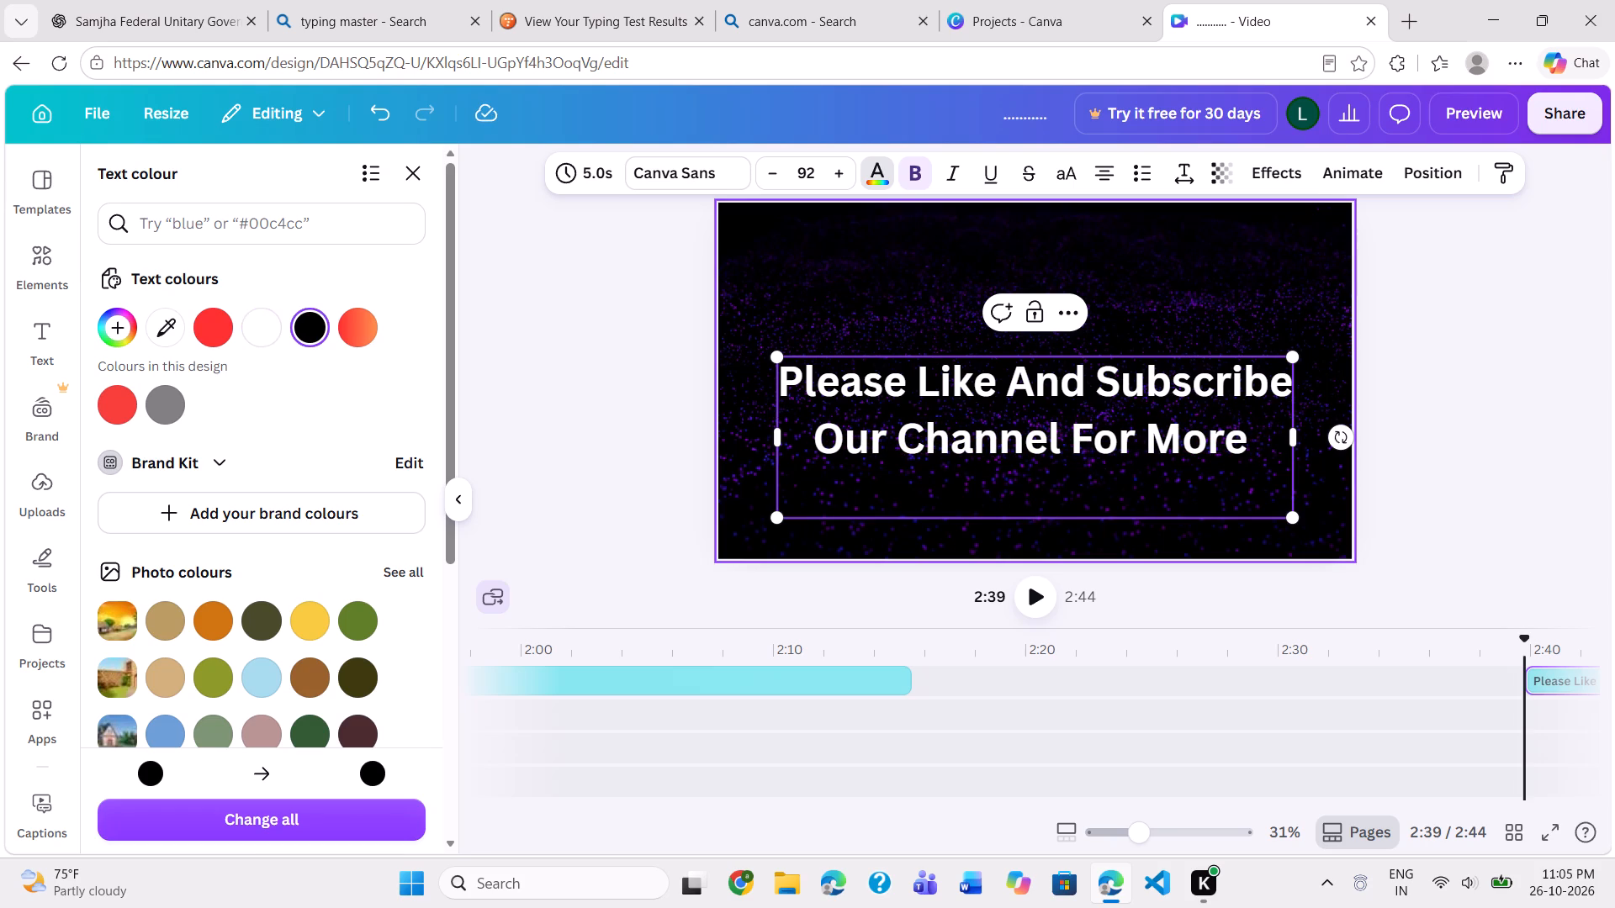
text(Videos)
key(period)
key(period)
key(period)
key(period)
text(...)
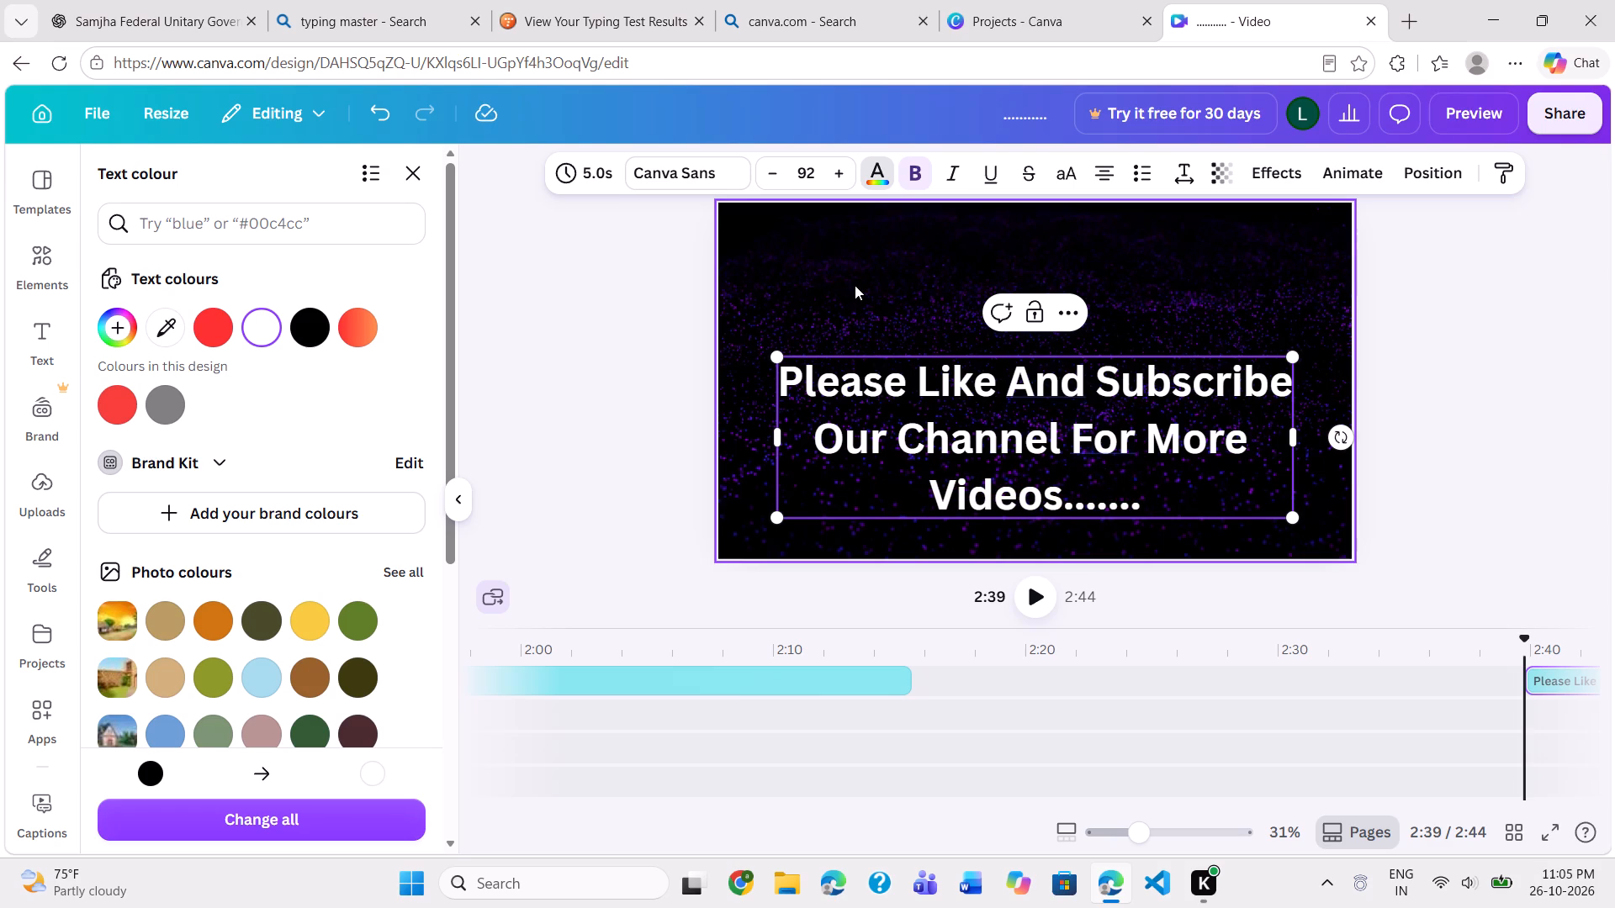
click(855, 285)
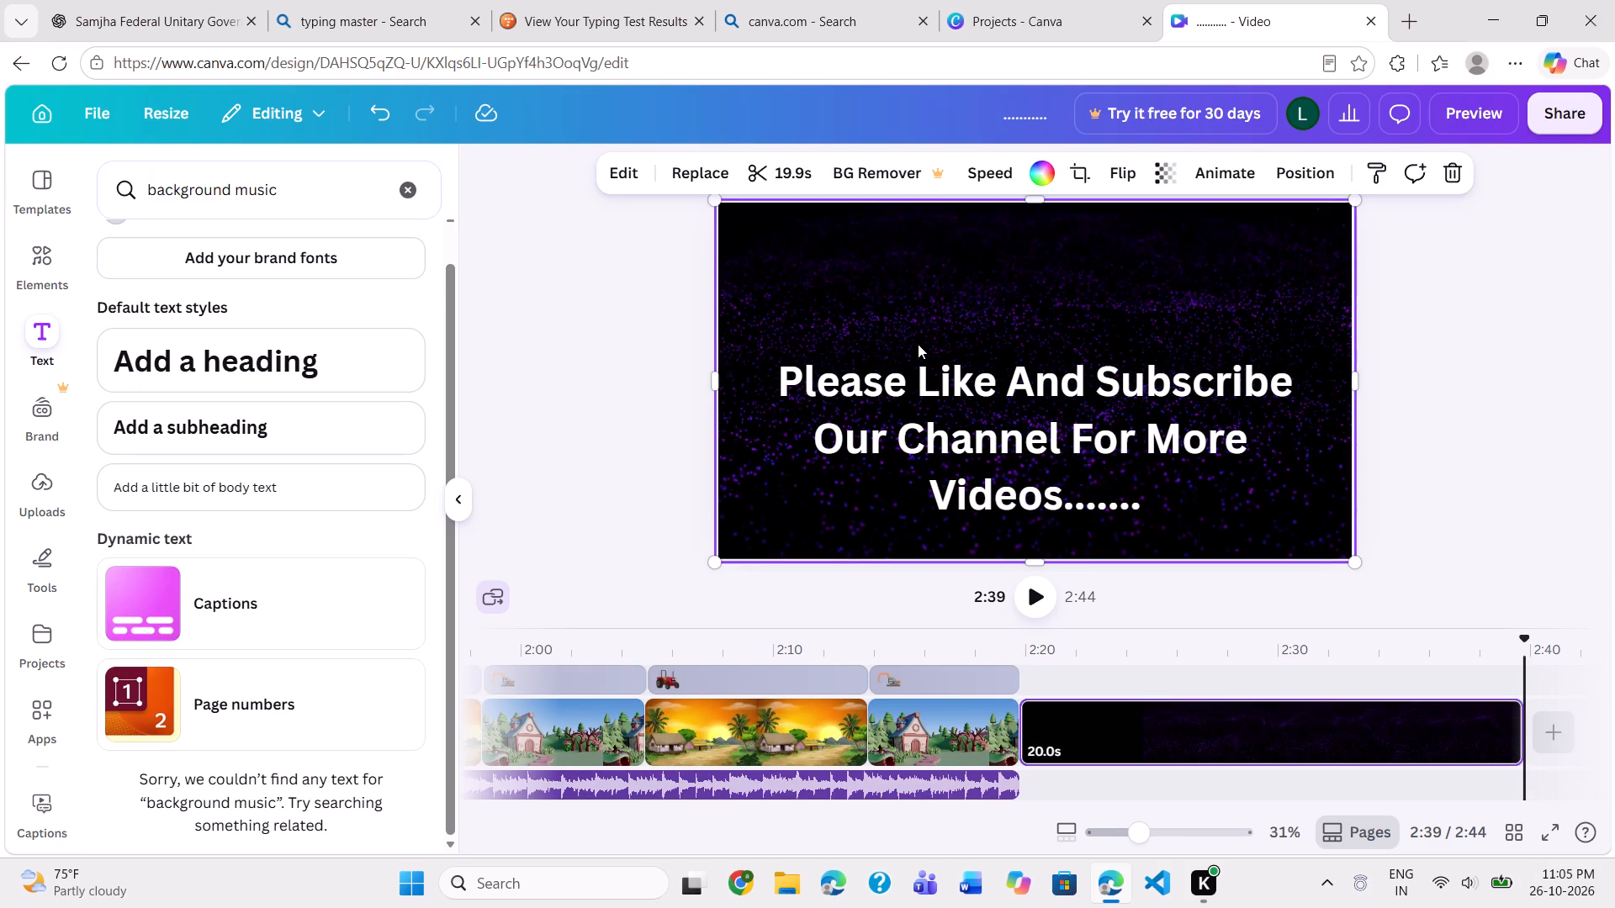
Colour the word "Subscribe" in the closing heading red.
click(921, 377)
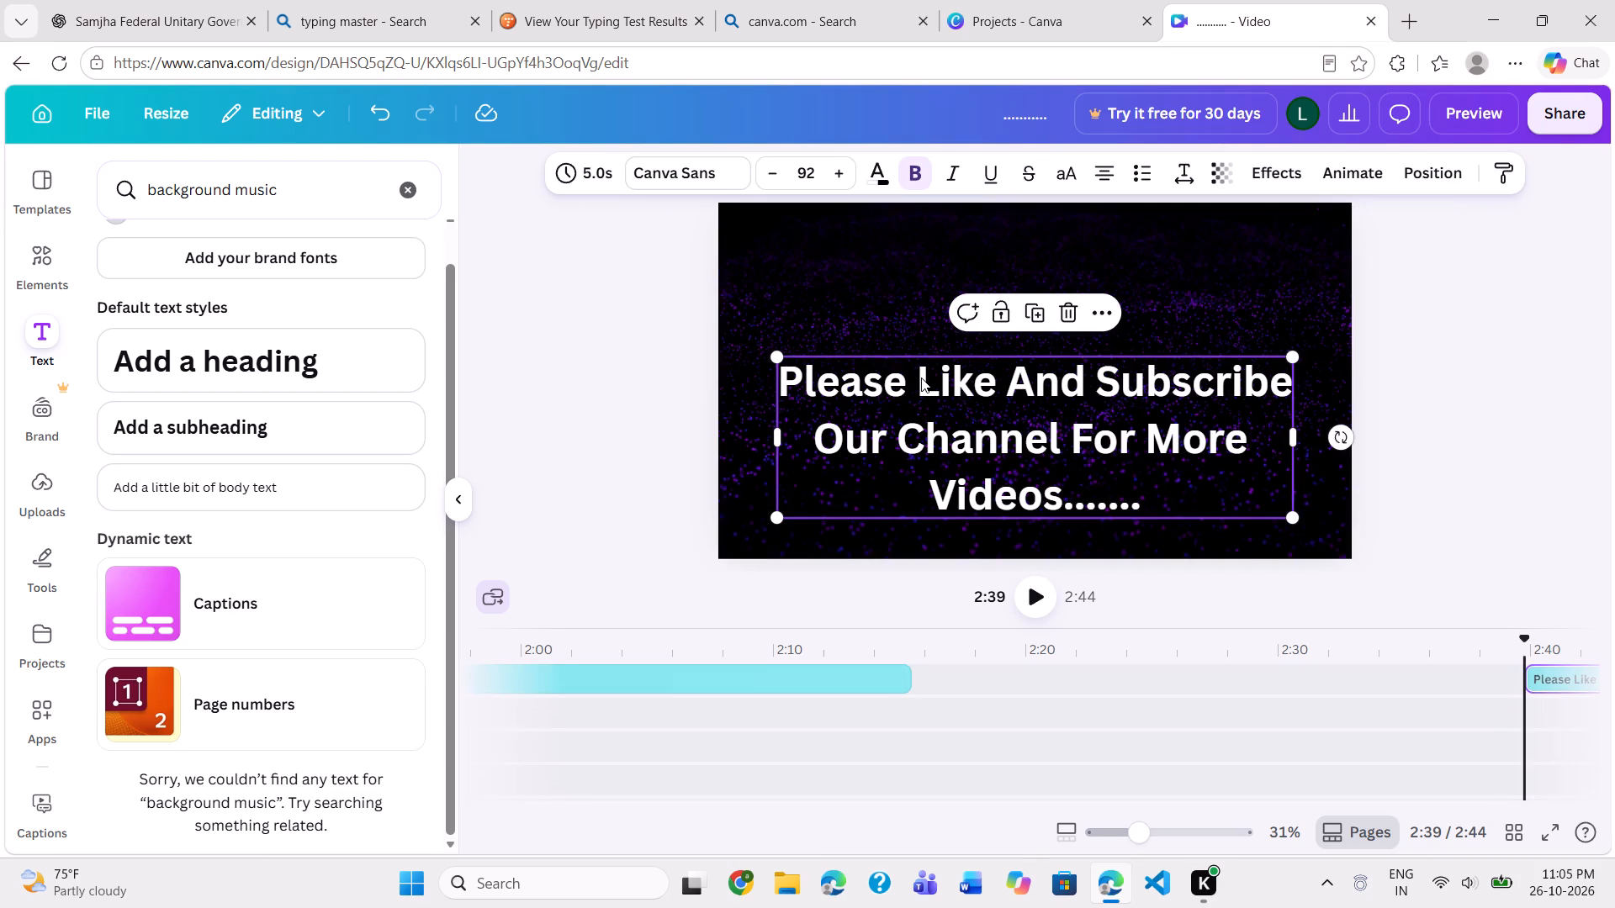
click(1096, 381)
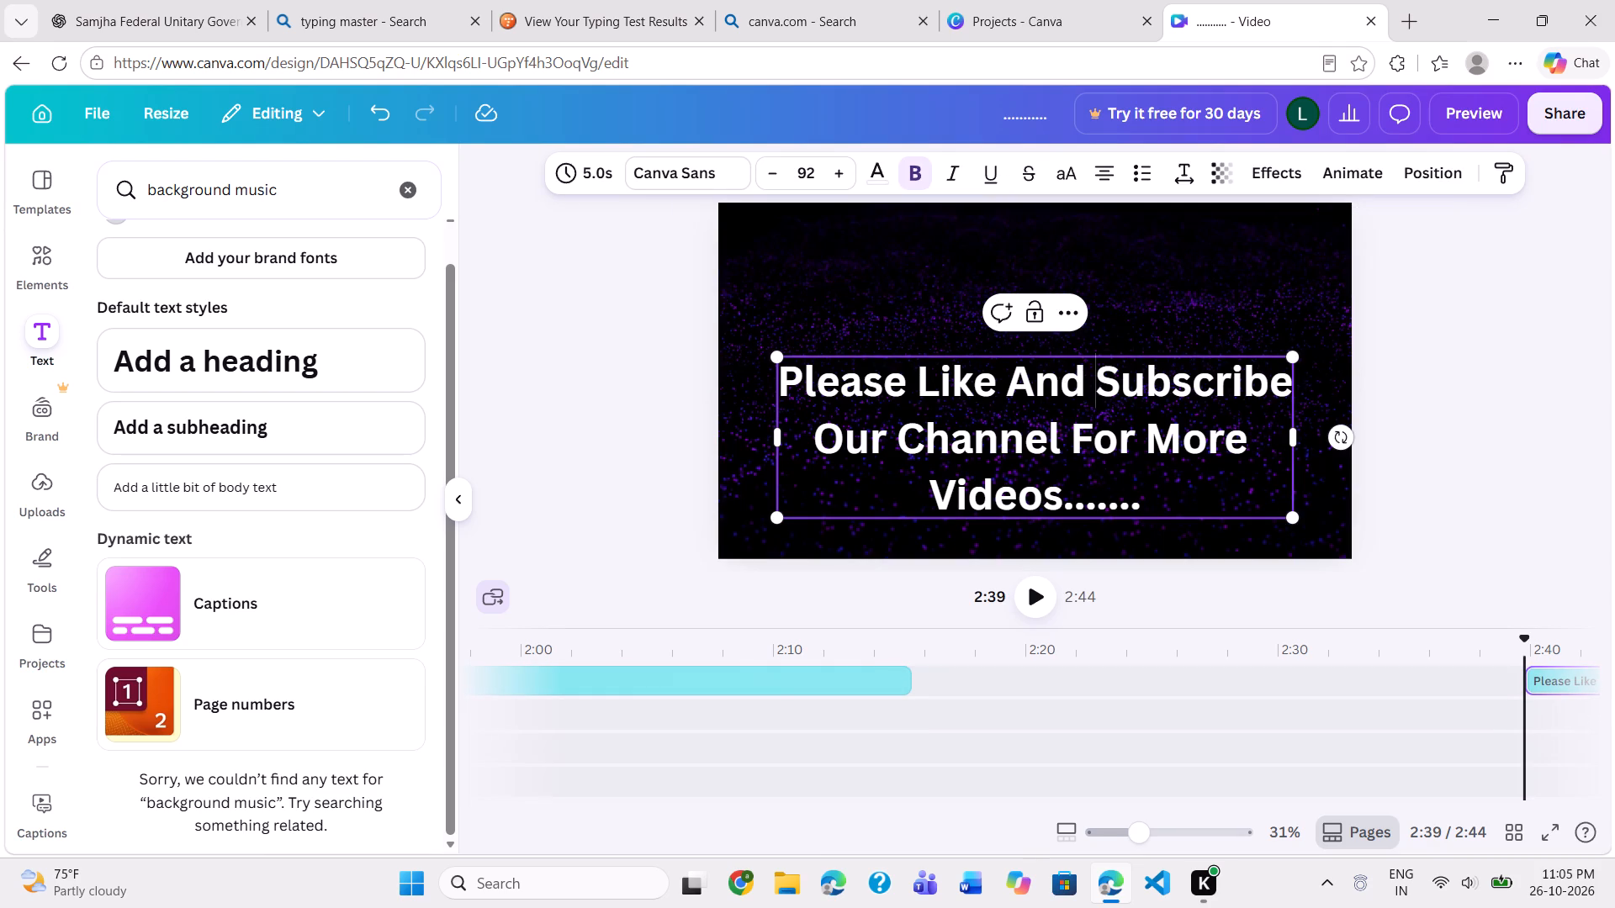
drag(1096, 381, 1282, 393)
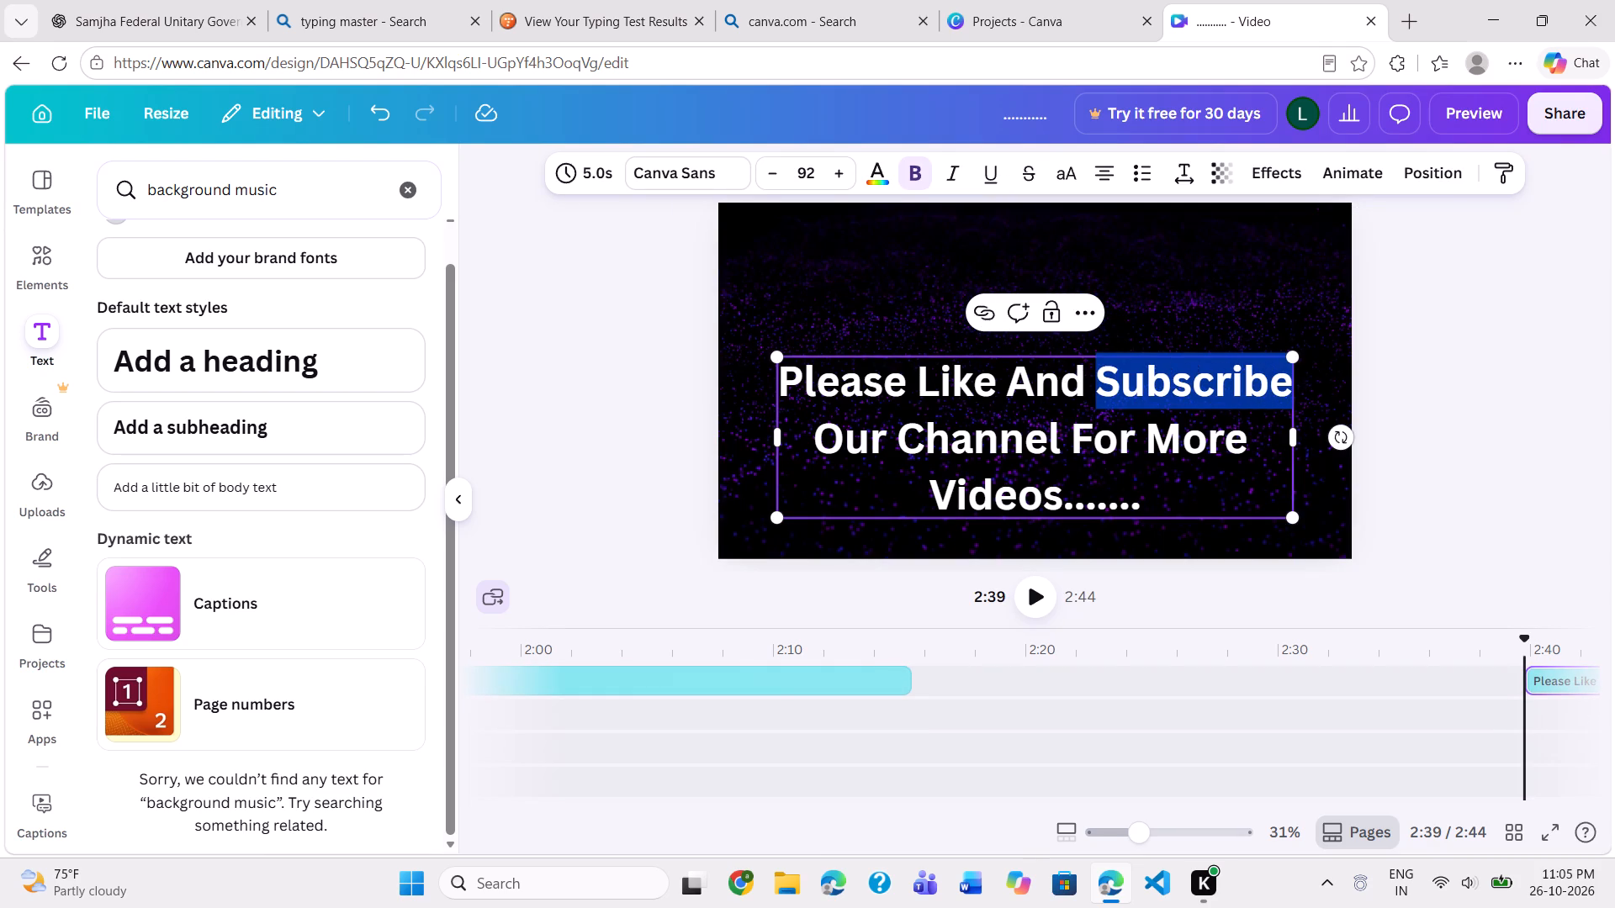
click(880, 184)
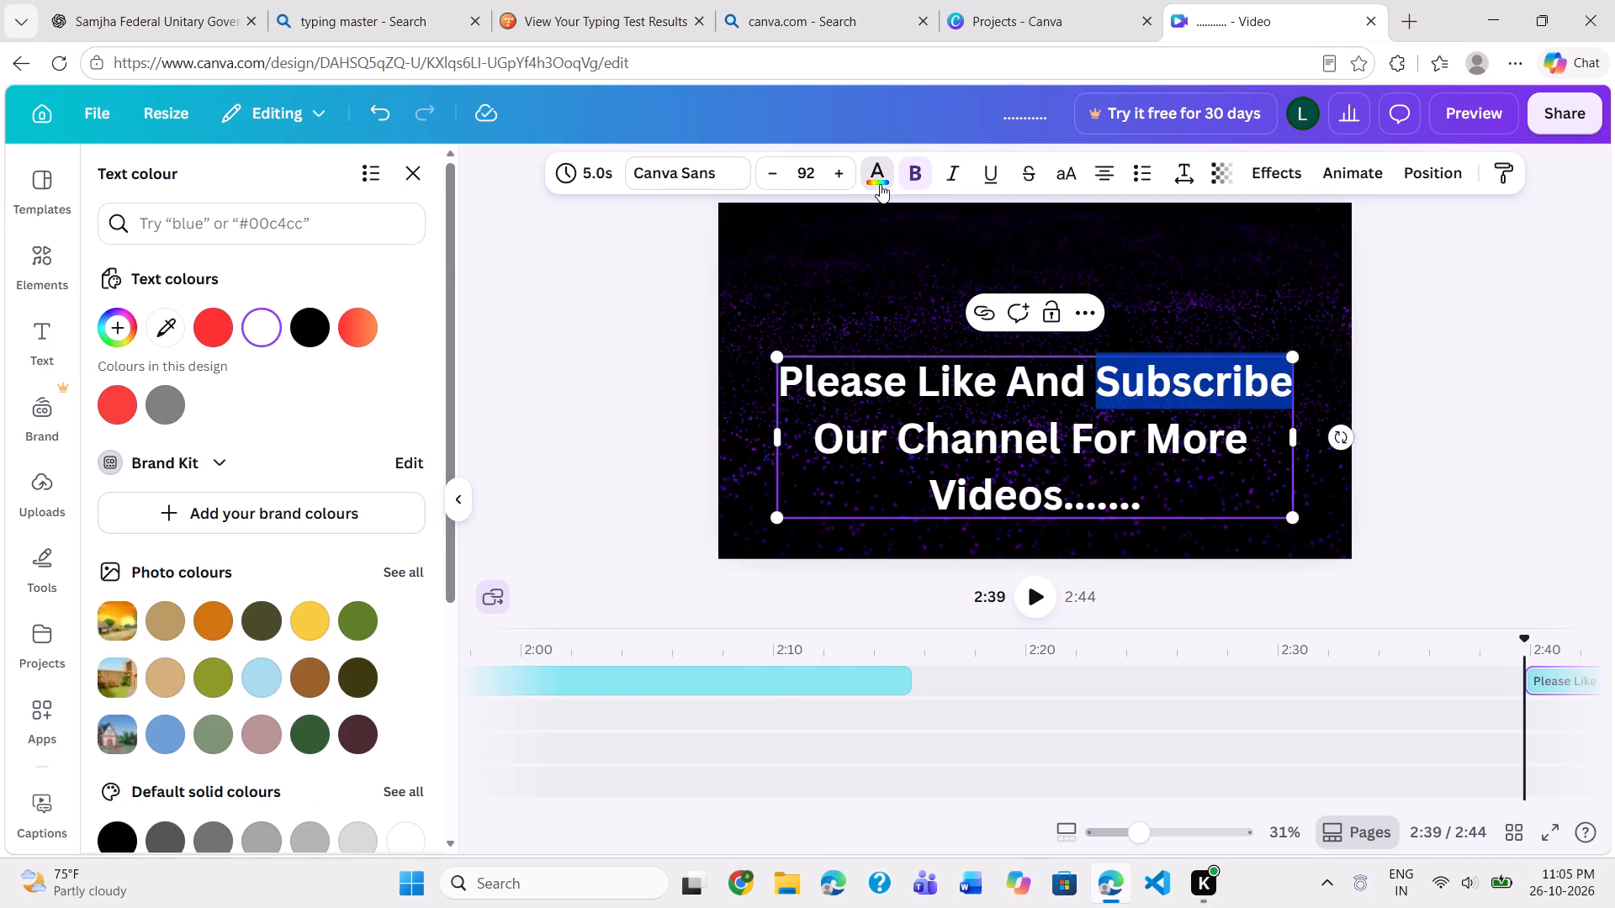
click(197, 325)
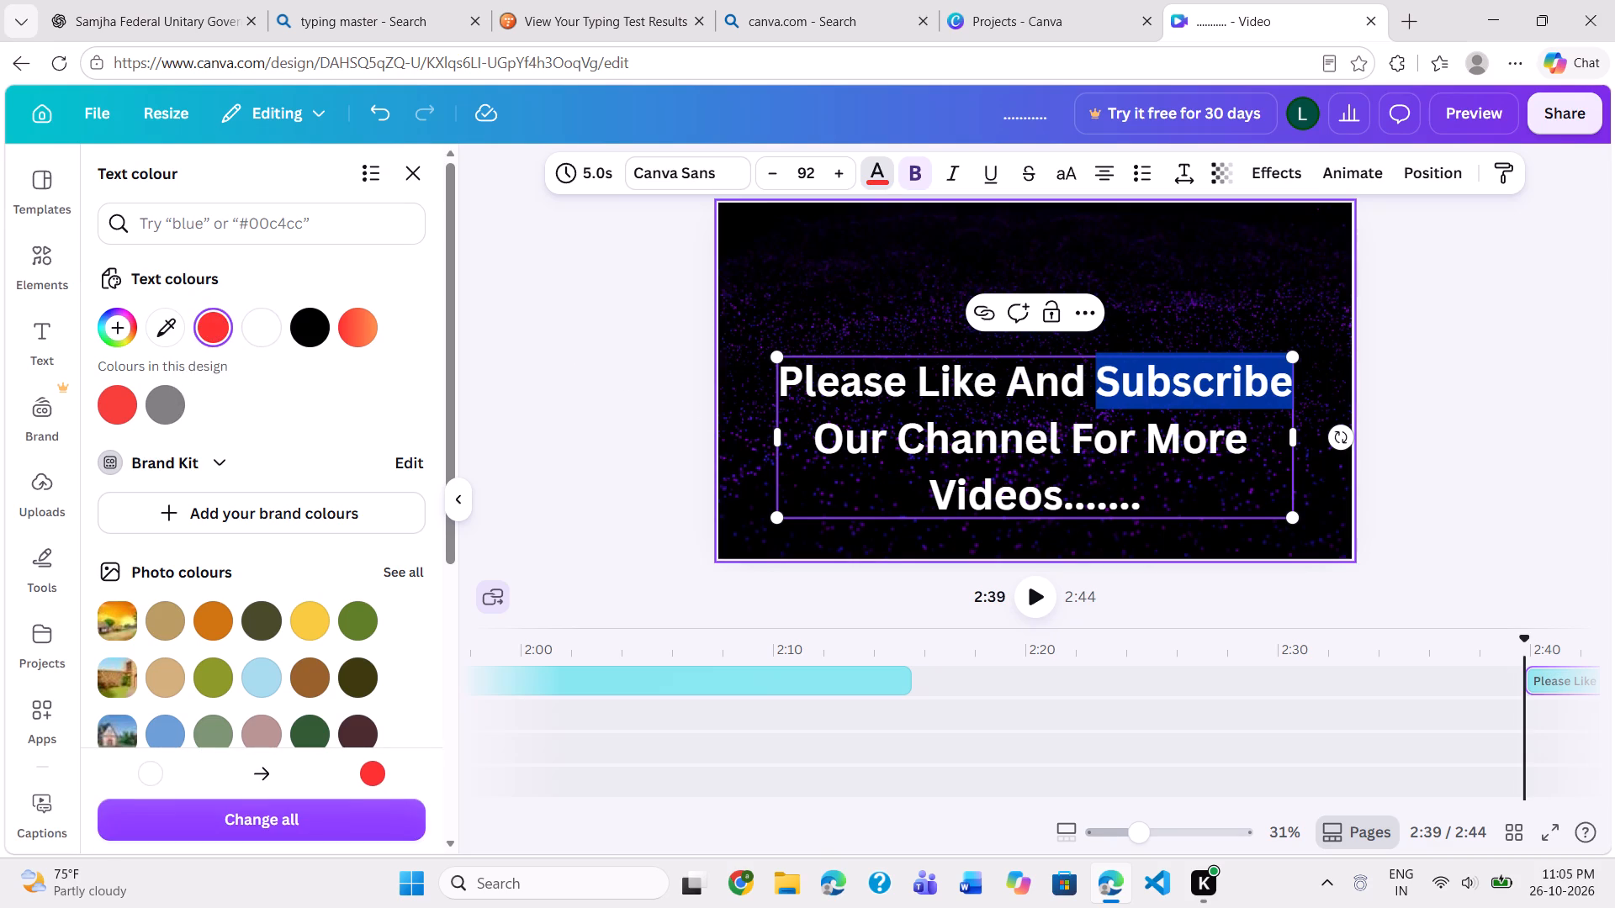
Colour the word "Like" in the closing heading light green from the default solid colours.
drag(913, 387, 954, 387)
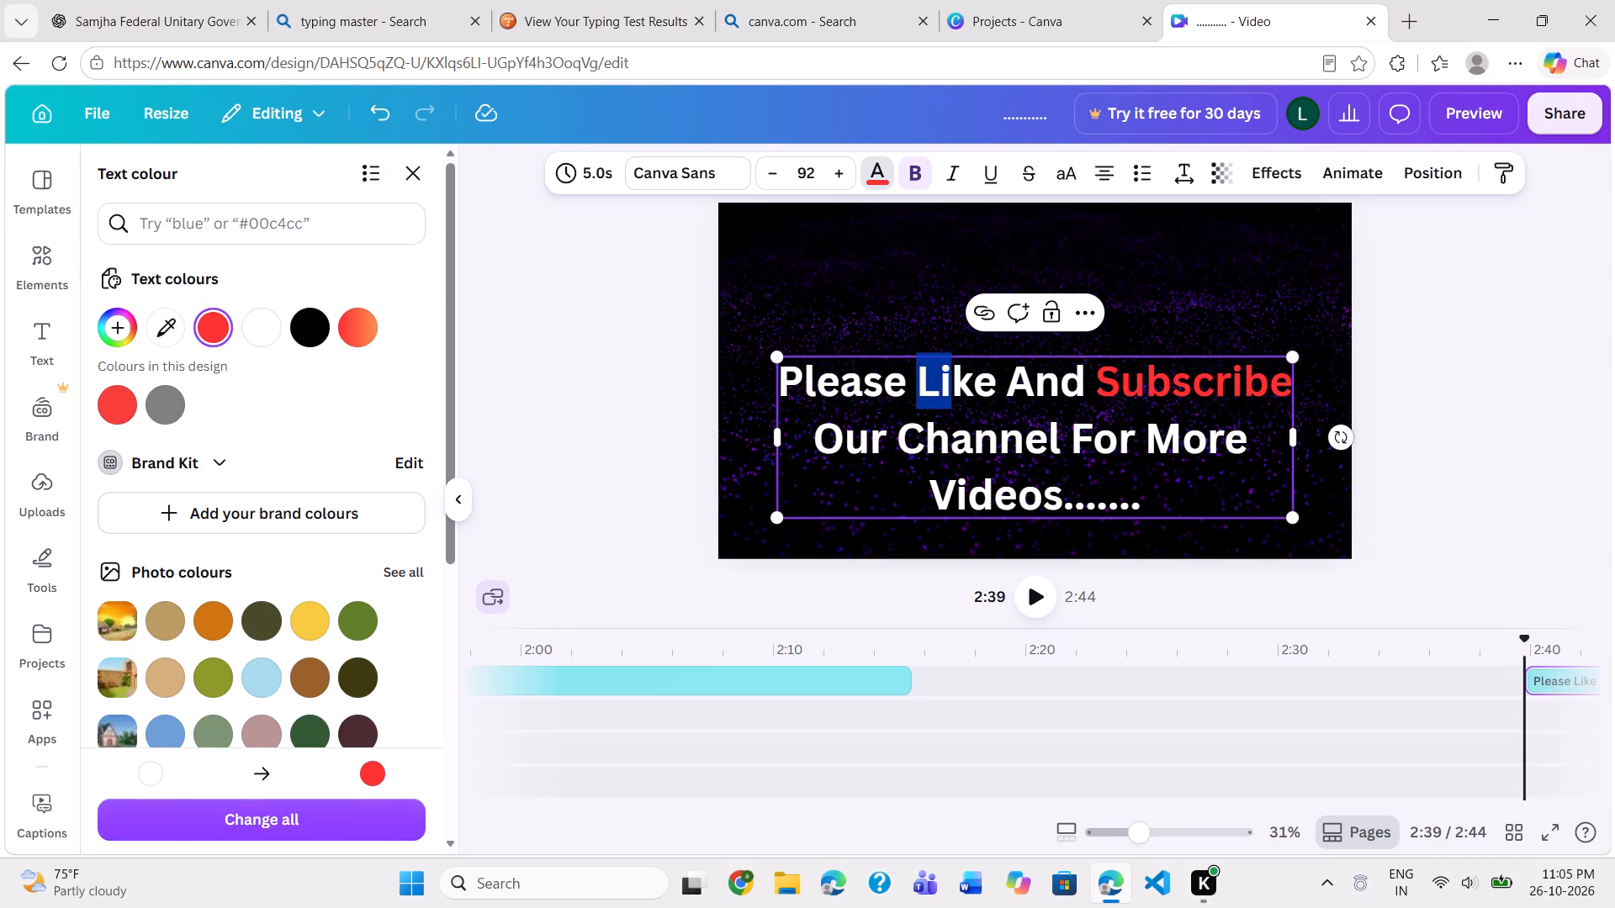
drag(954, 387, 987, 388)
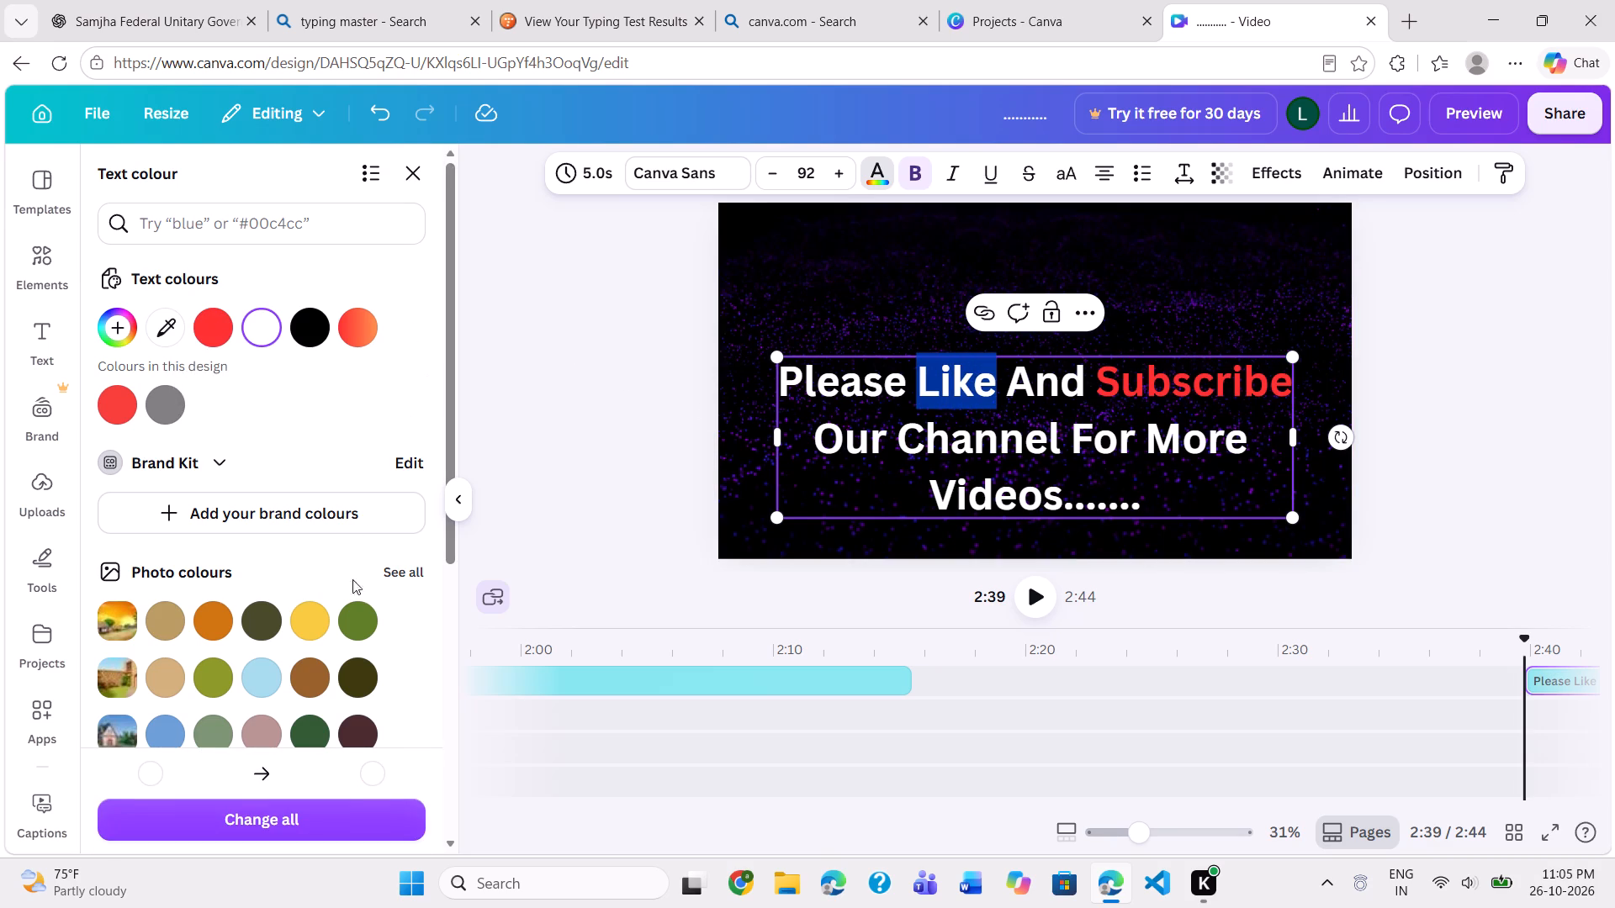
scroll(337, 680, down, 3)
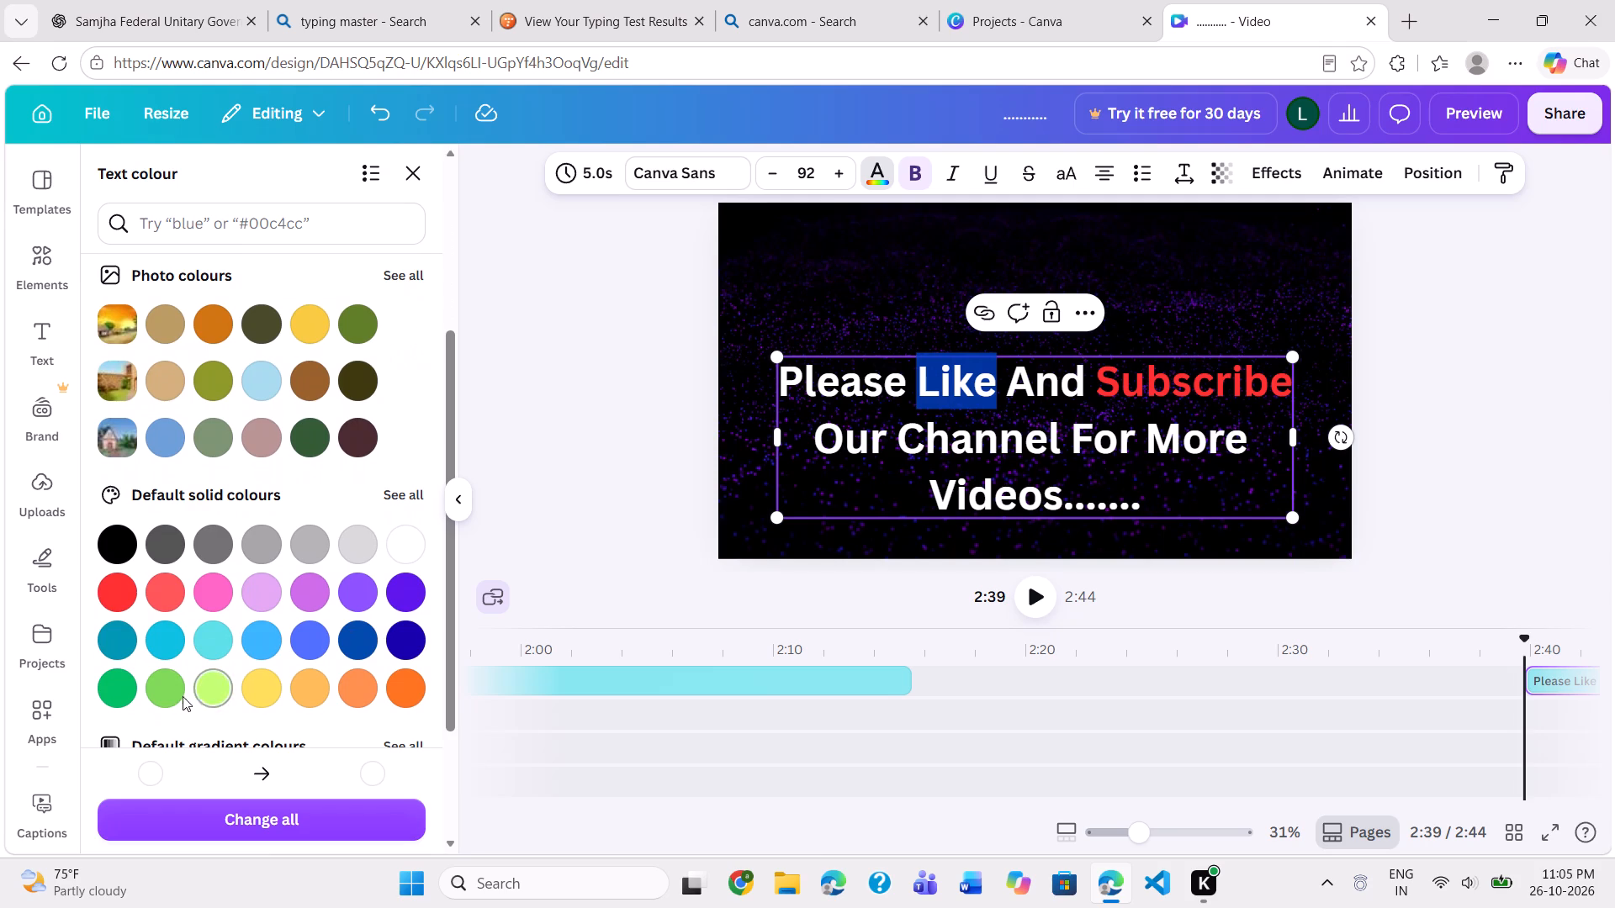
click(174, 690)
click(859, 272)
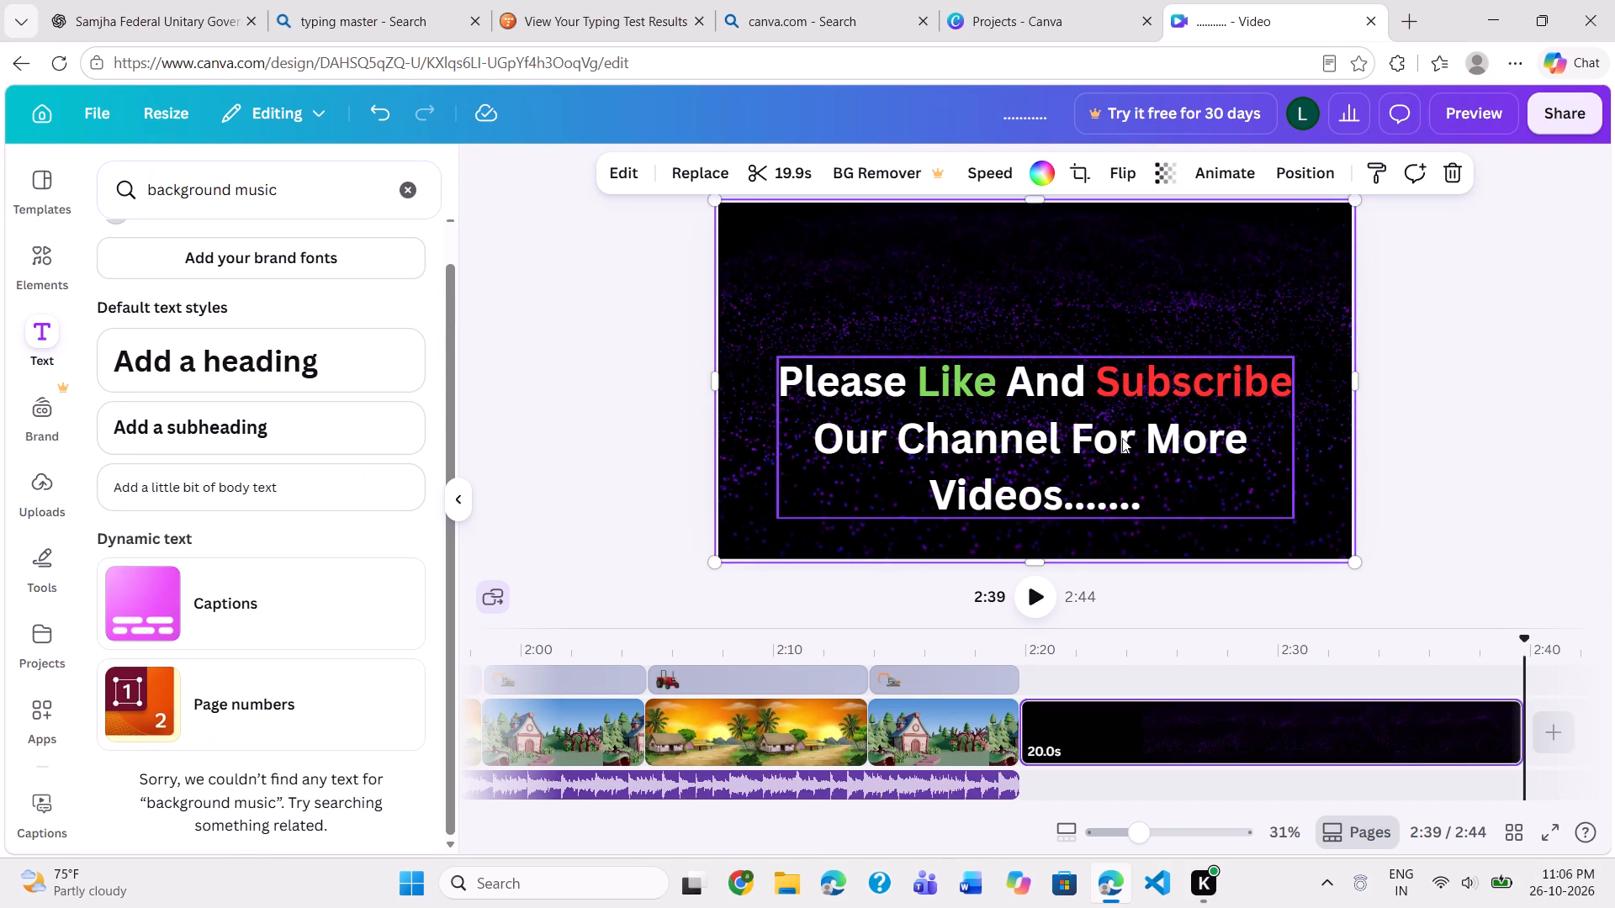
Colour the word "For" in the closing heading with the red-to-orange default gradient.
click(1063, 441)
click(1063, 441)
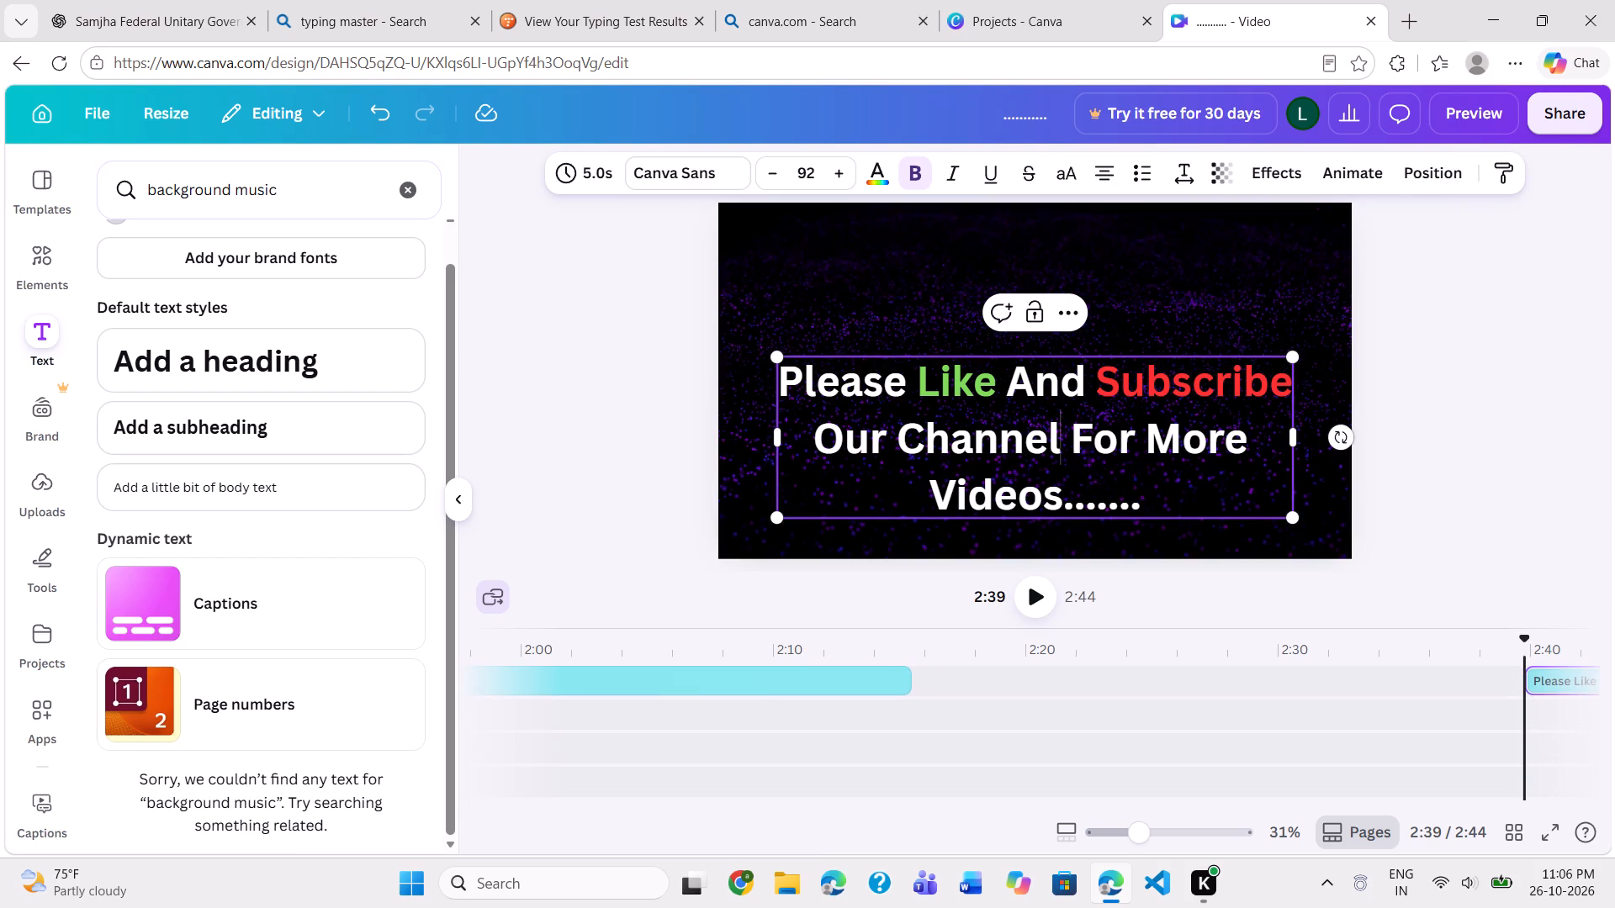
drag(1063, 441, 1156, 435)
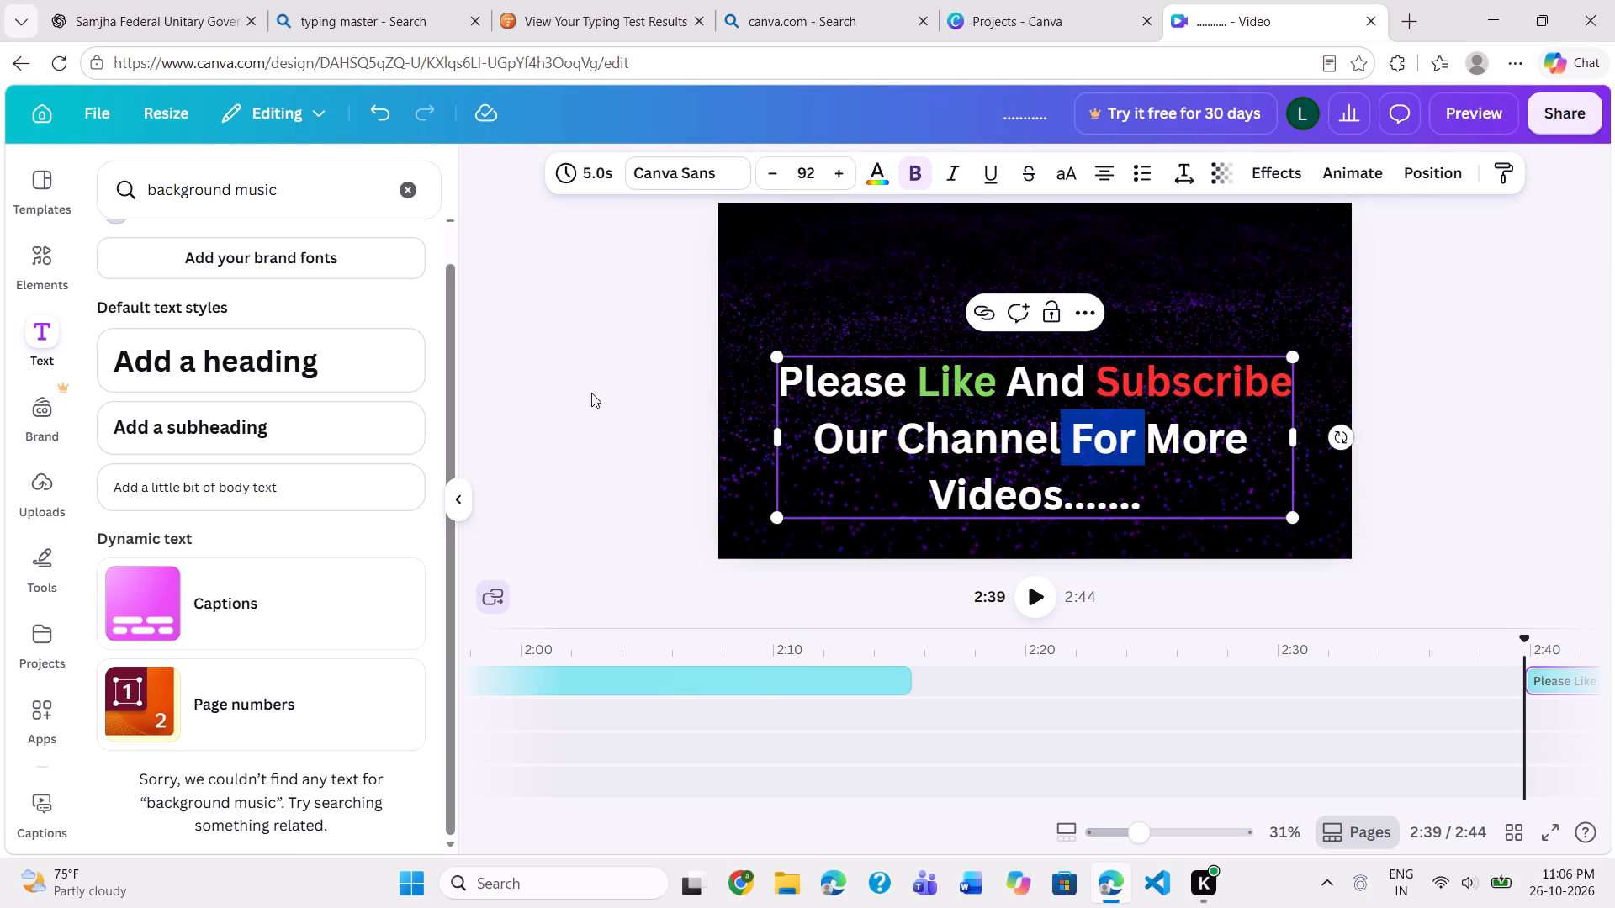
click(869, 179)
scroll(241, 705, down, 2)
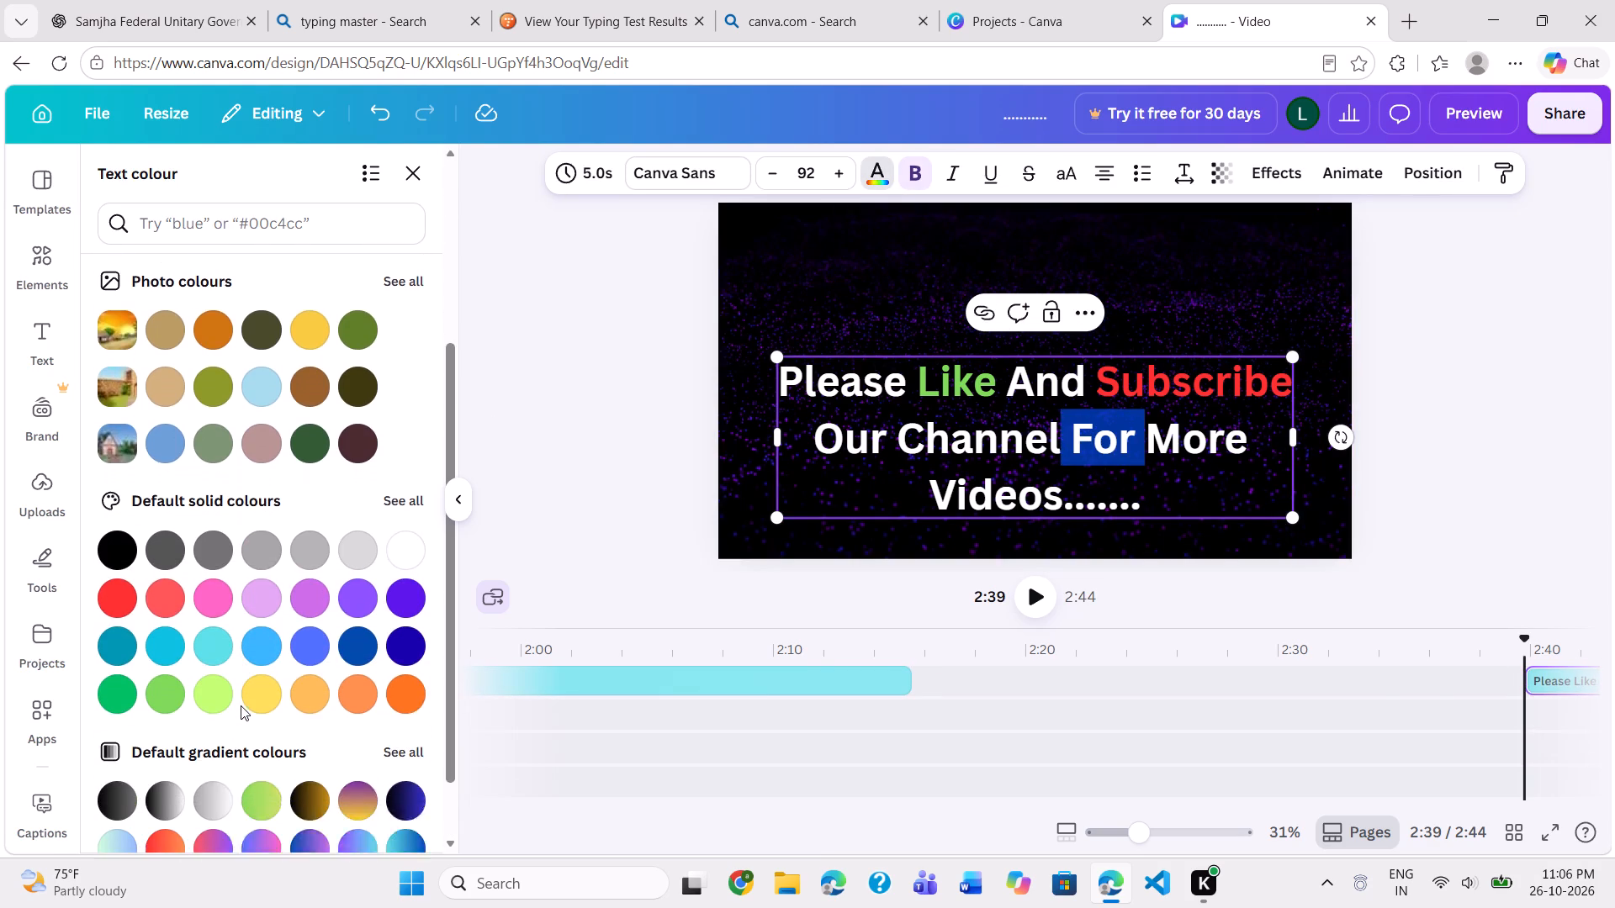
scroll(241, 705, down, 2)
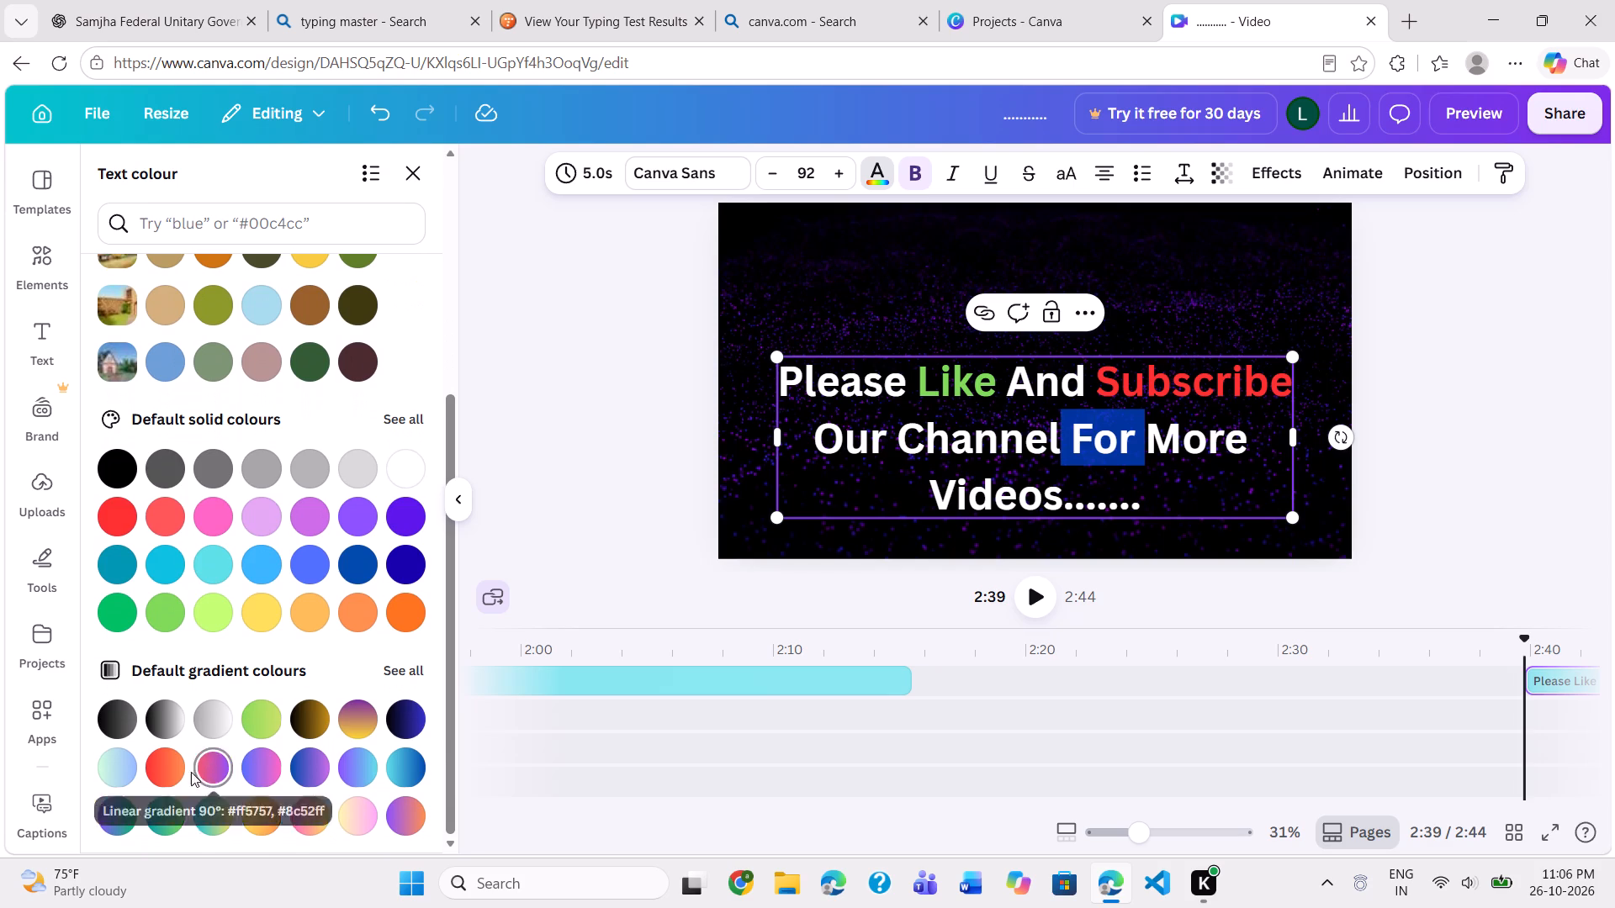
click(172, 768)
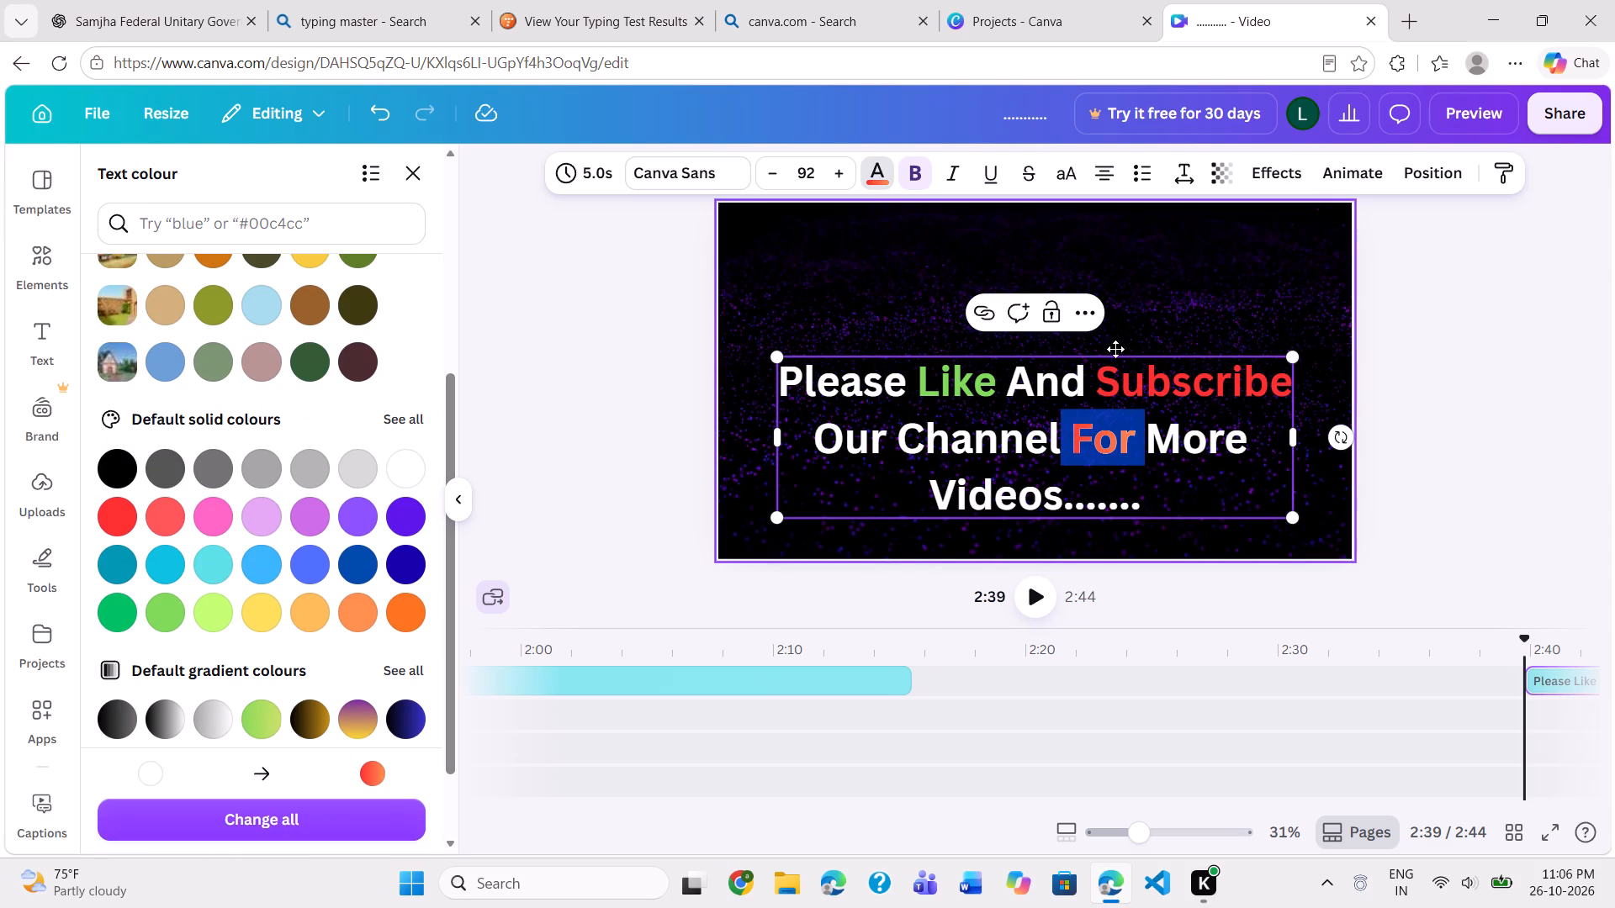
click(1168, 303)
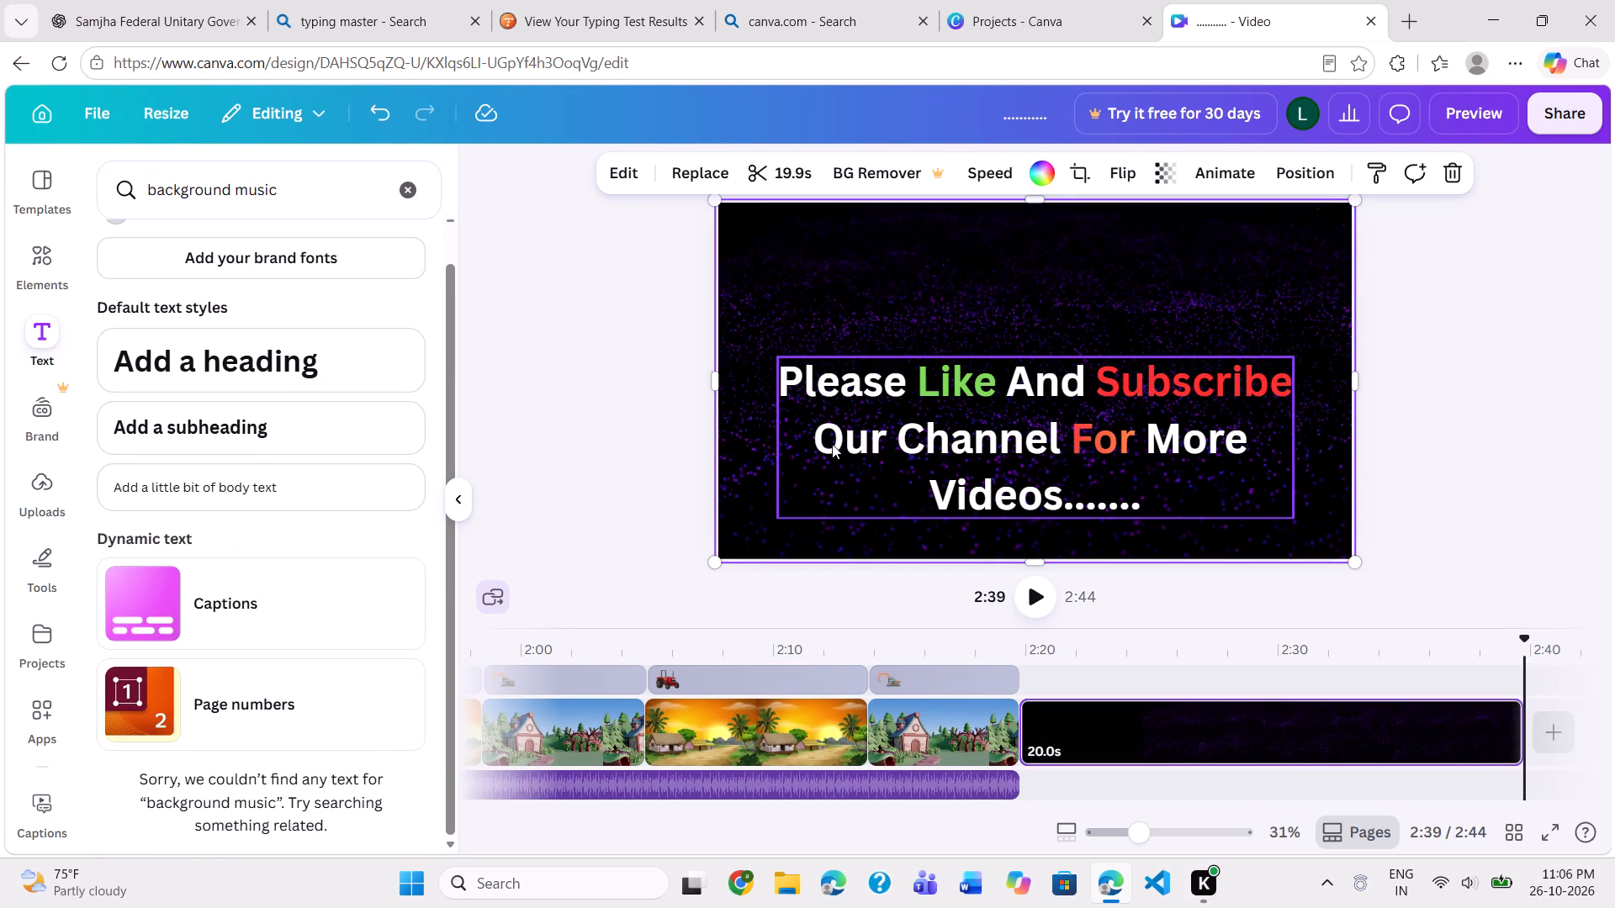
Colour the letter "r" of "Our" in the closing heading yellow from the photo colours.
click(845, 444)
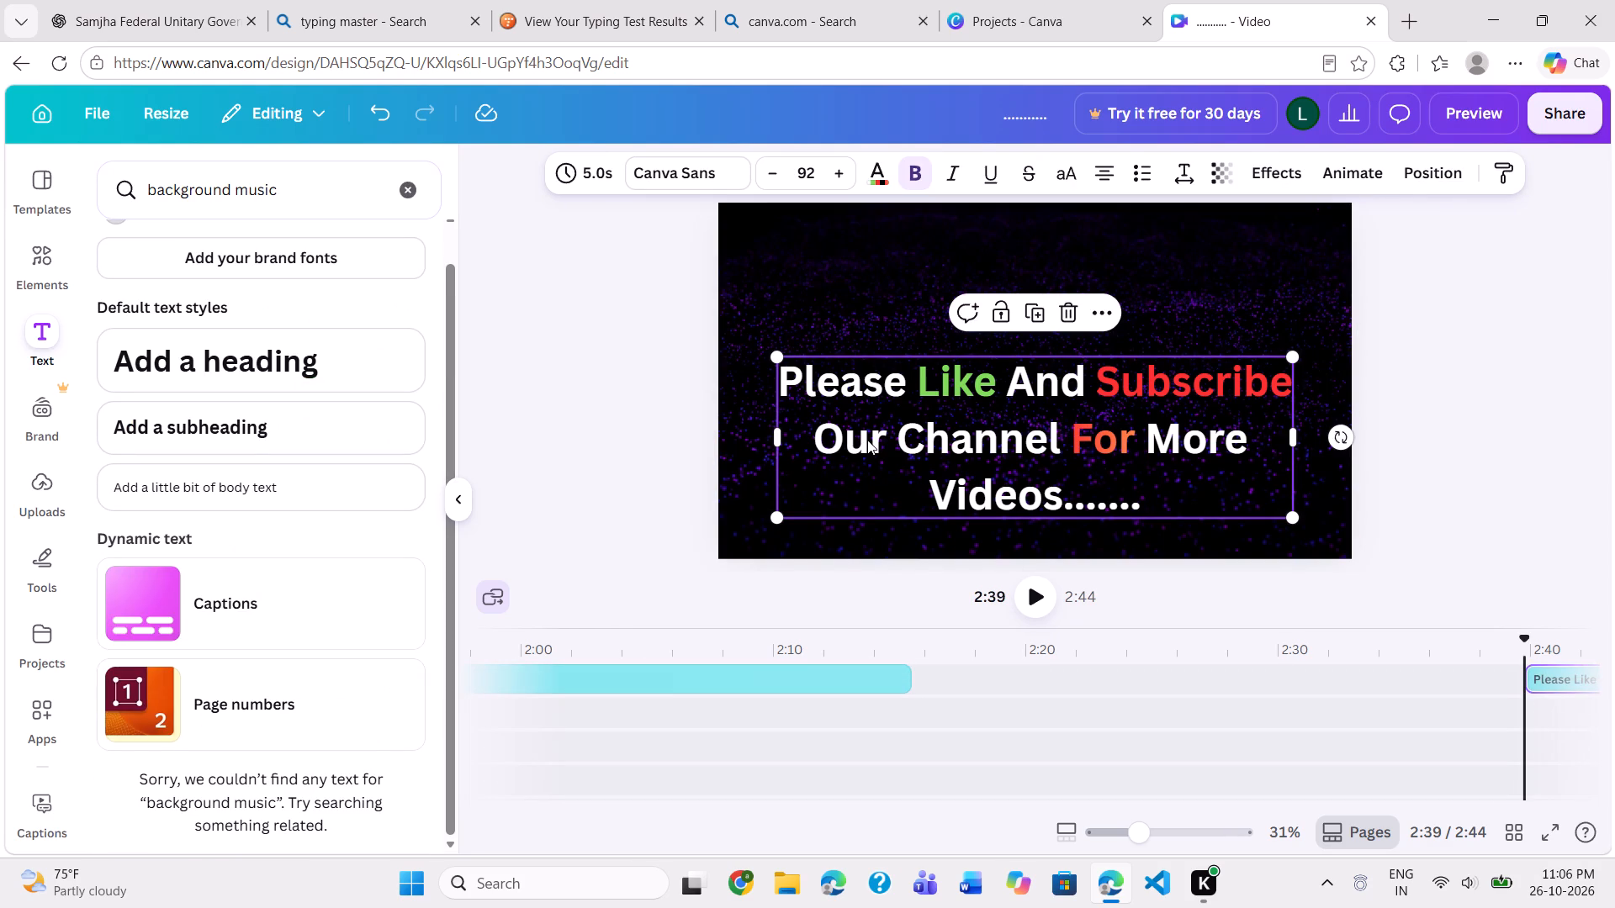
click(867, 440)
drag(867, 440, 882, 440)
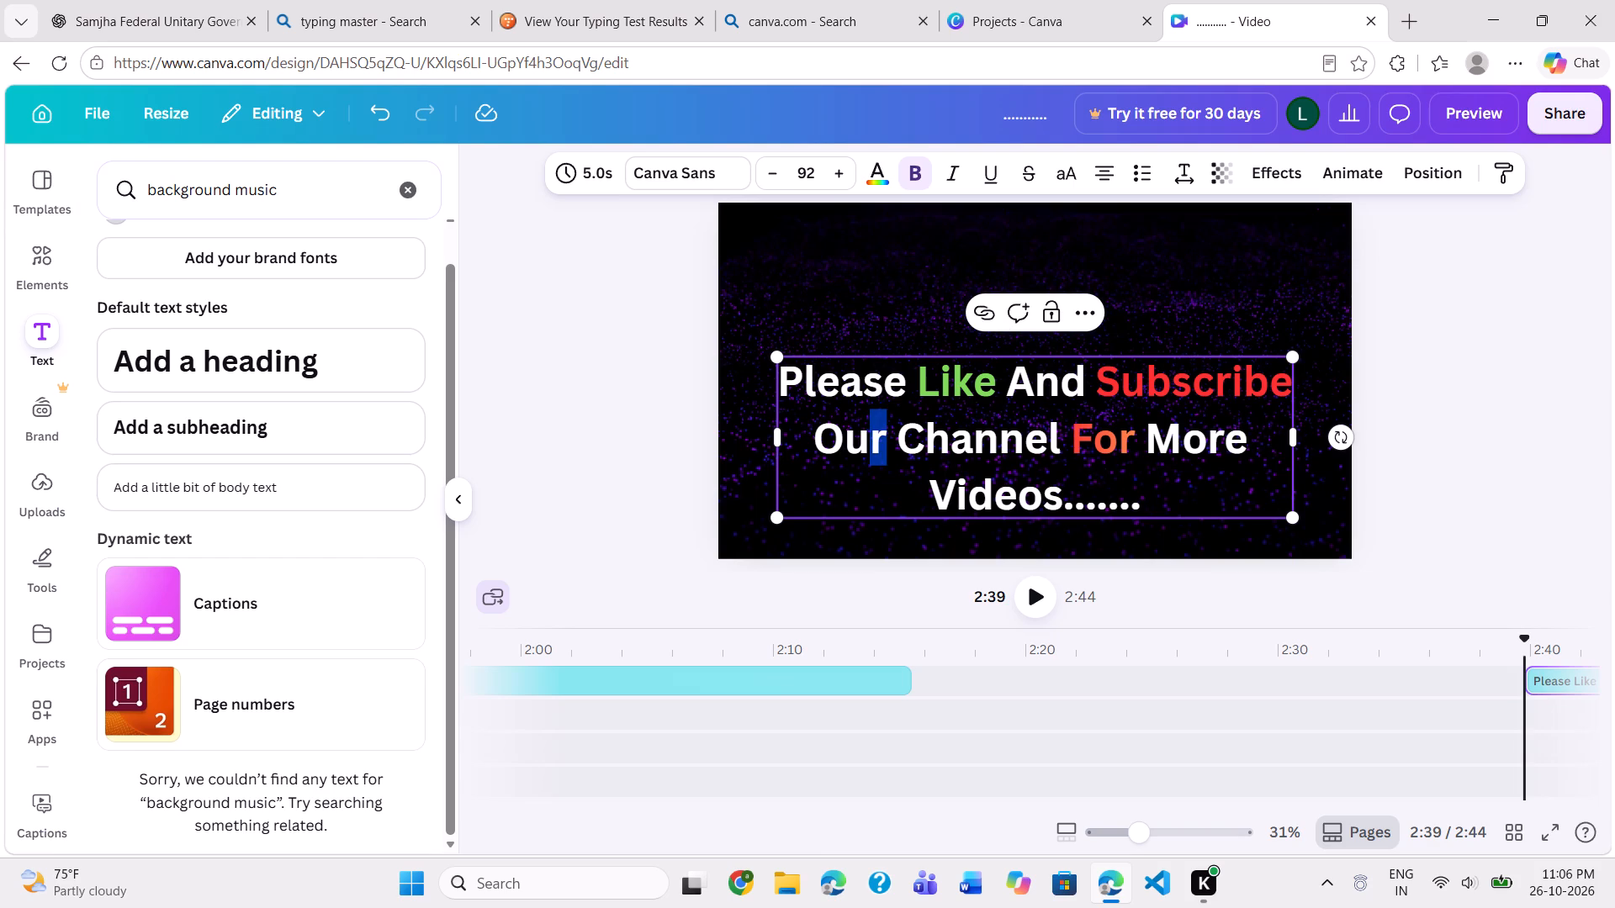
click(871, 183)
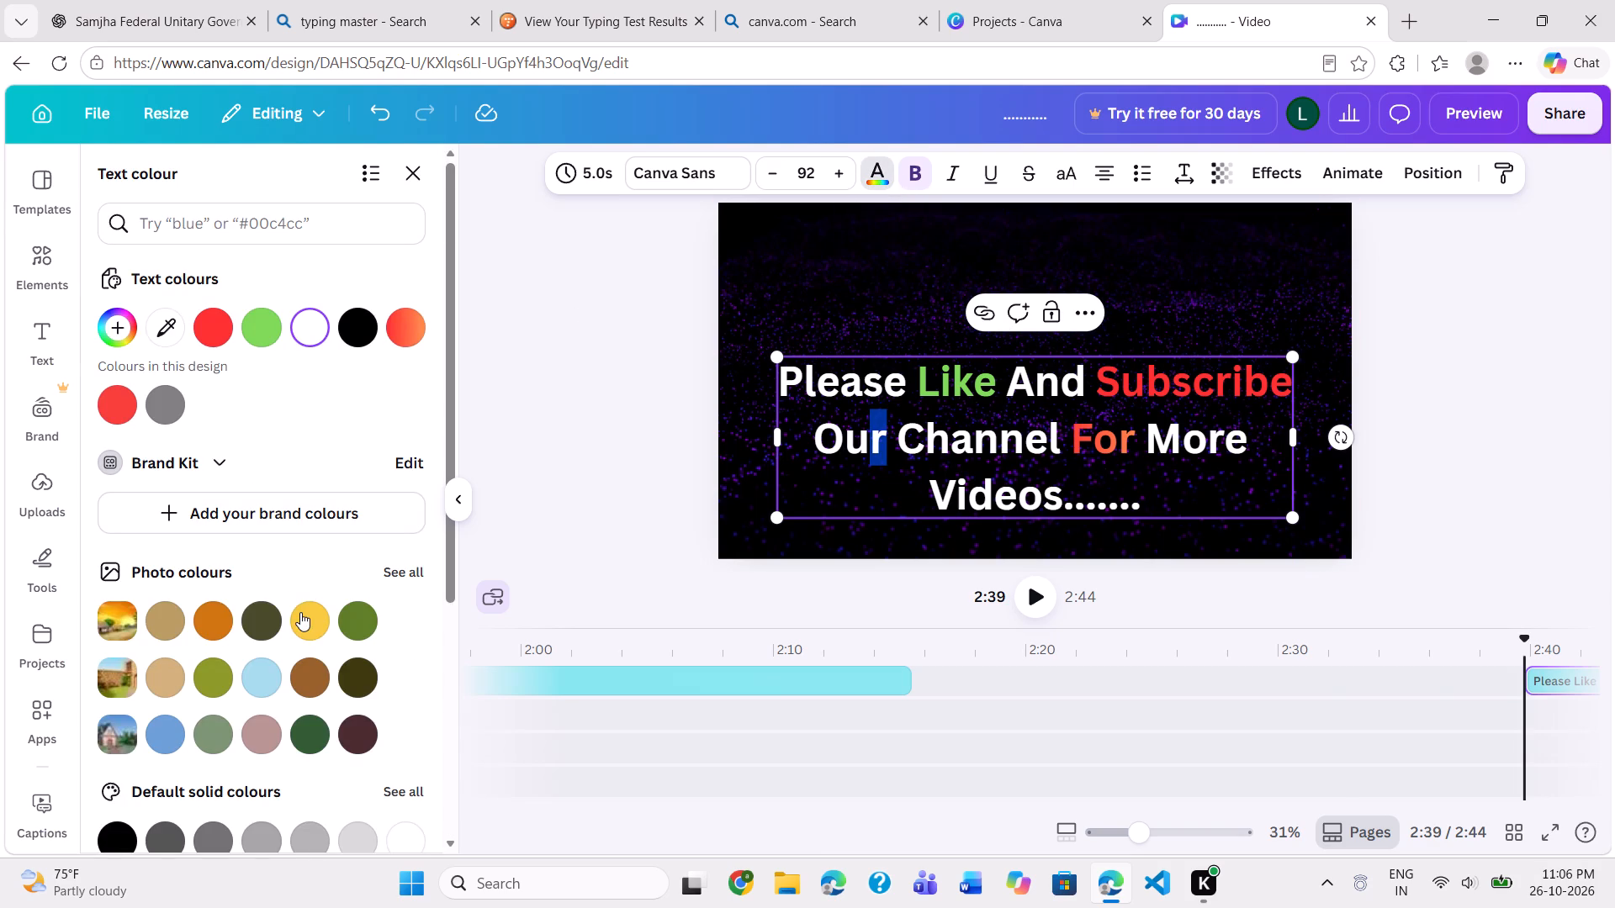
click(302, 618)
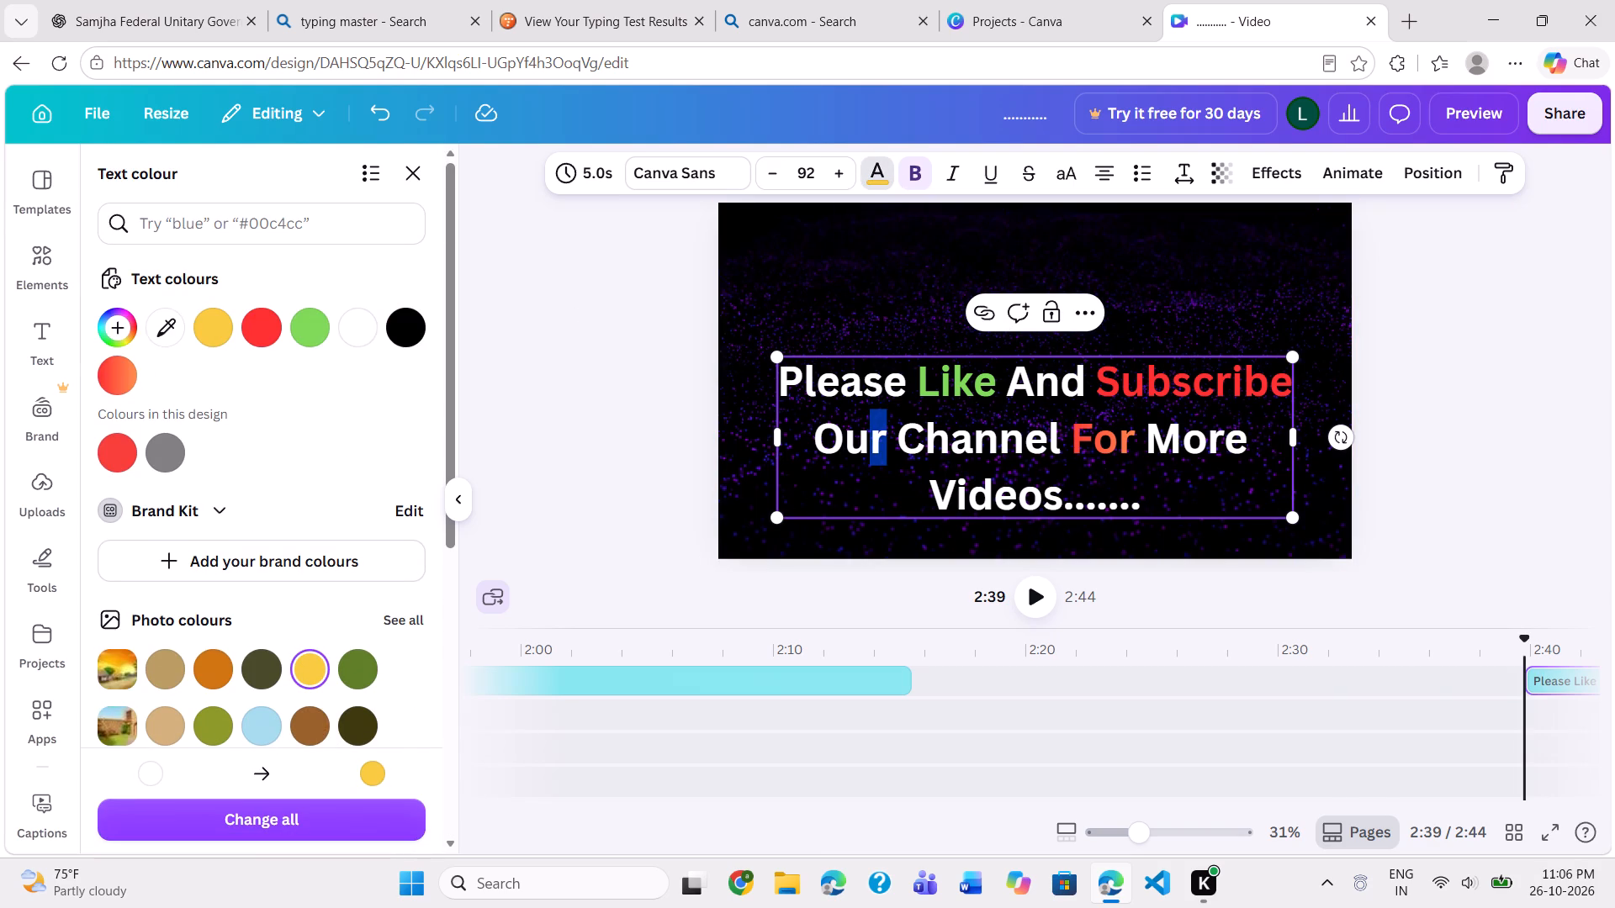
click(813, 503)
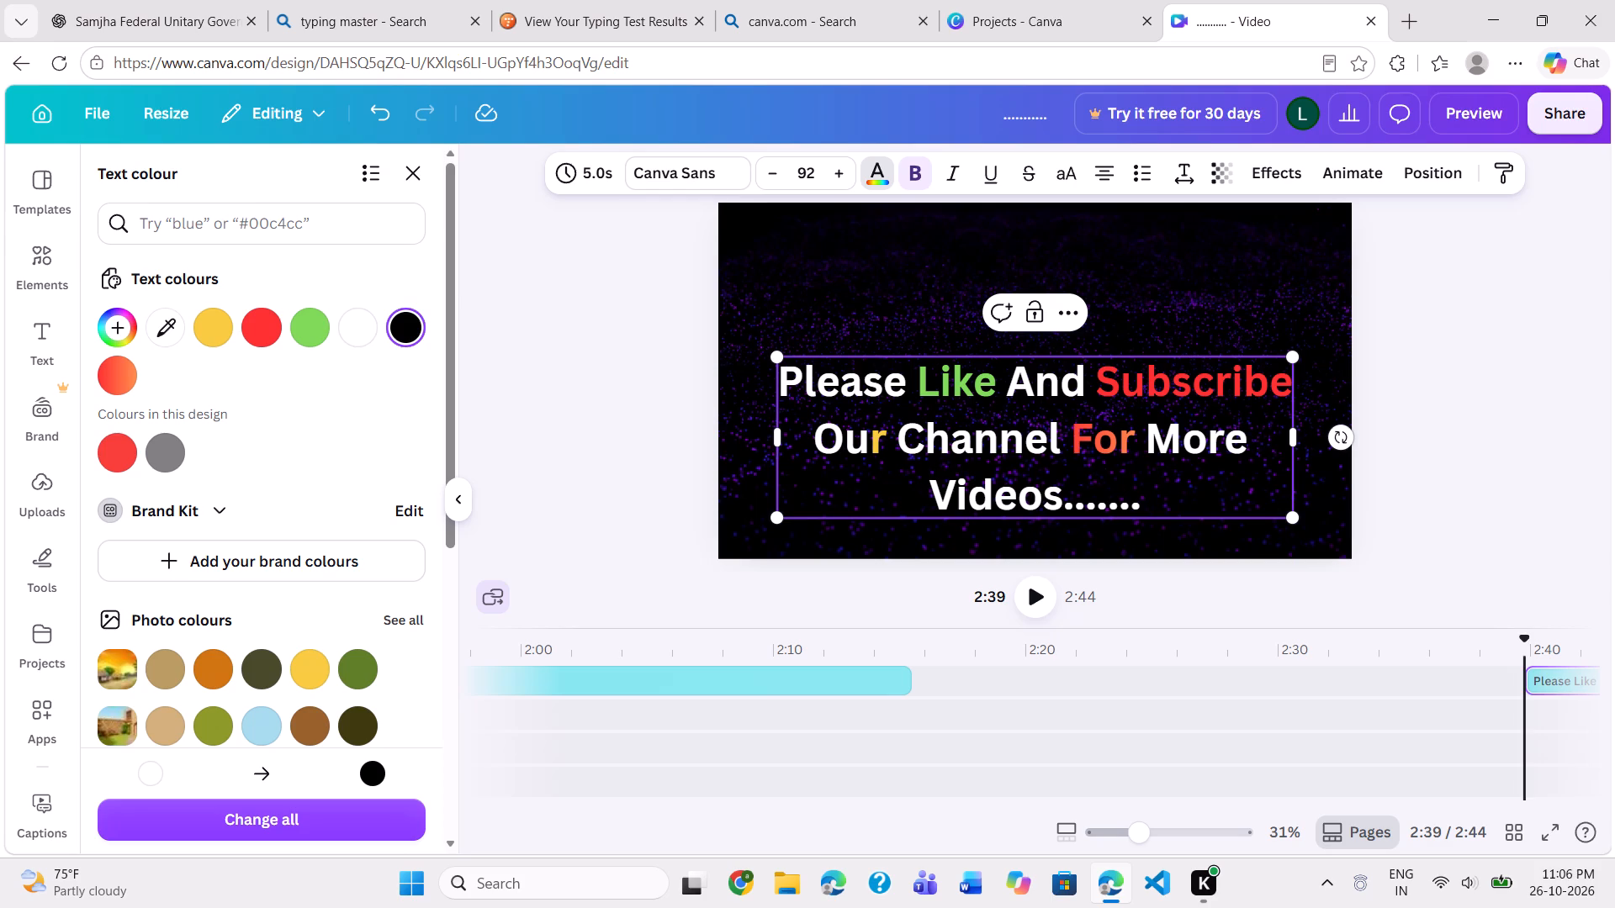
Colour the row of dots after "Videos" in the closing heading light turquoise, #5ce1e6, from the default solid colours.
drag(1067, 503, 1082, 508)
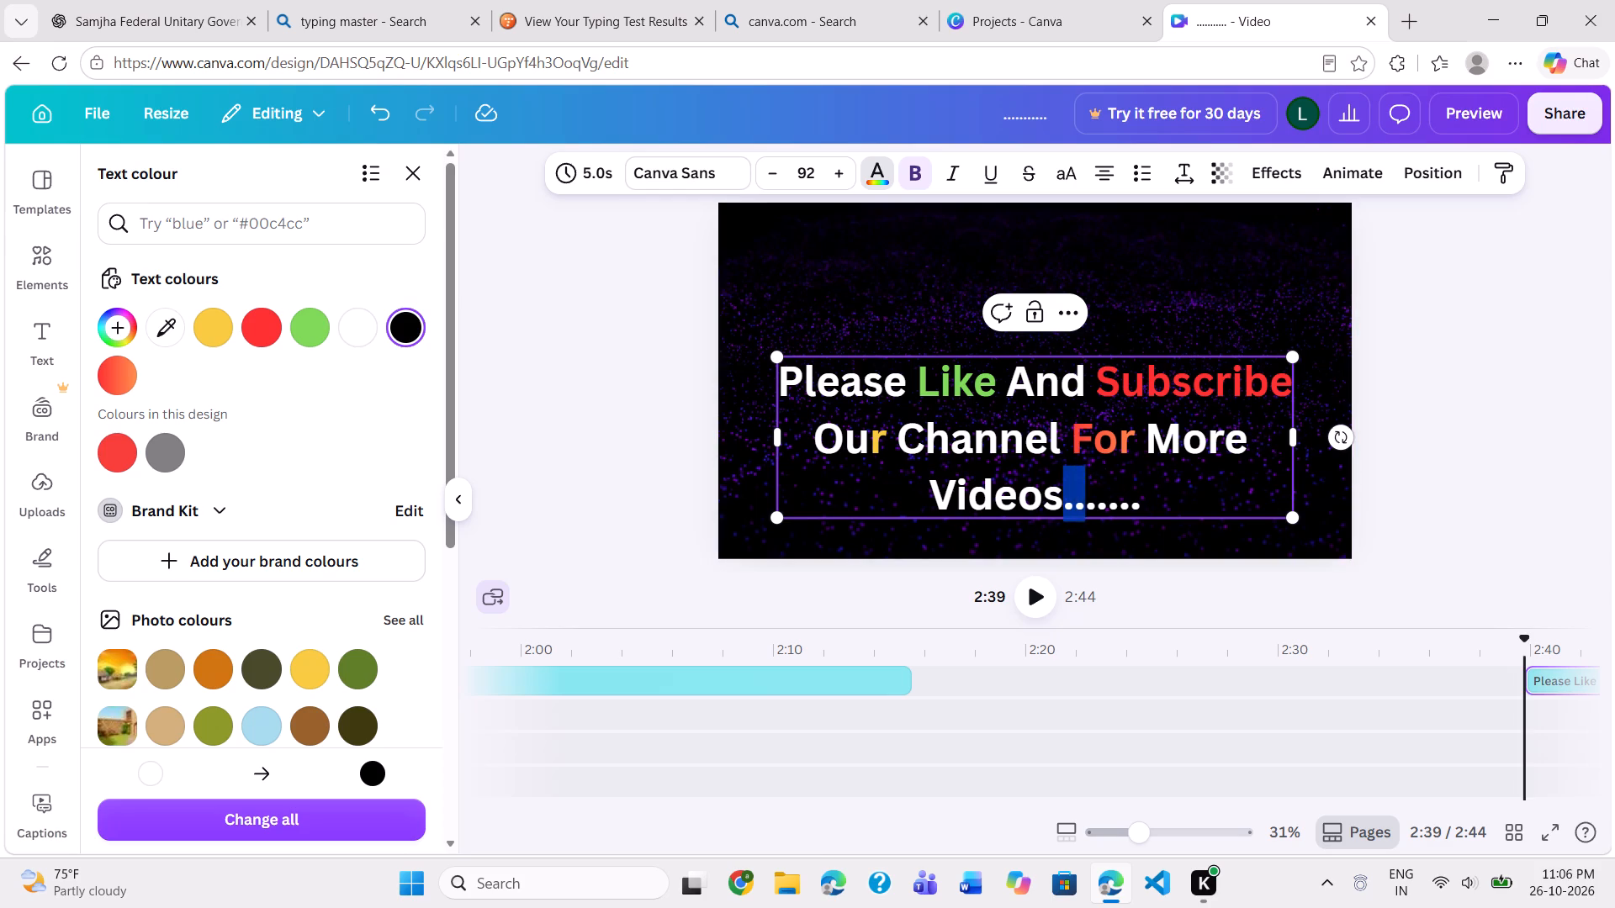
drag(1082, 508, 1149, 507)
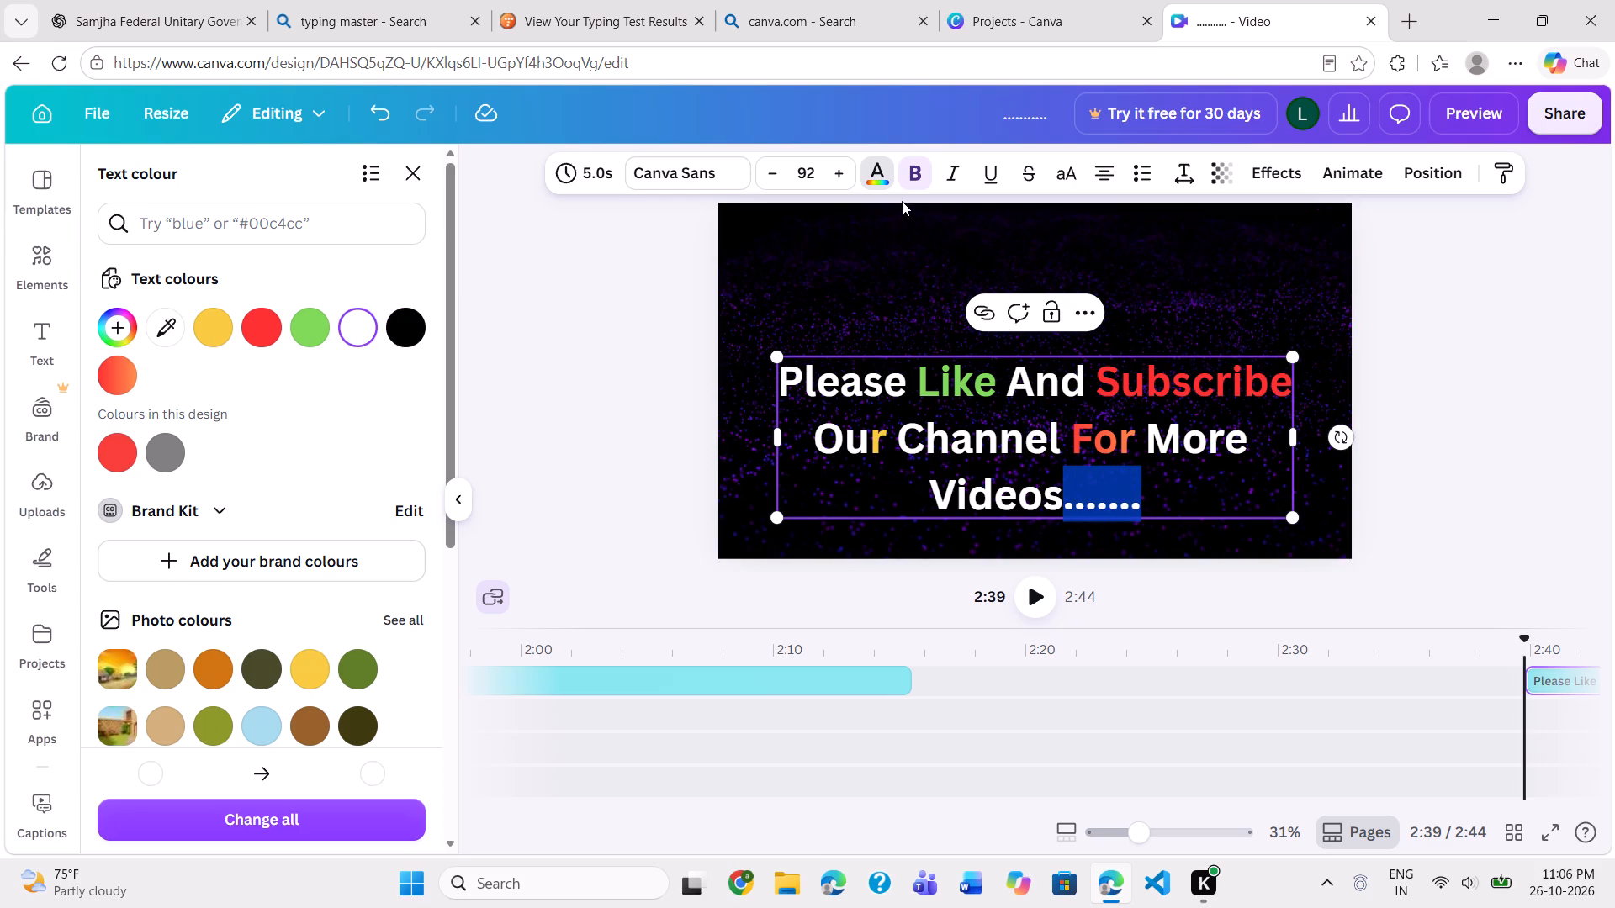
click(880, 181)
click(880, 181)
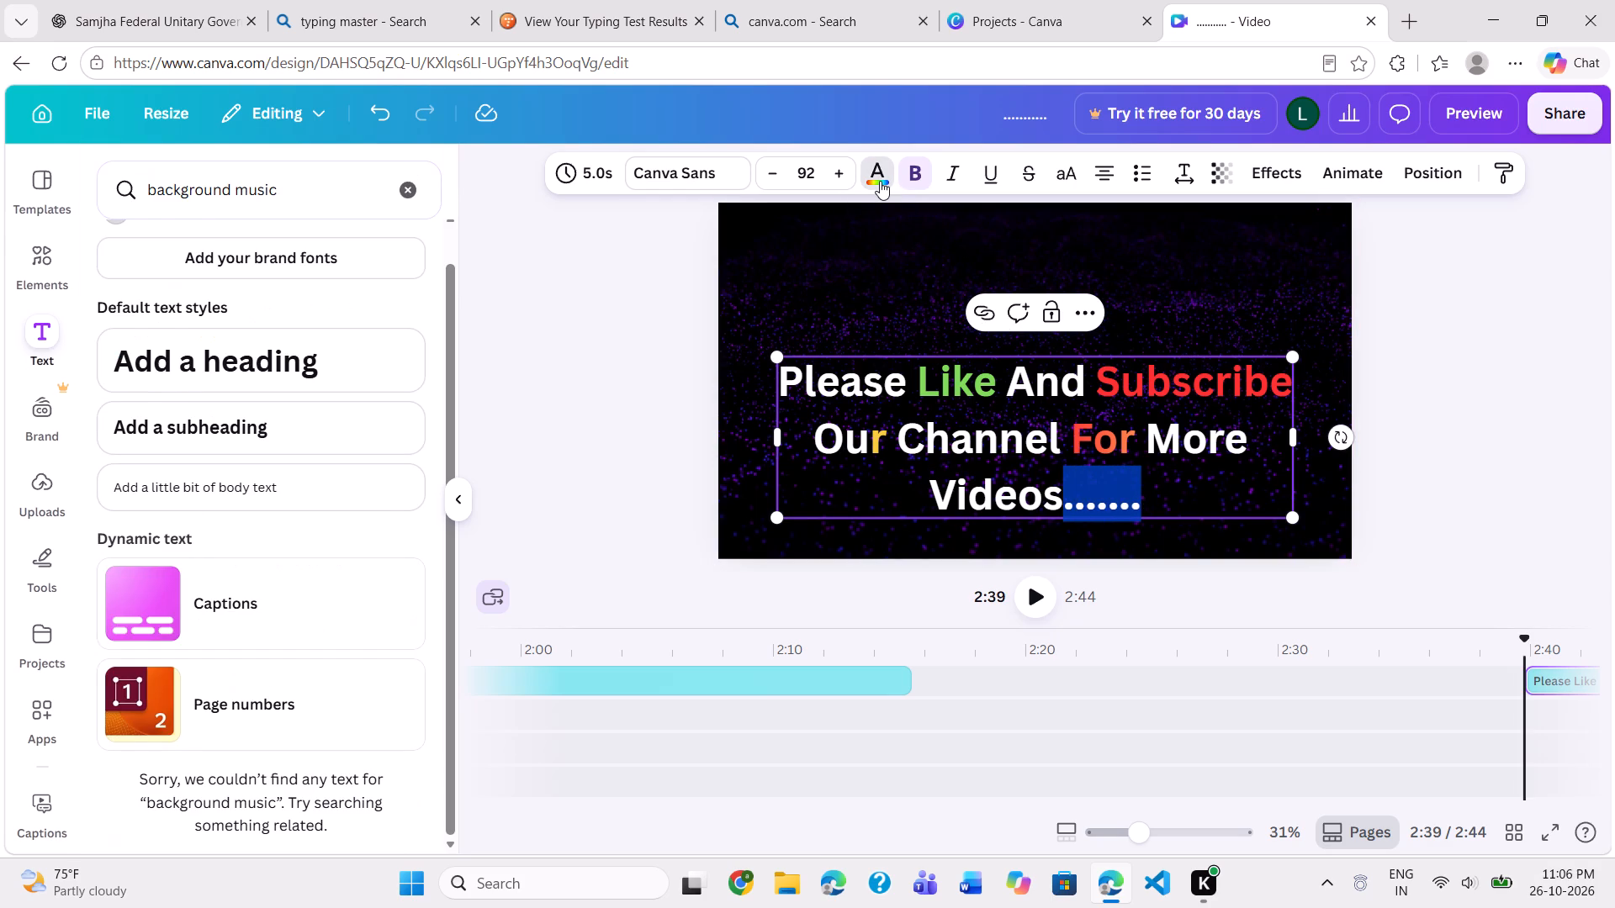
scroll(270, 714, down, 2)
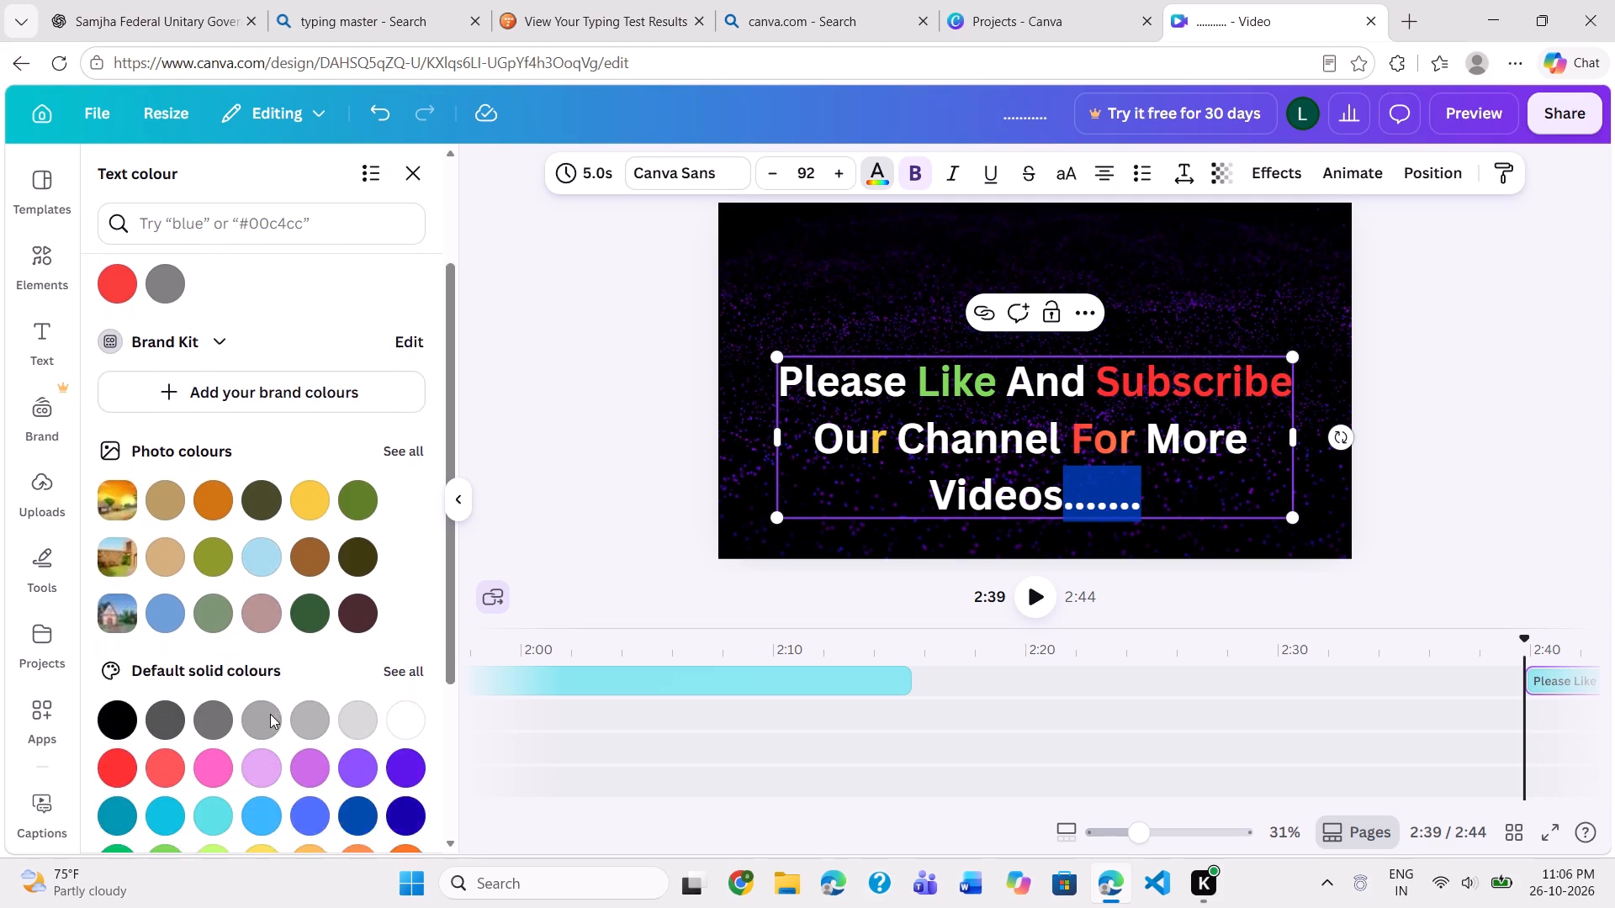
scroll(270, 714, down, 3)
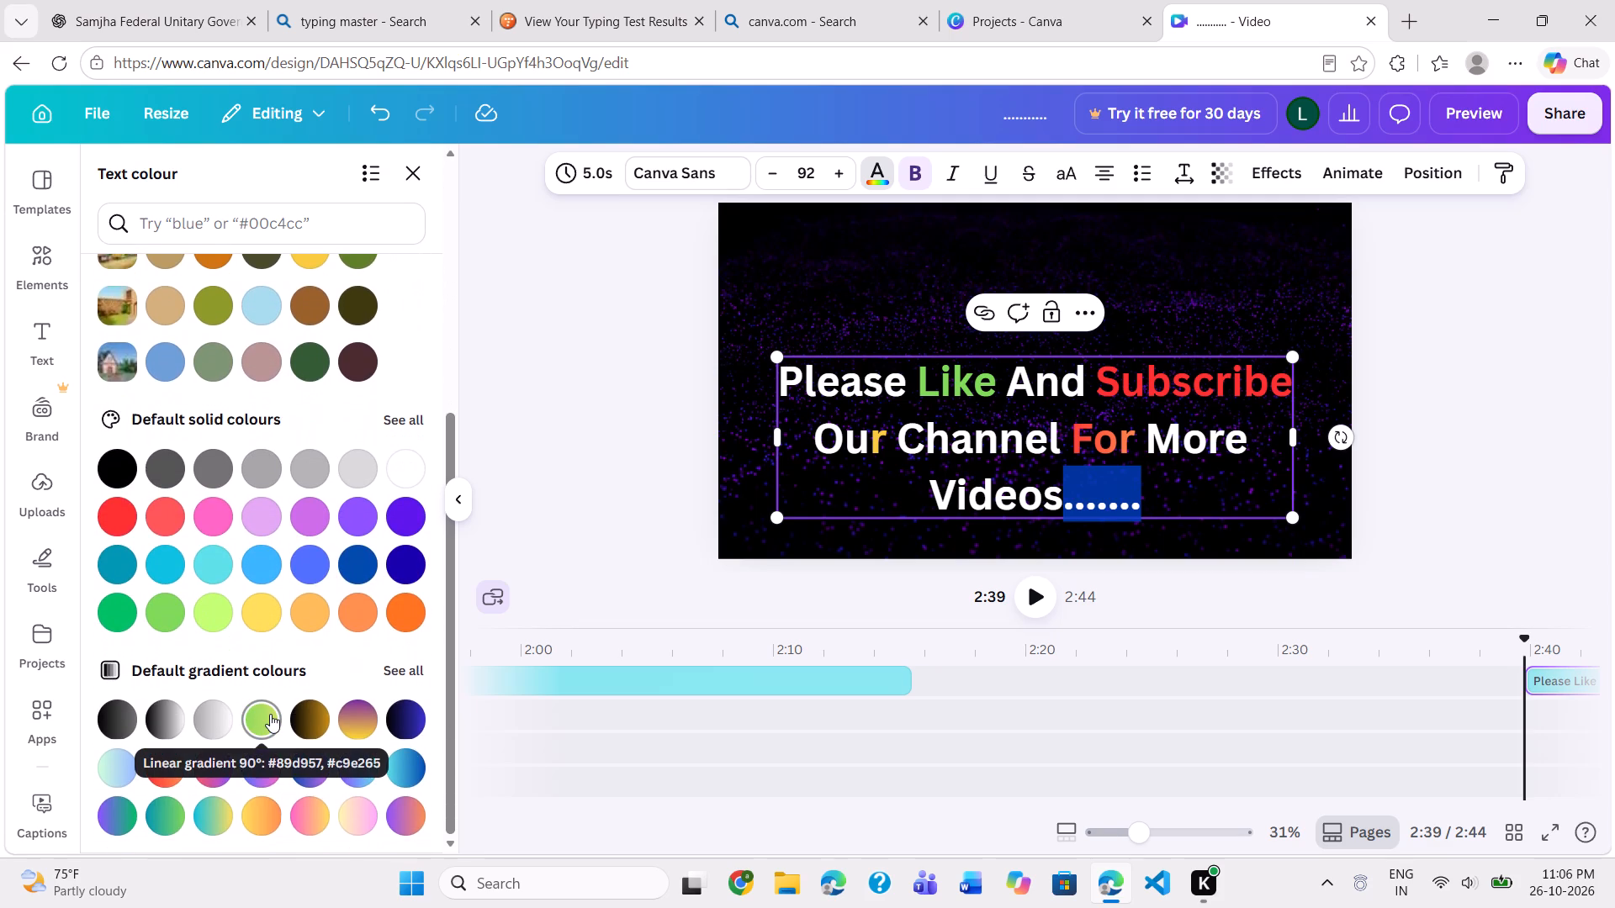
click(119, 561)
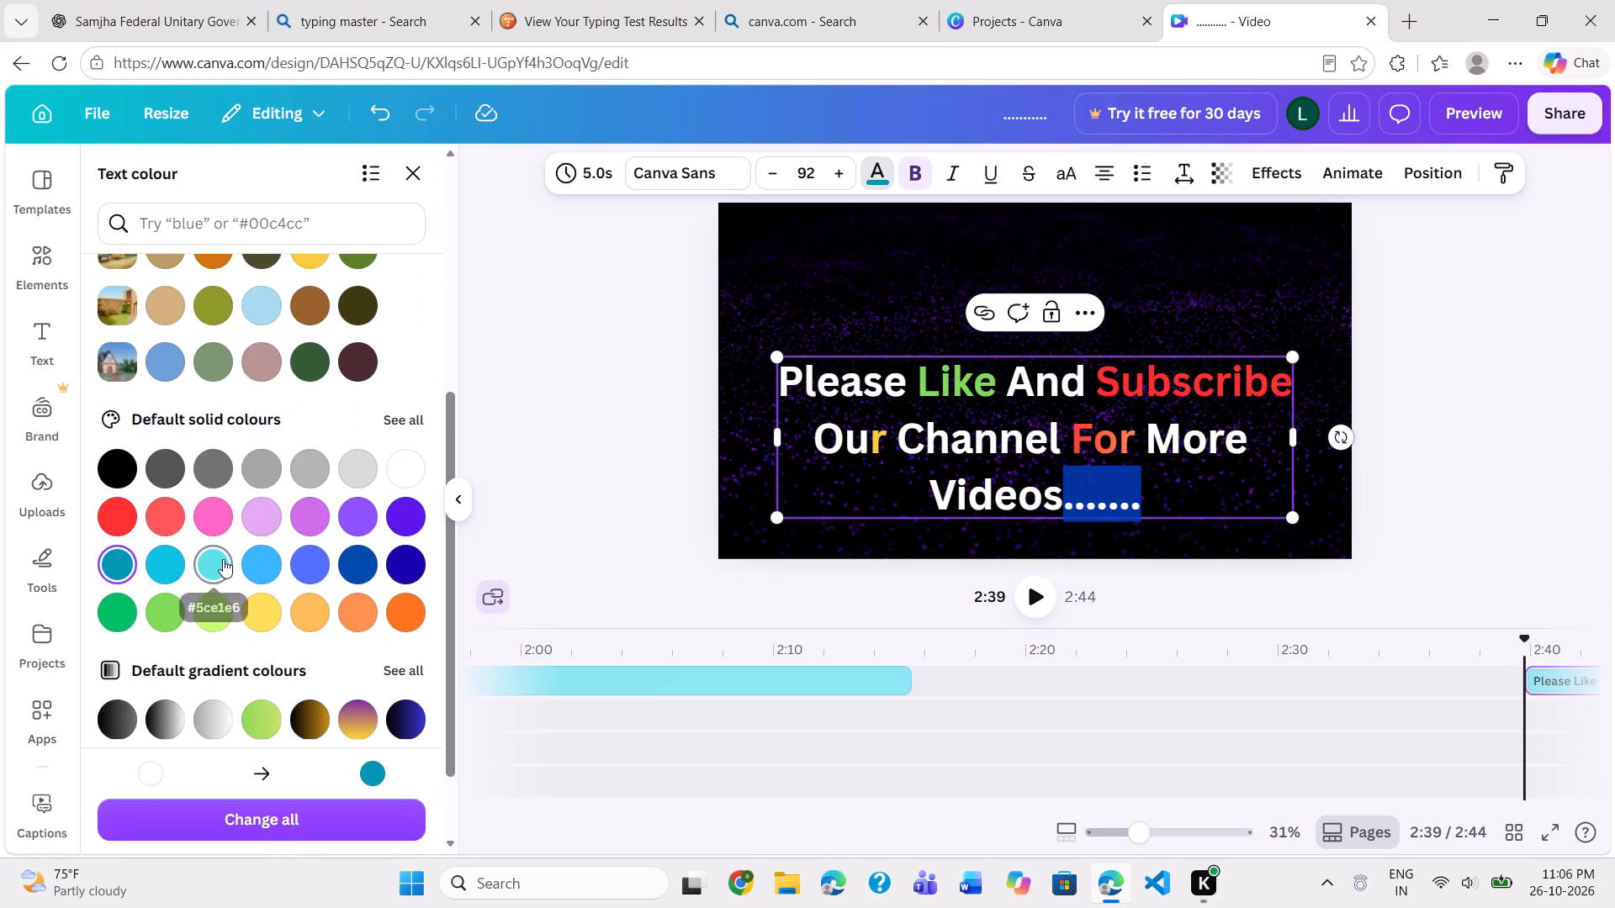
click(223, 559)
click(788, 309)
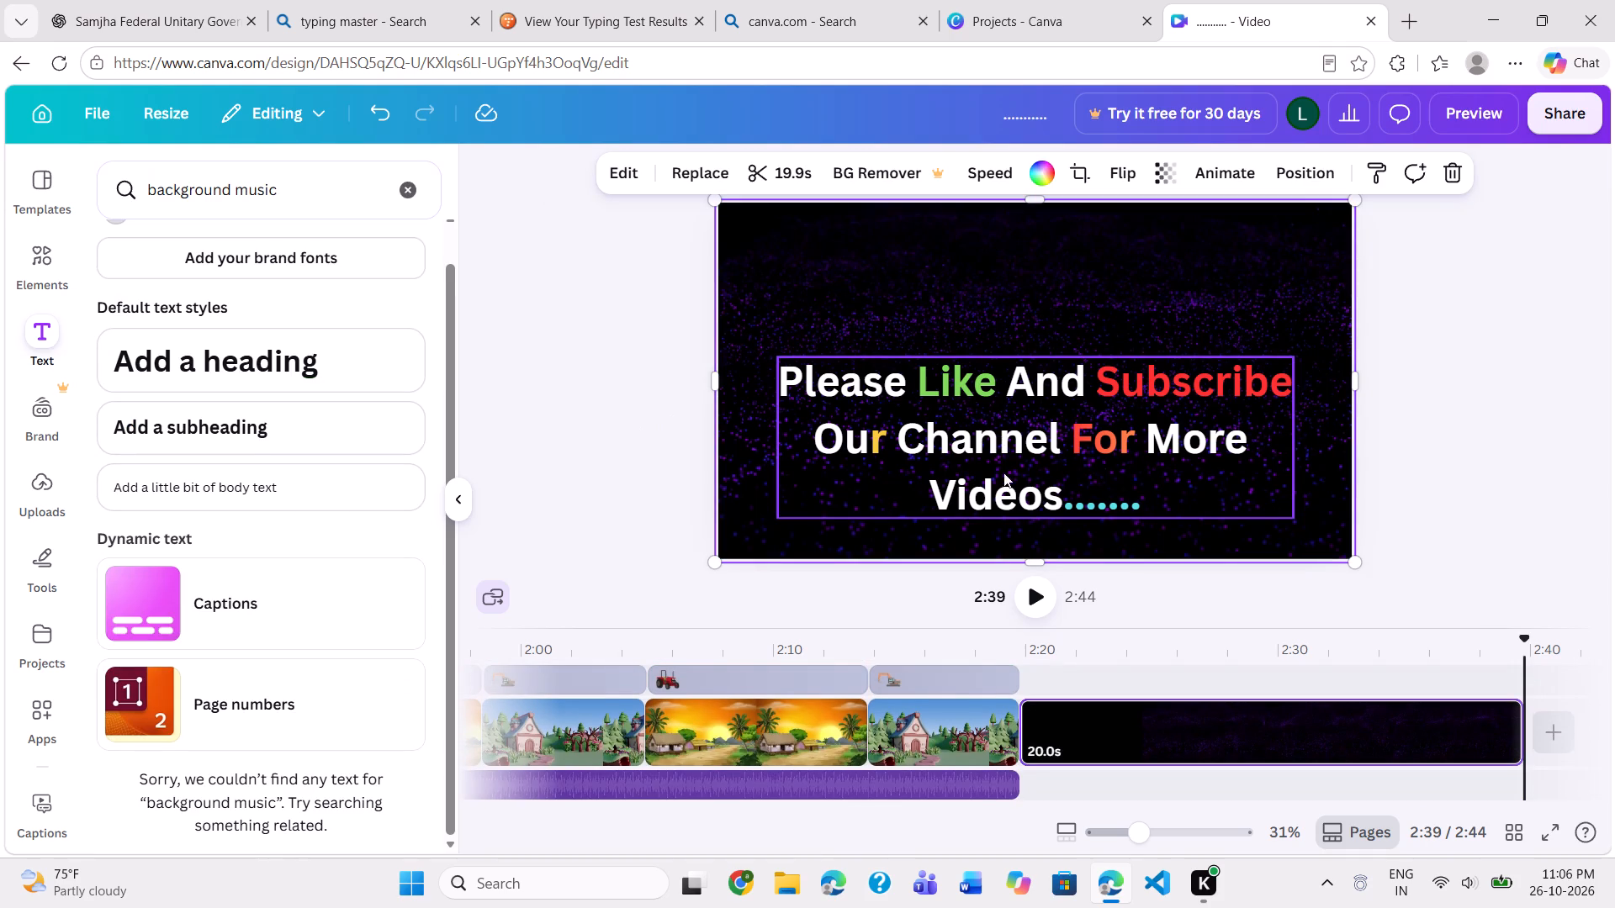
Colour the letter "i" of "Videos" in the closing heading pink from the default solid colours.
click(997, 492)
click(997, 492)
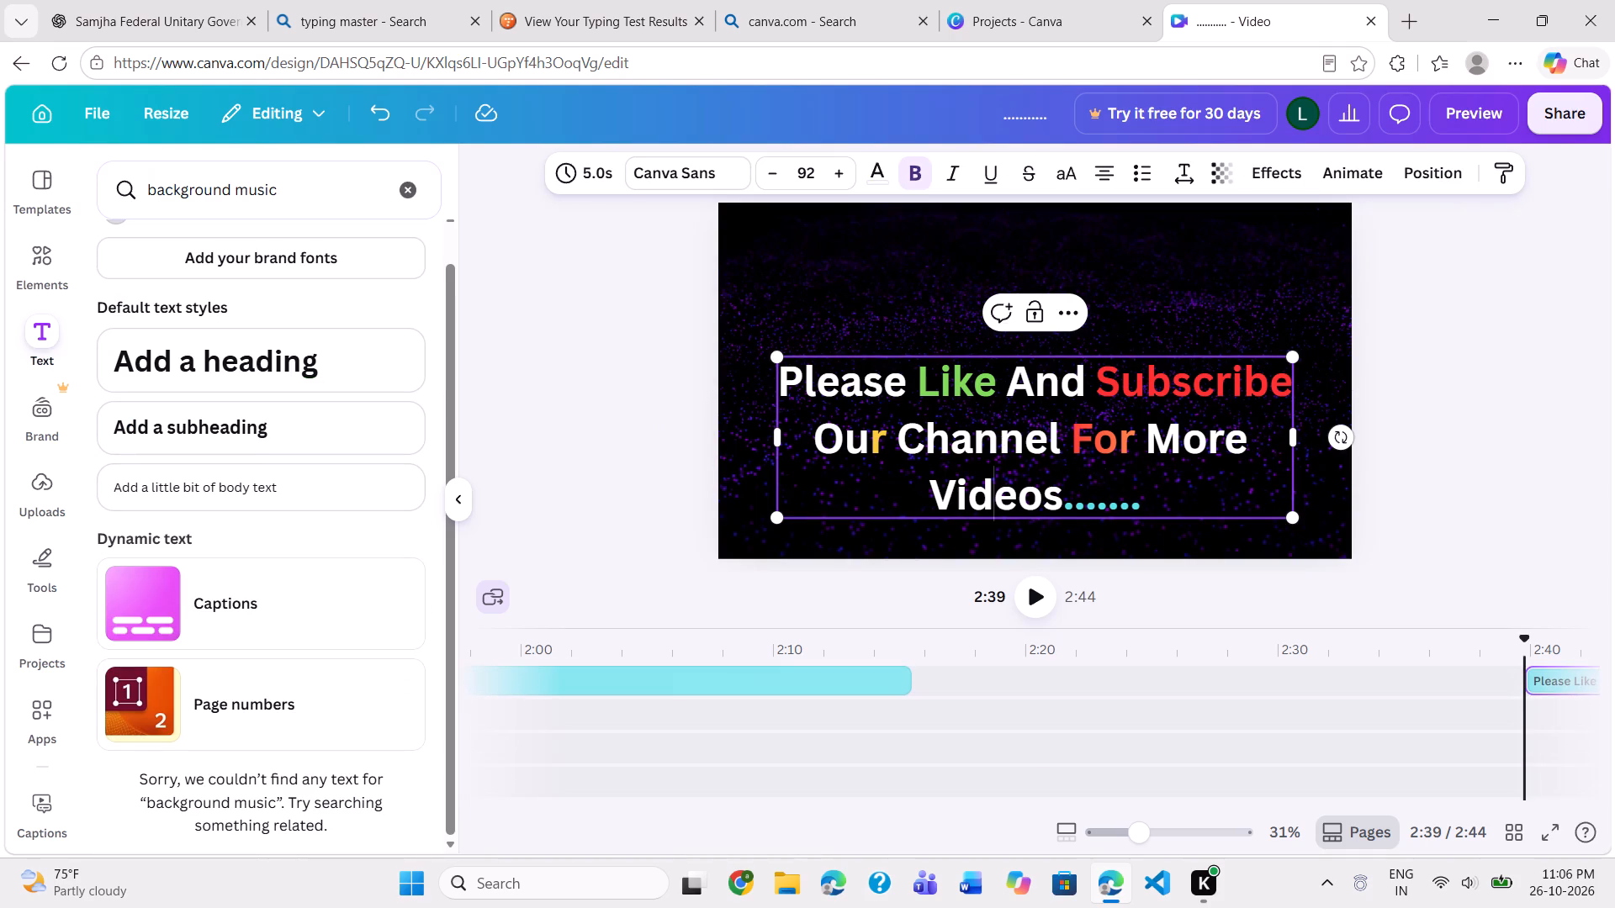
drag(956, 492, 974, 497)
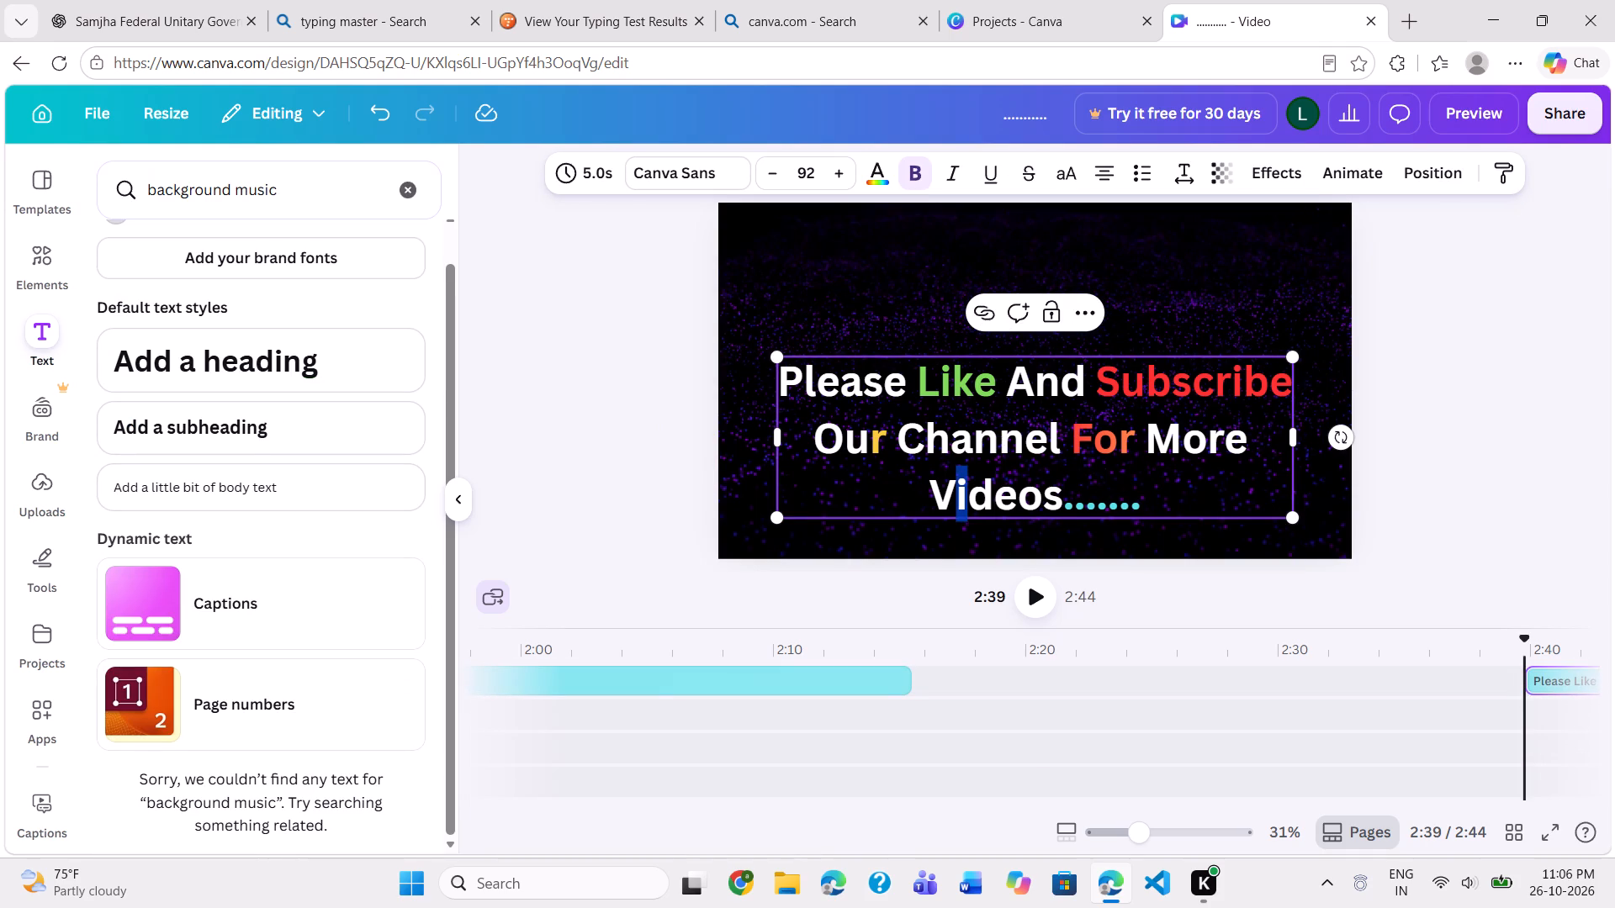
click(878, 182)
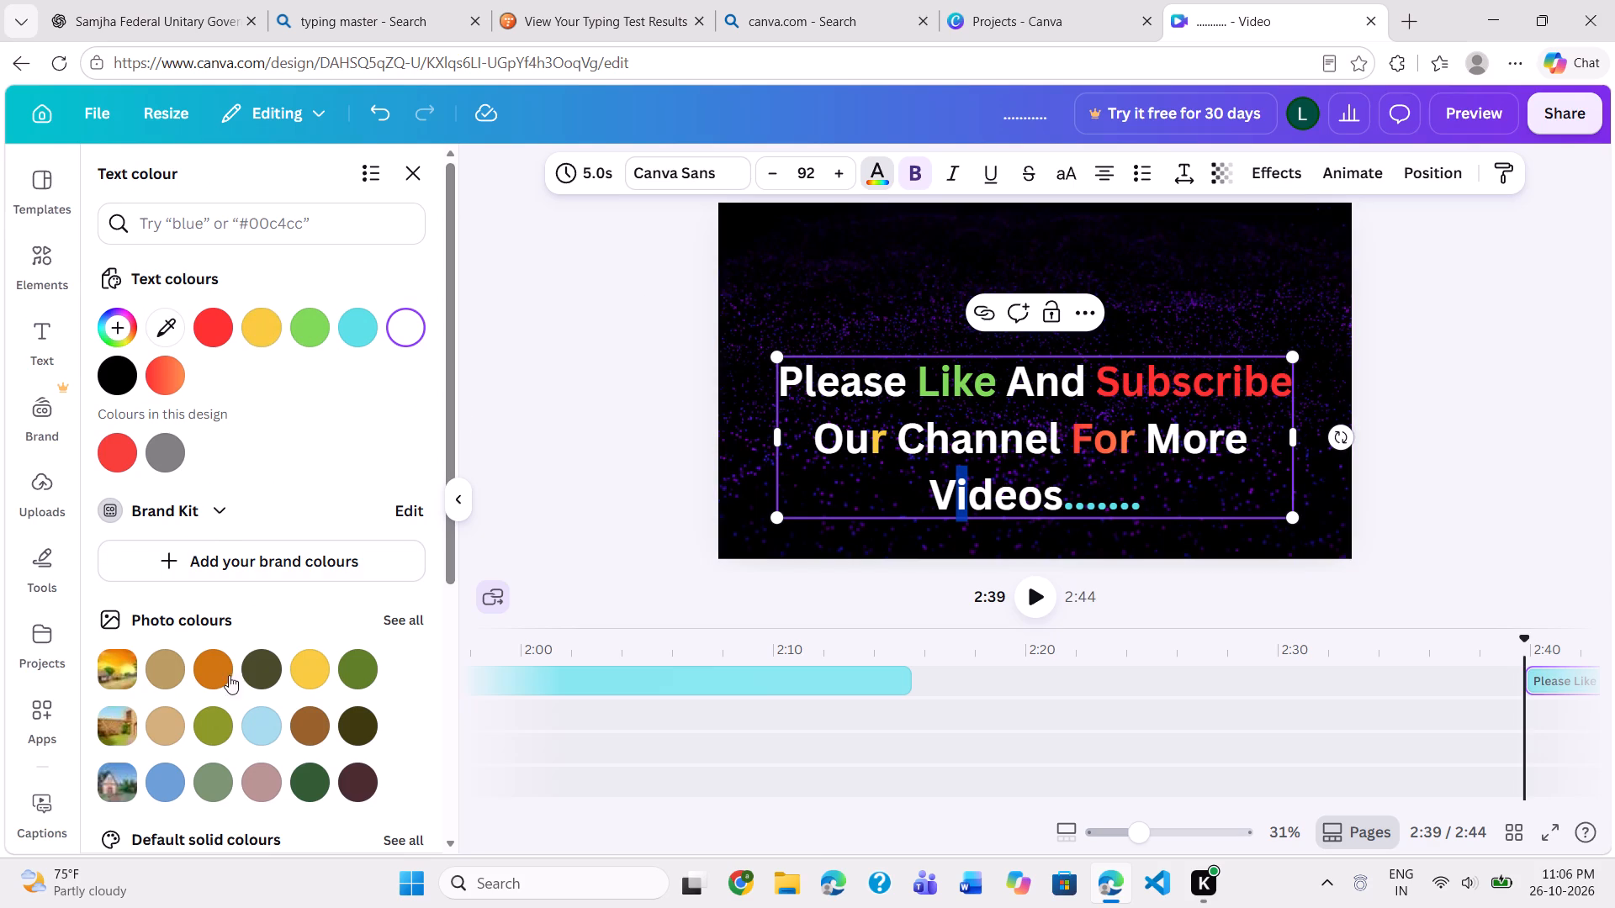
scroll(244, 704, down, 3)
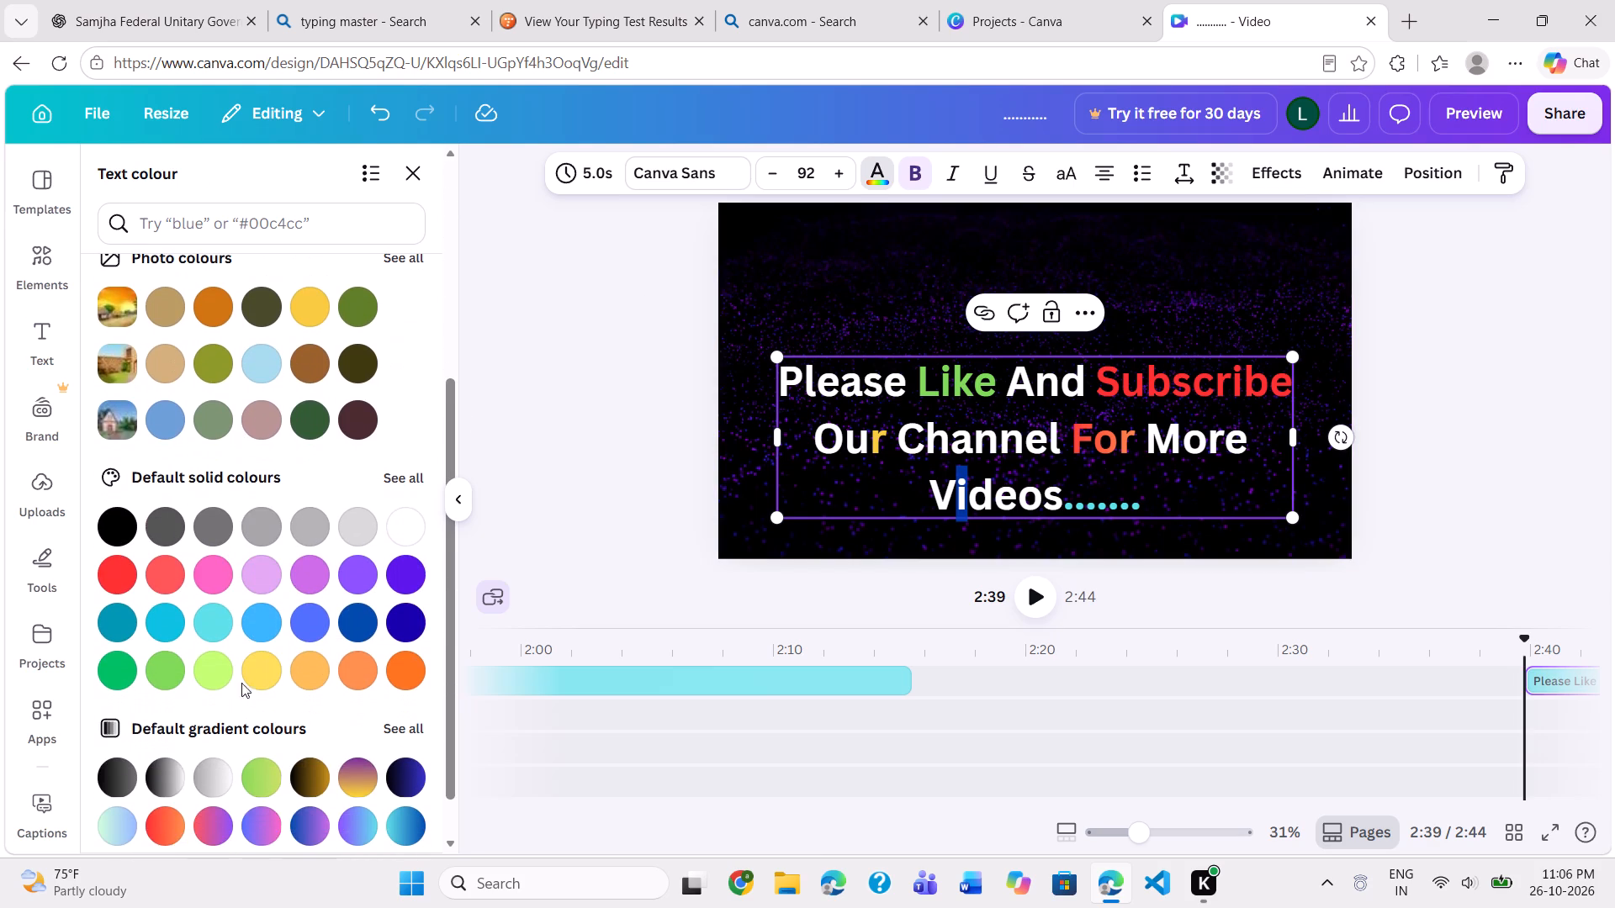
click(221, 570)
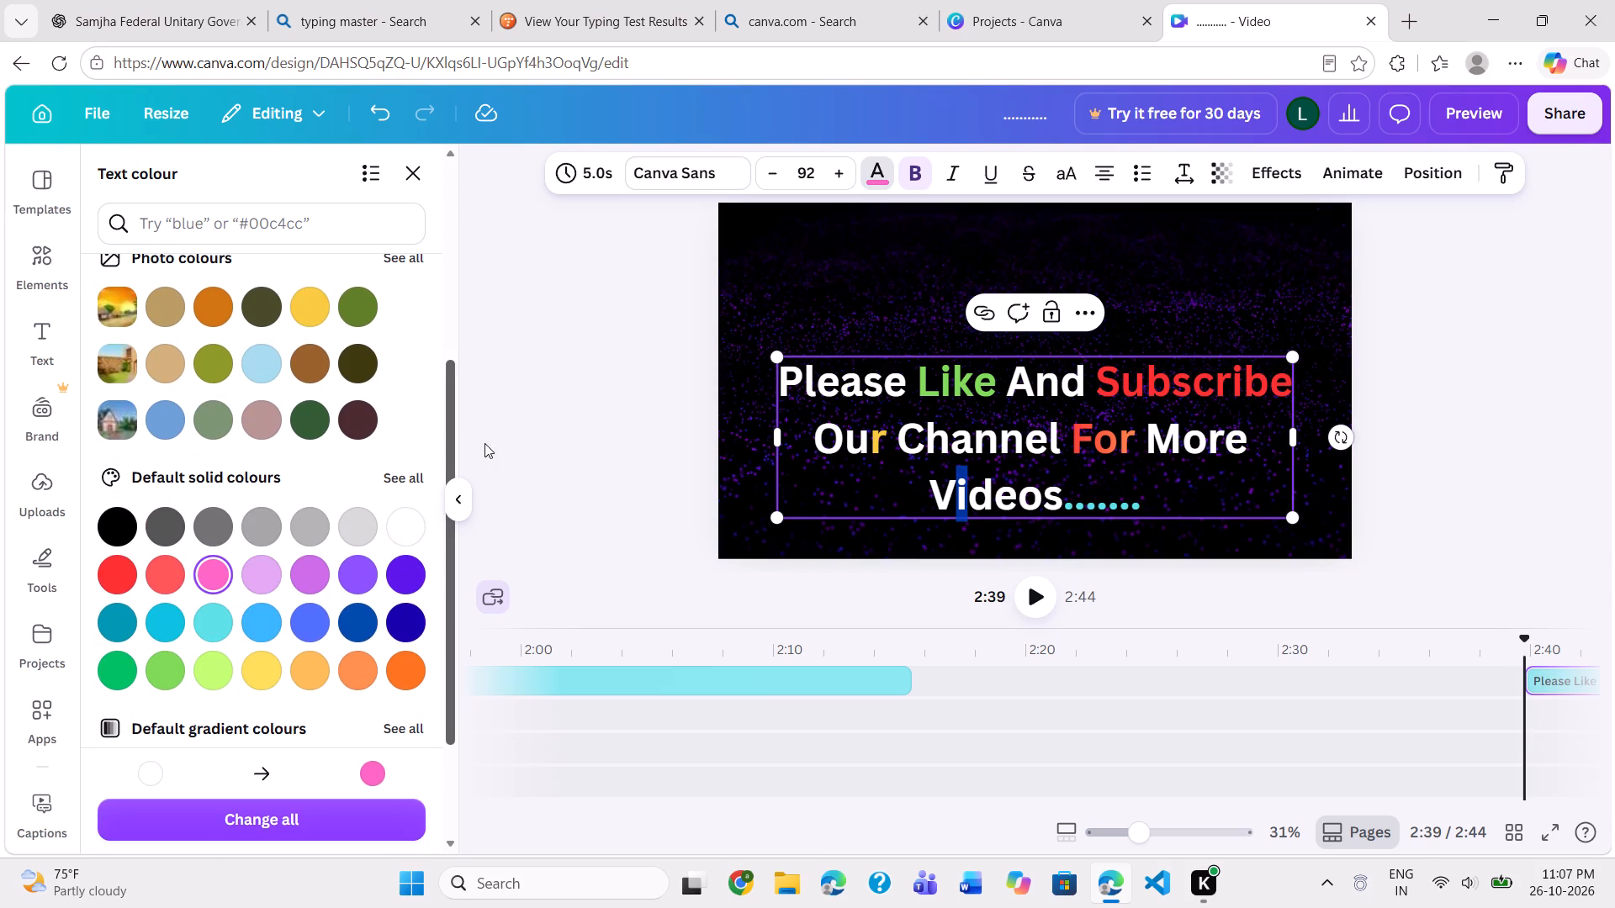
click(782, 307)
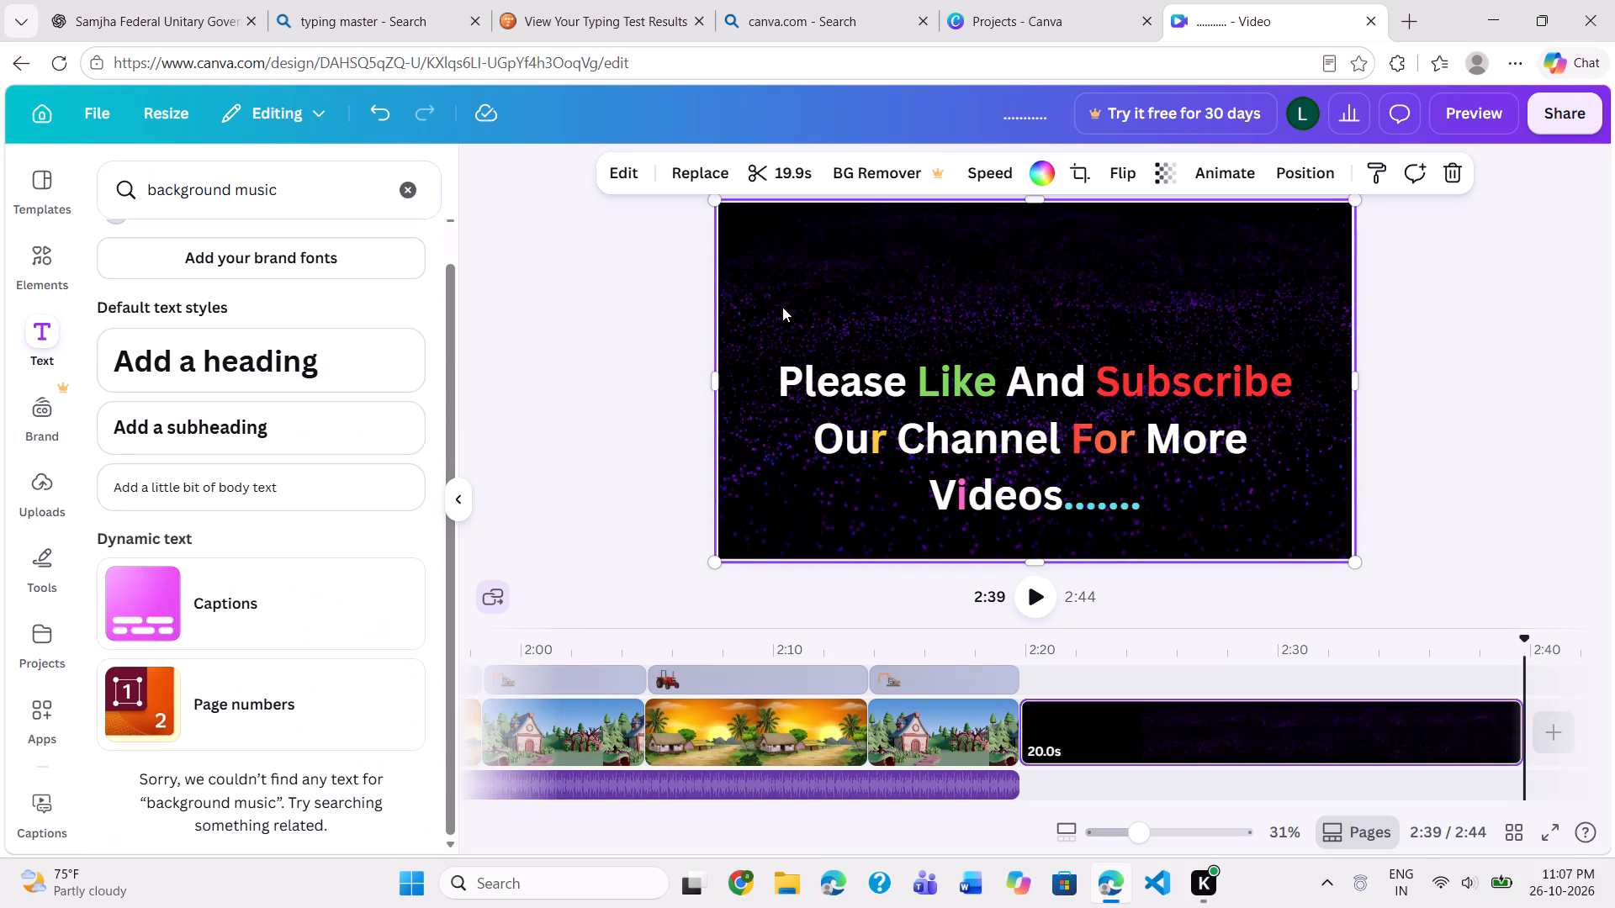
click(1068, 221)
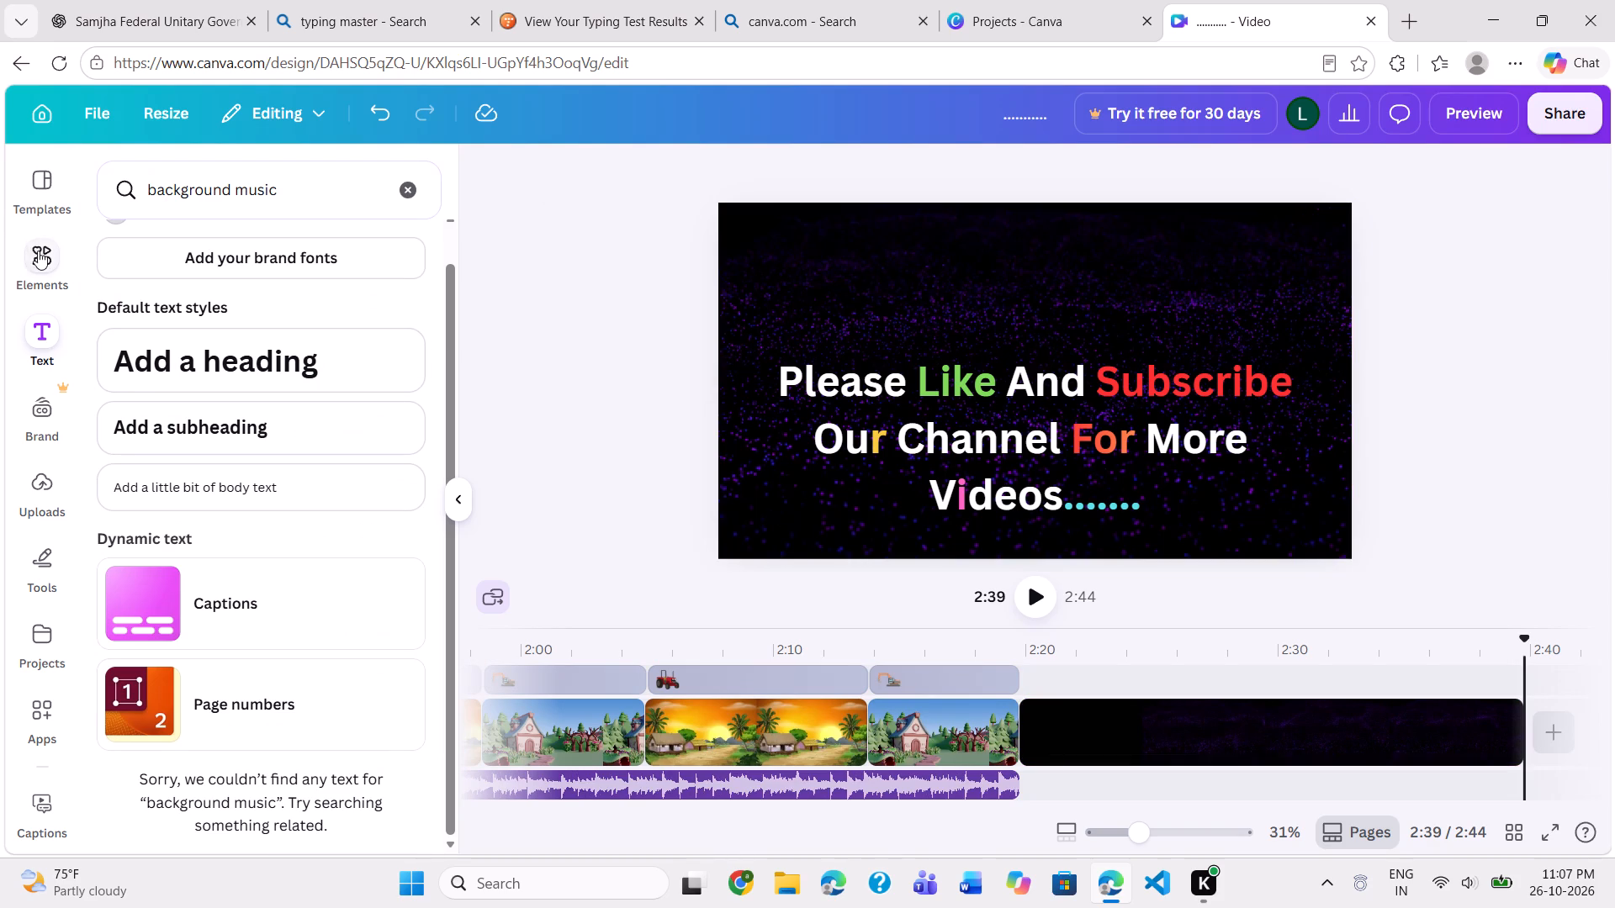
Add the recently used red bell sticker to the end clip and place it in the frame's upper-right corner.
click(42, 254)
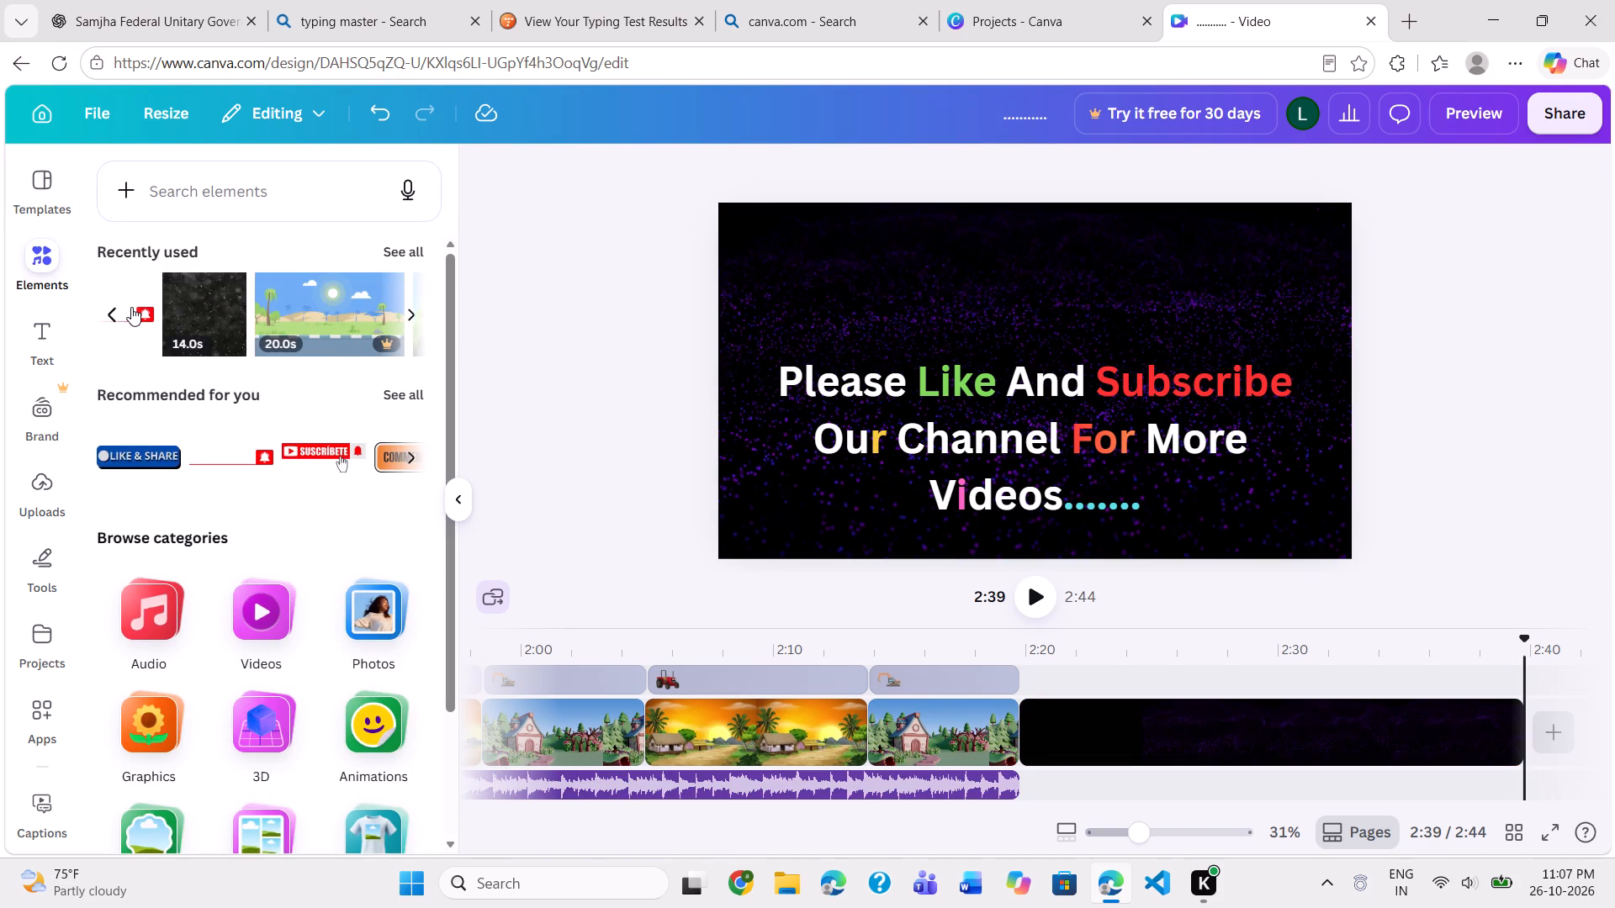
click(131, 307)
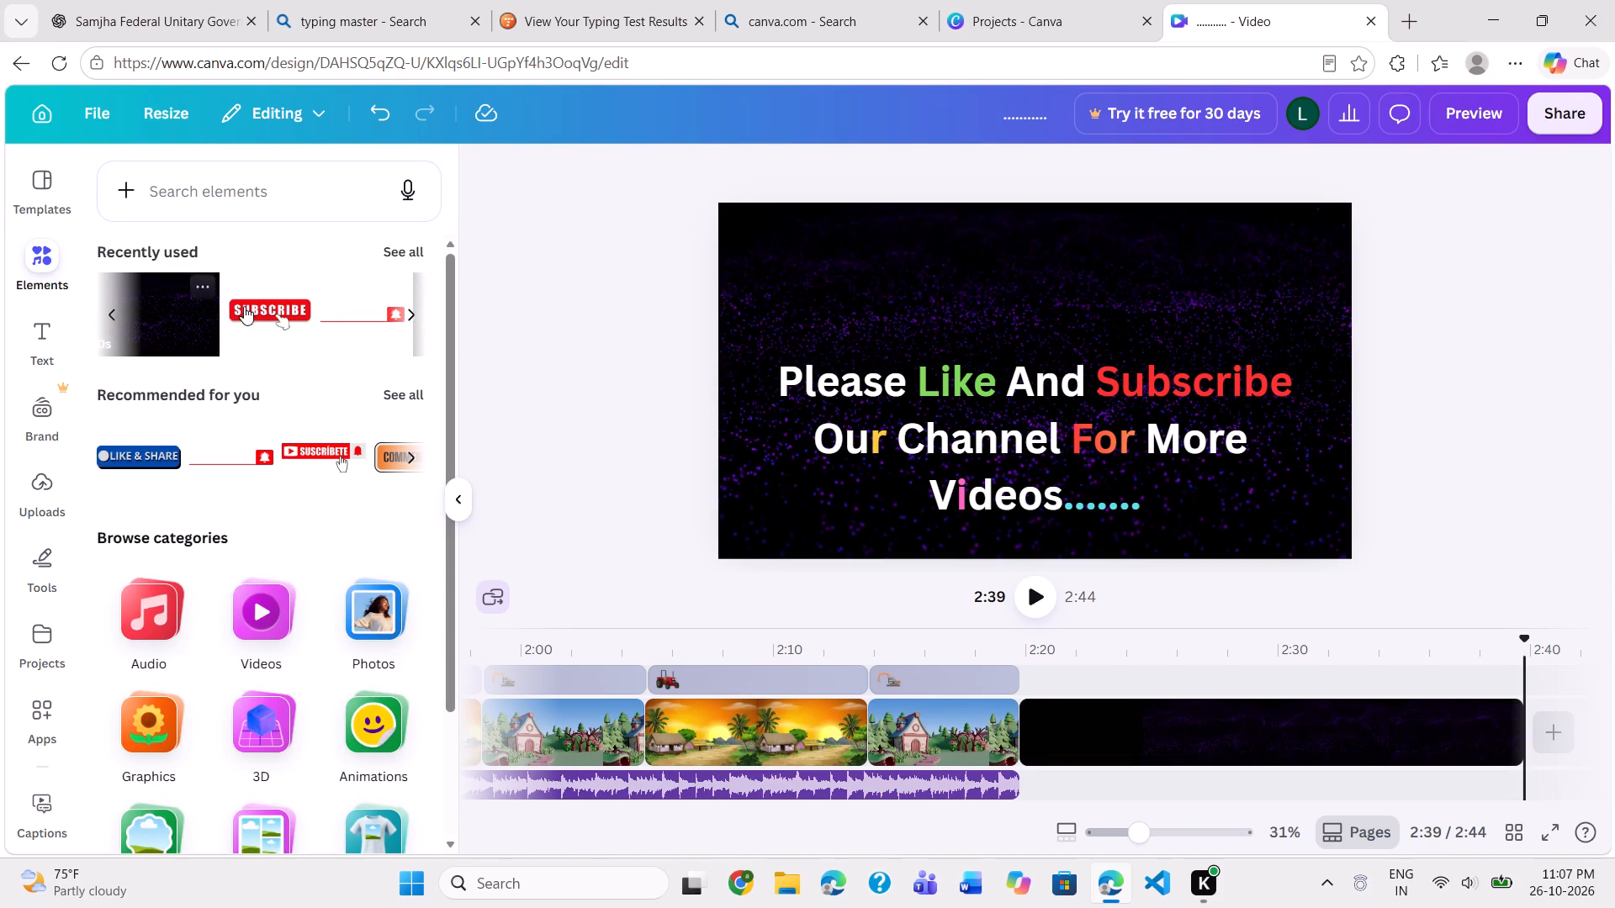
click(365, 310)
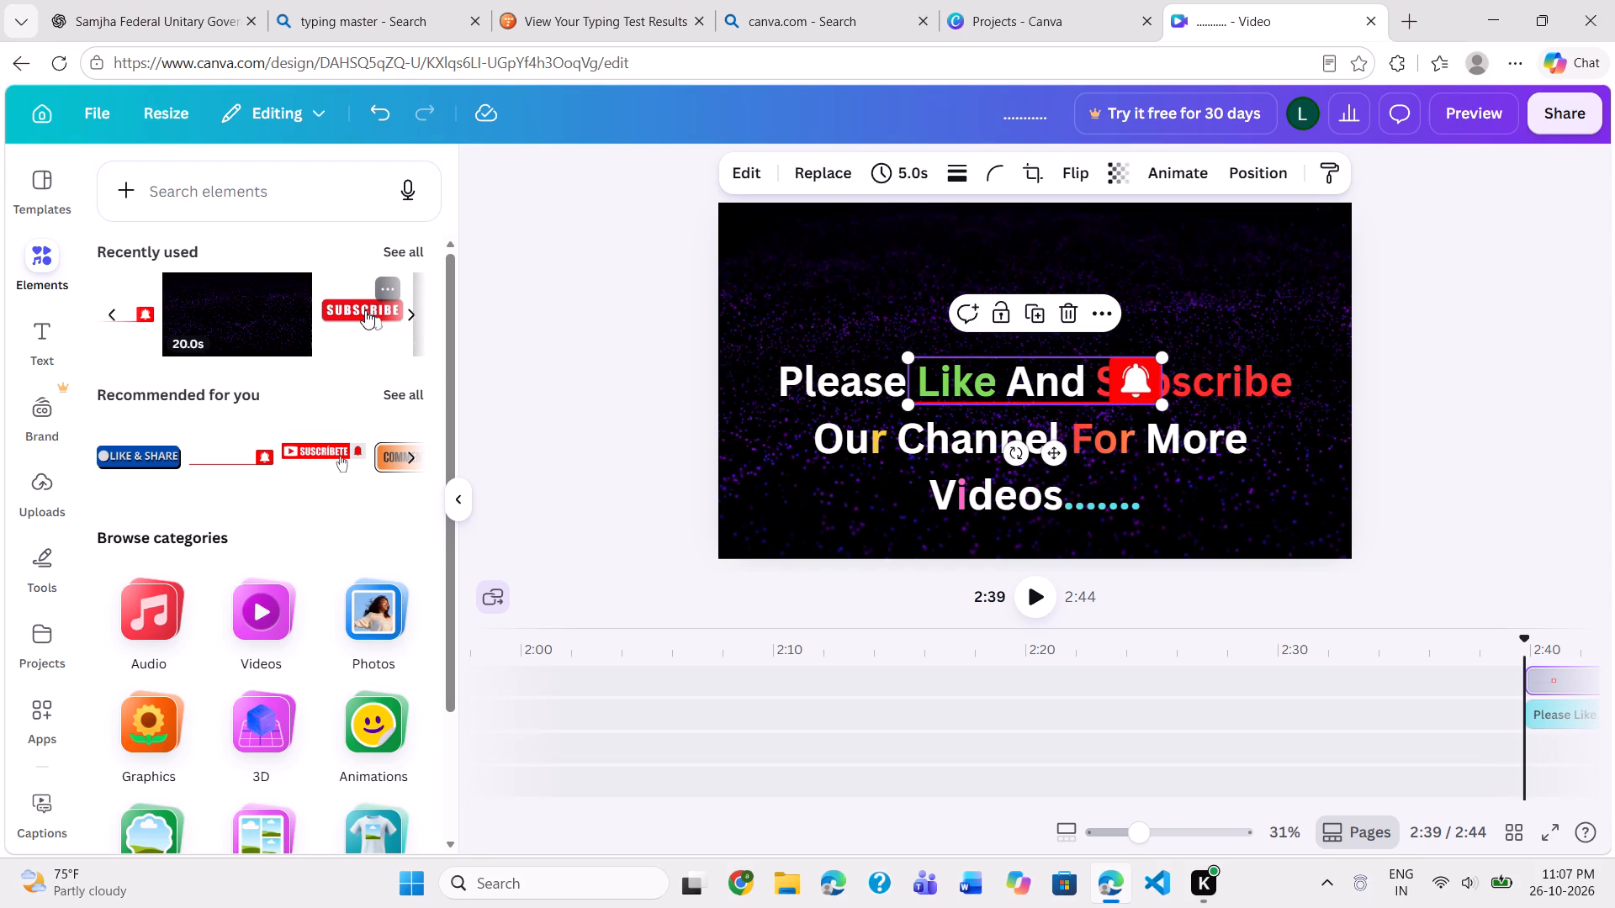
drag(1068, 368, 1078, 346)
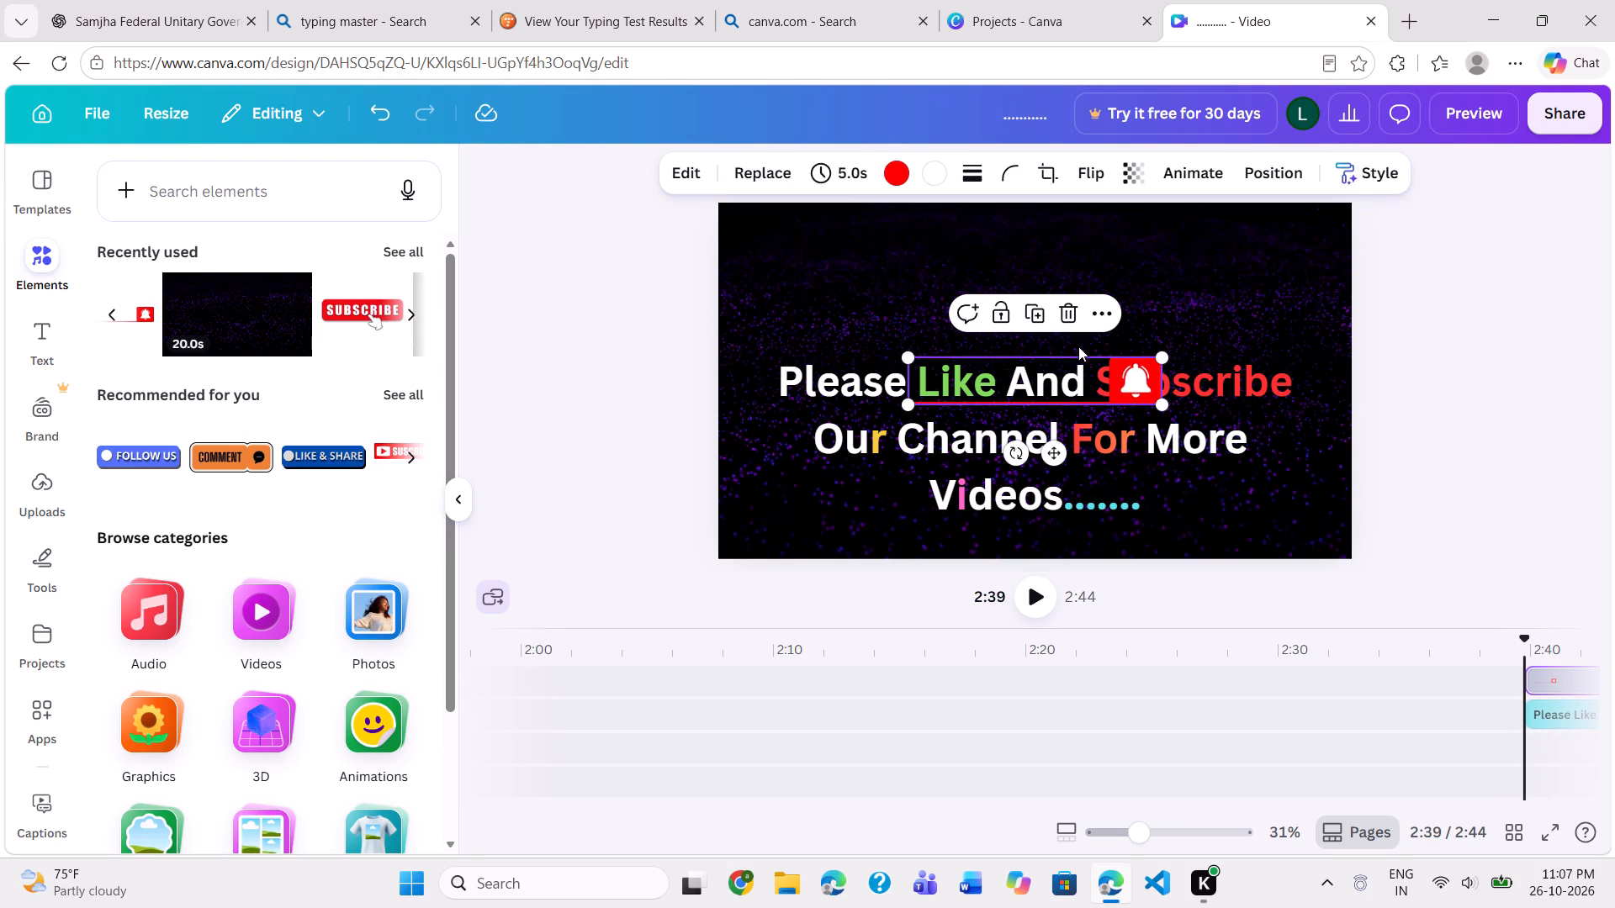
drag(1078, 346, 1255, 216)
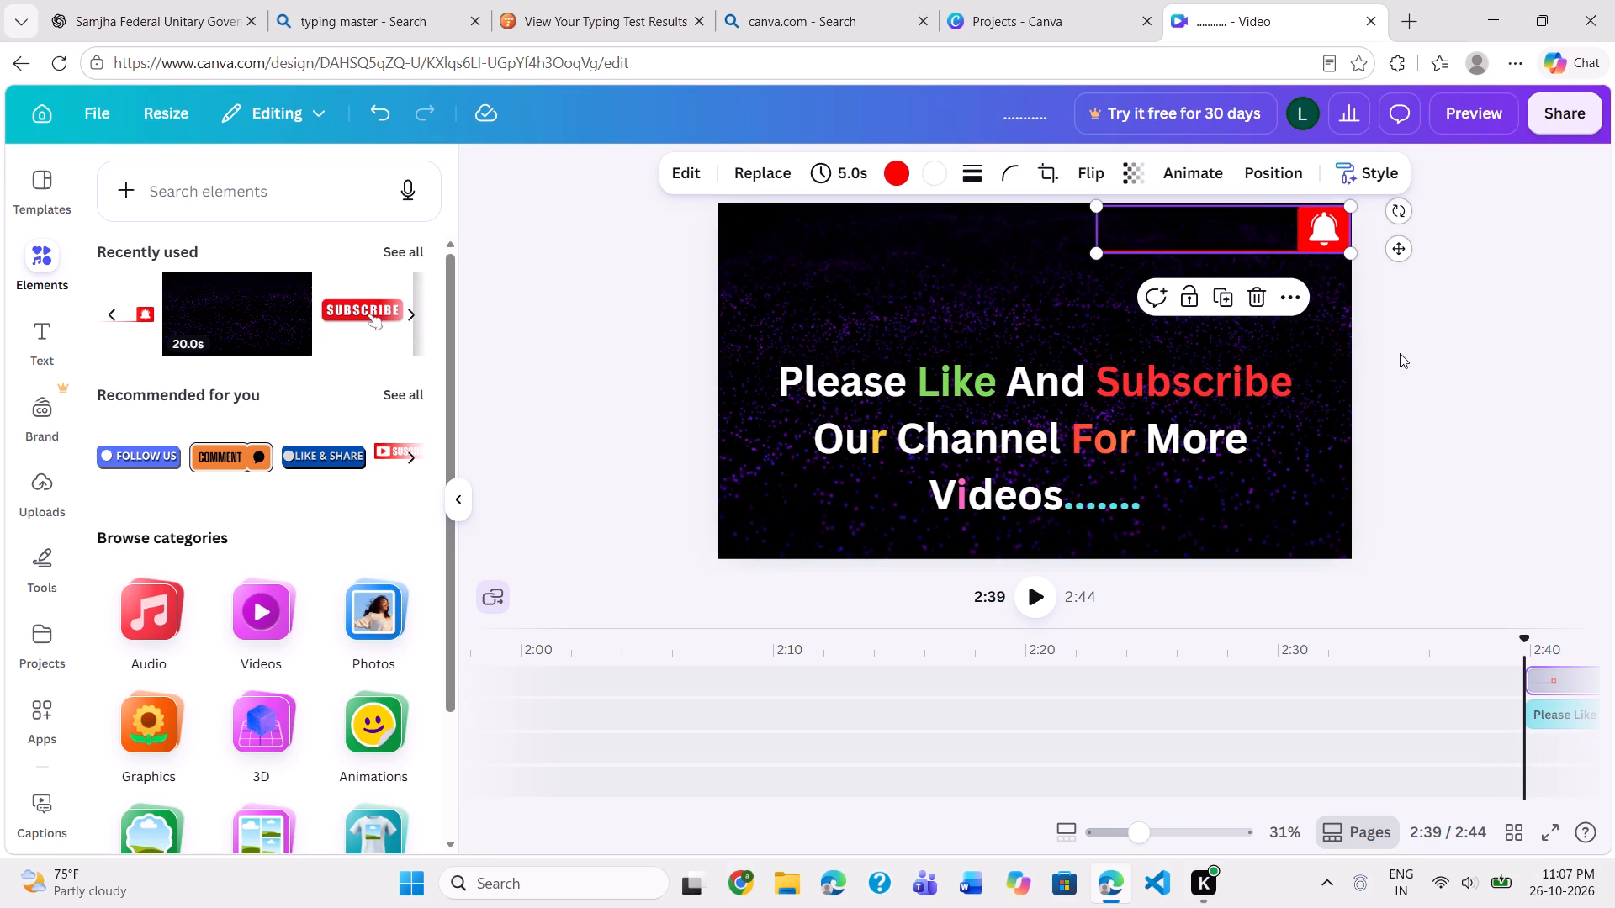
click(1411, 353)
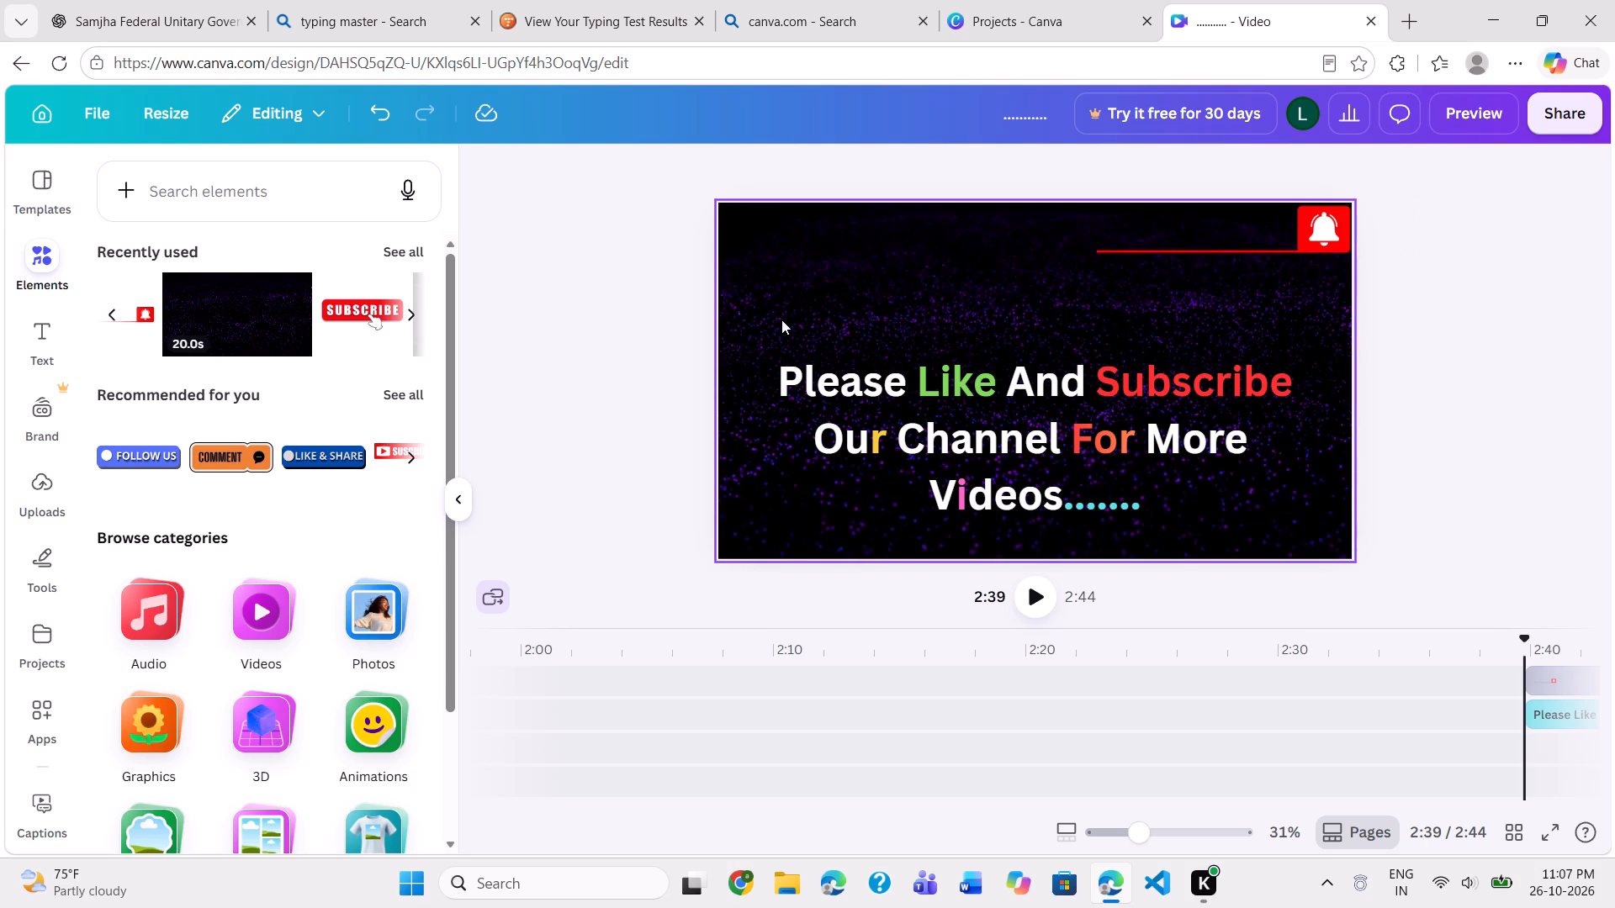
Add the recently used Subscribe sticker with the hand cursor and place it just above the middle of the closing heading.
click(371, 314)
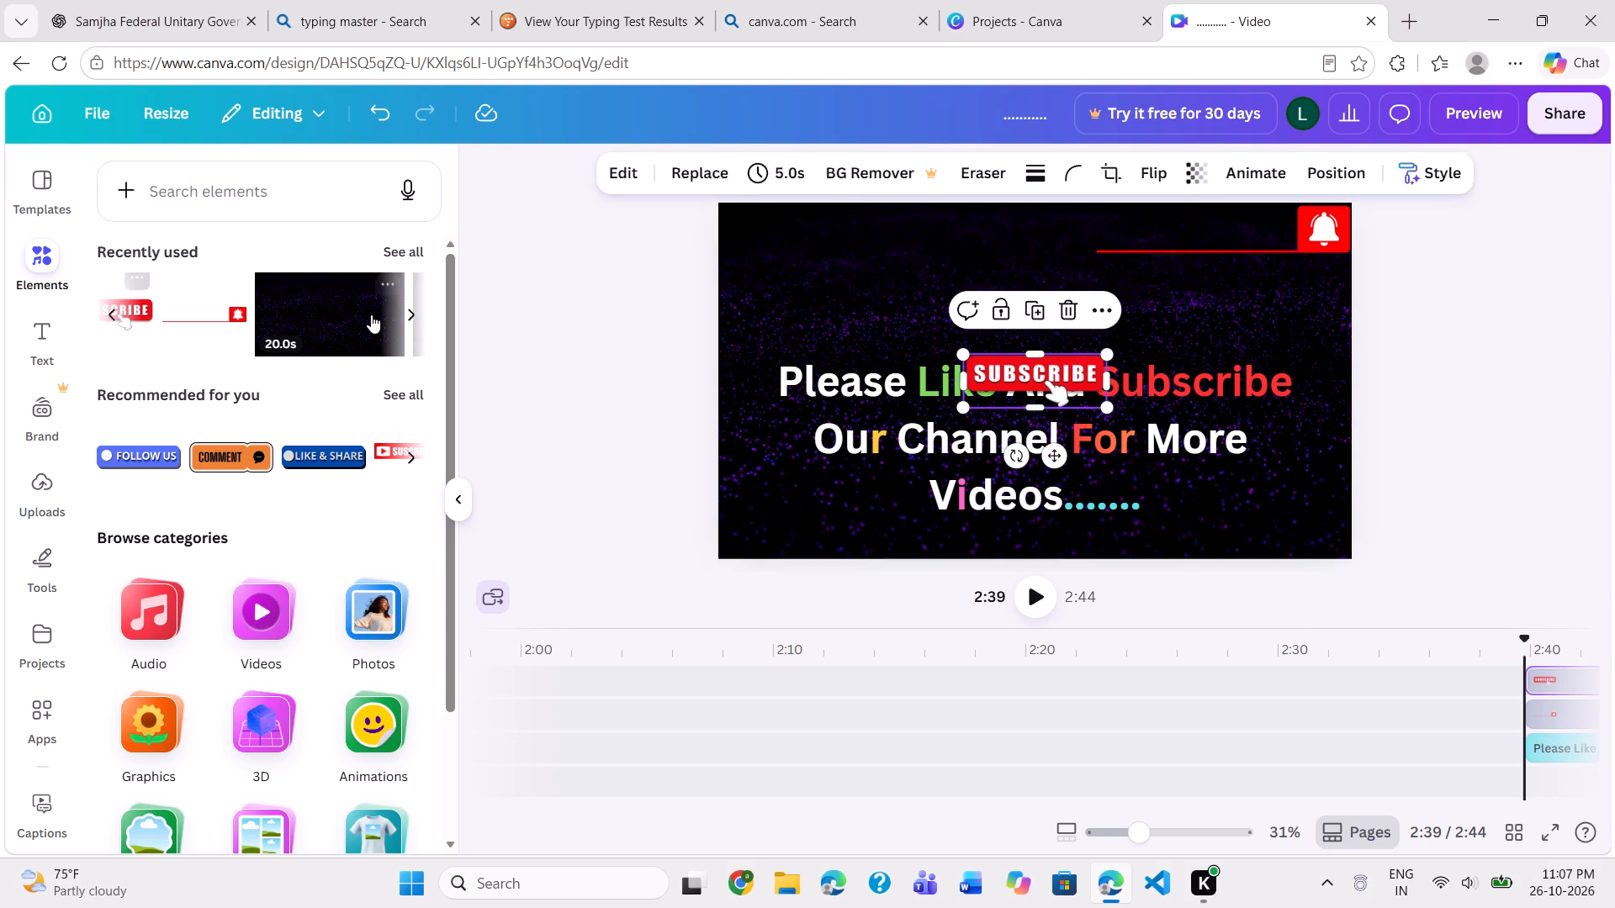
drag(1019, 392, 1207, 246)
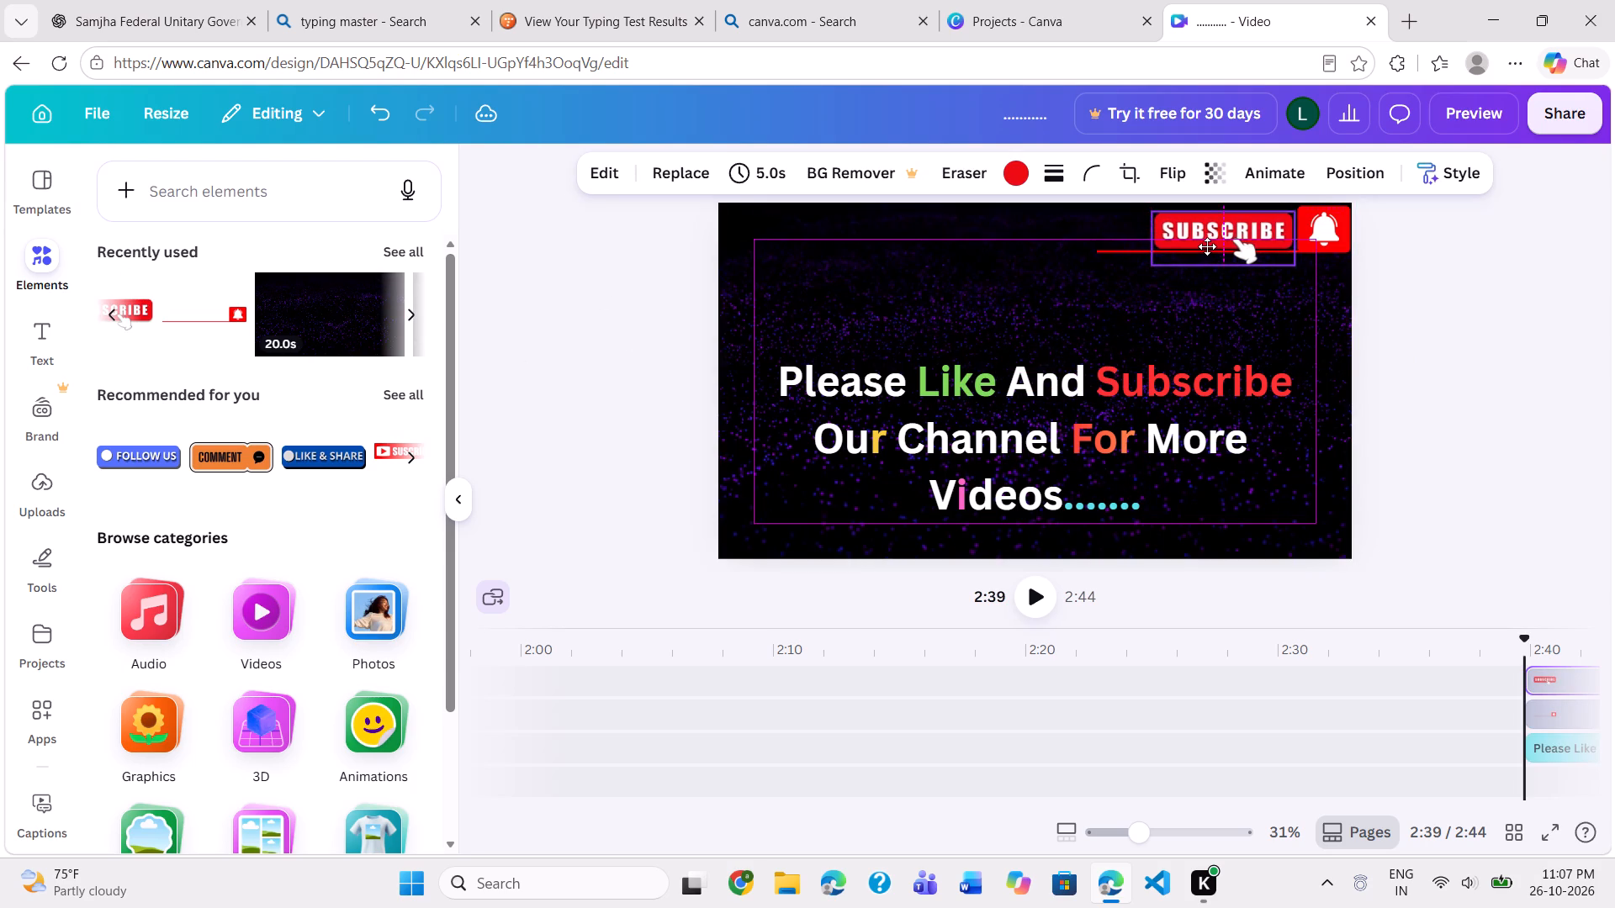
drag(1207, 246, 1028, 320)
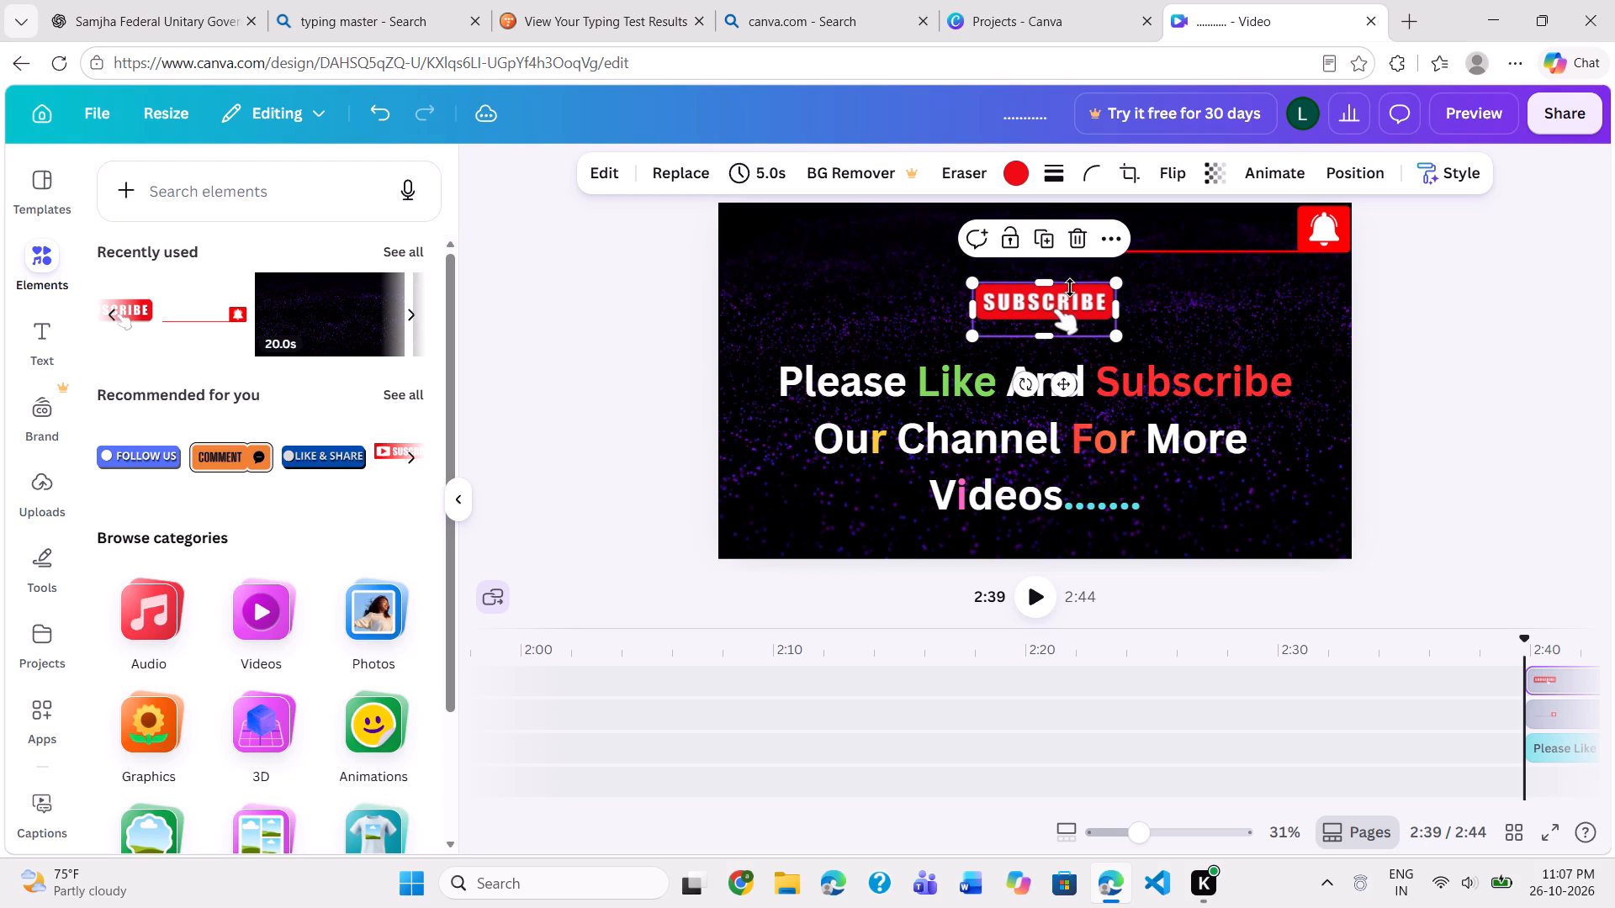
Enlarge the hand-cursor Subscribe sticker to about 659 px wide and move it to the frame's top edge beside the red bell.
drag(1110, 286, 1181, 263)
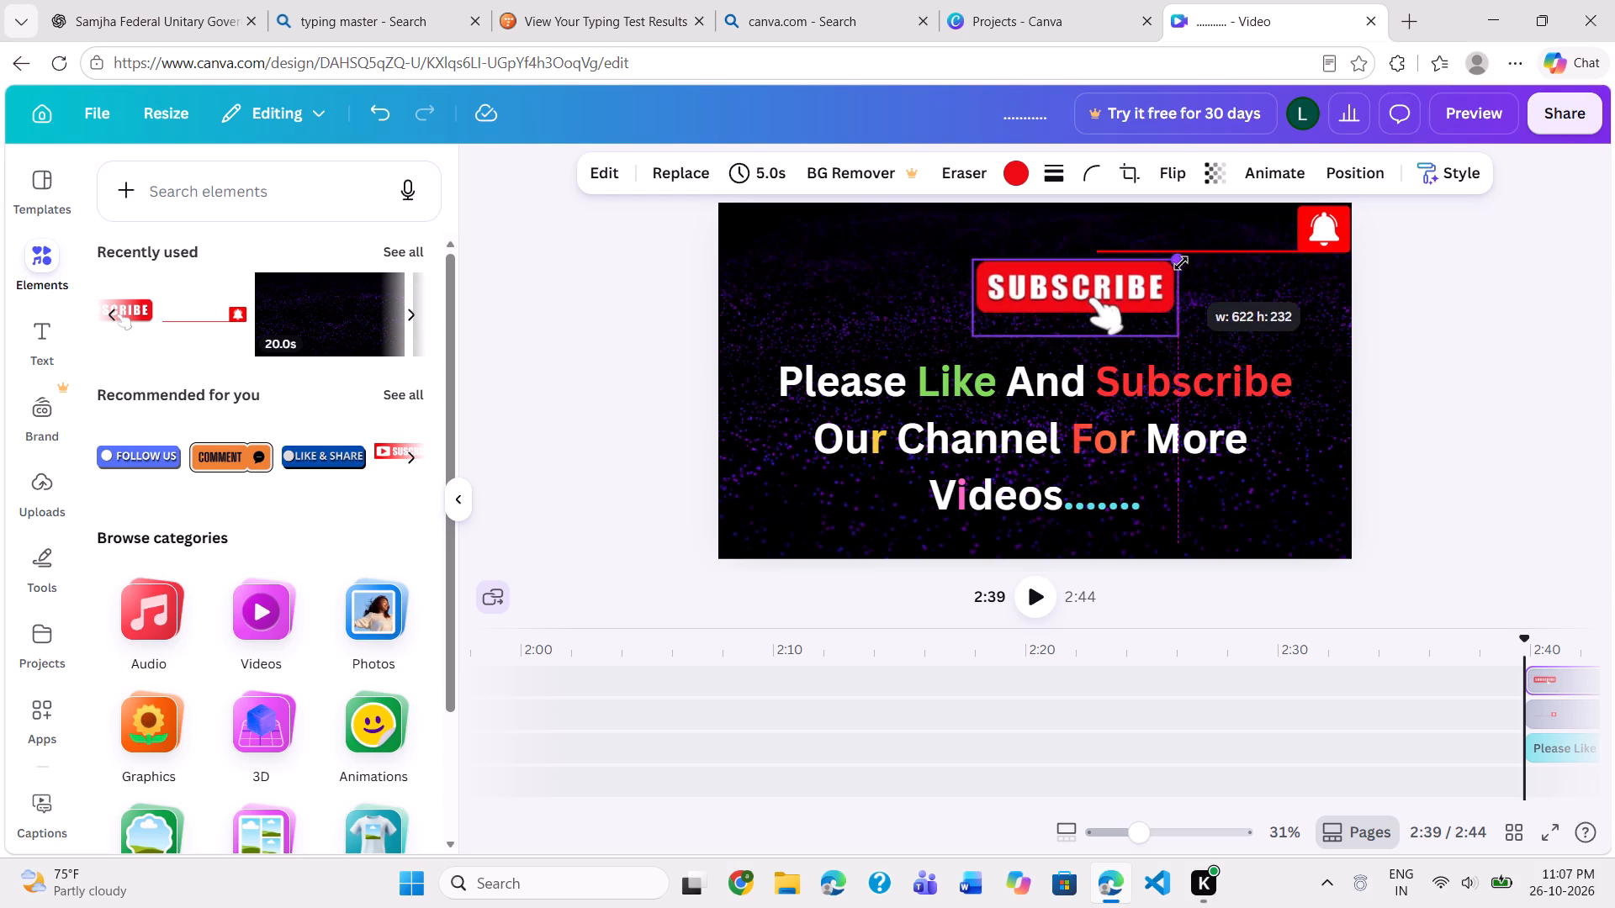
drag(1181, 263, 1188, 262)
drag(1096, 298, 1133, 267)
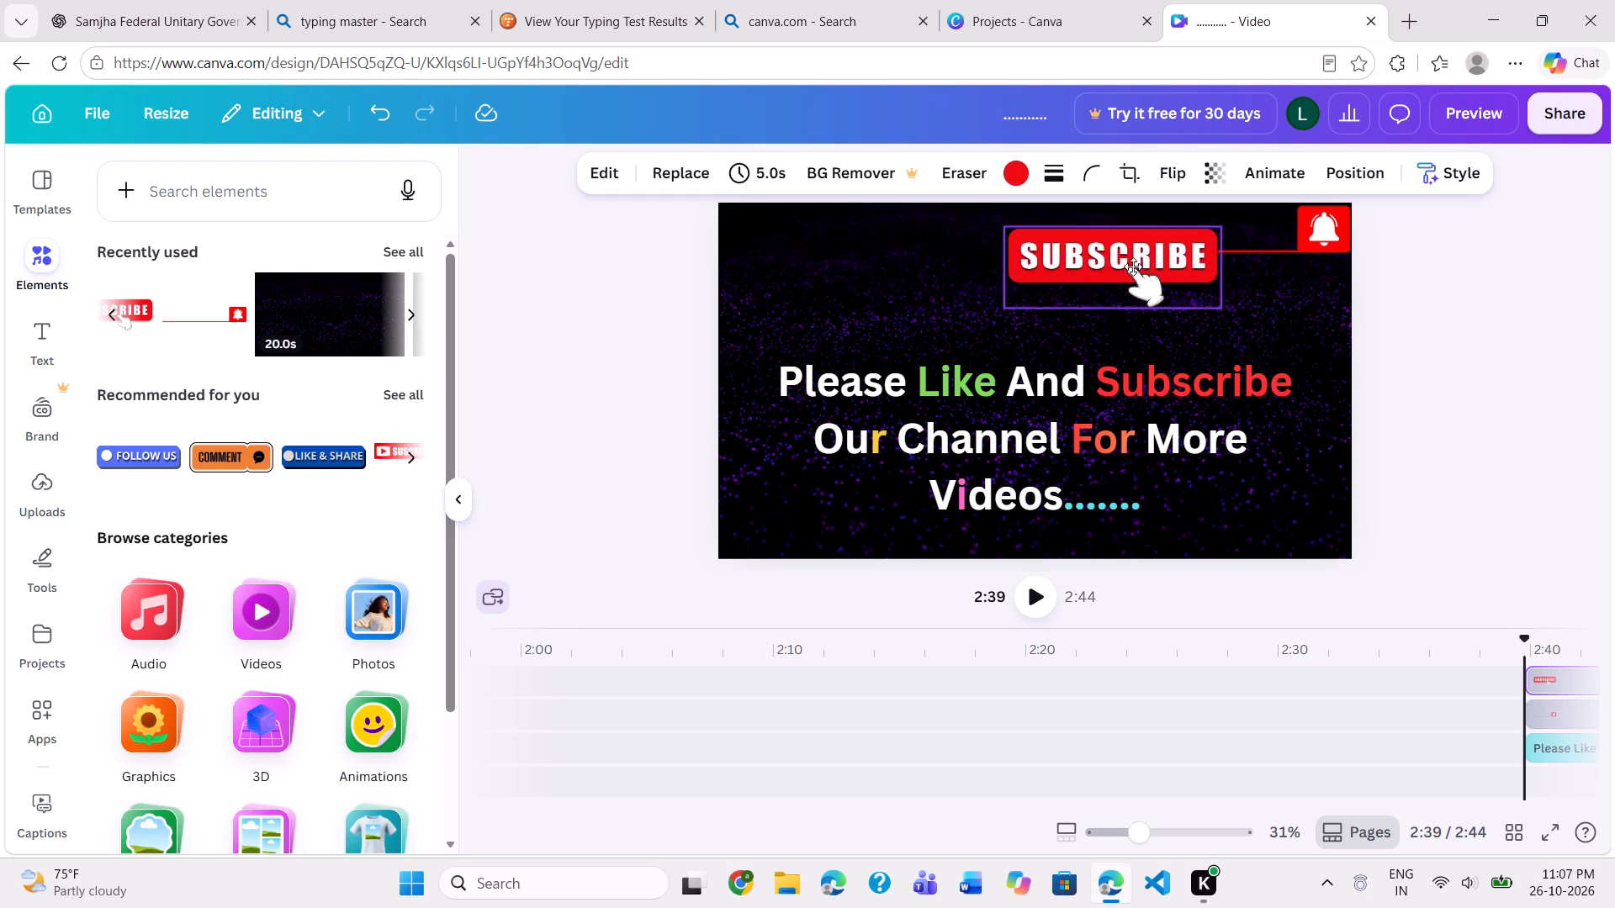
drag(1133, 267, 1203, 236)
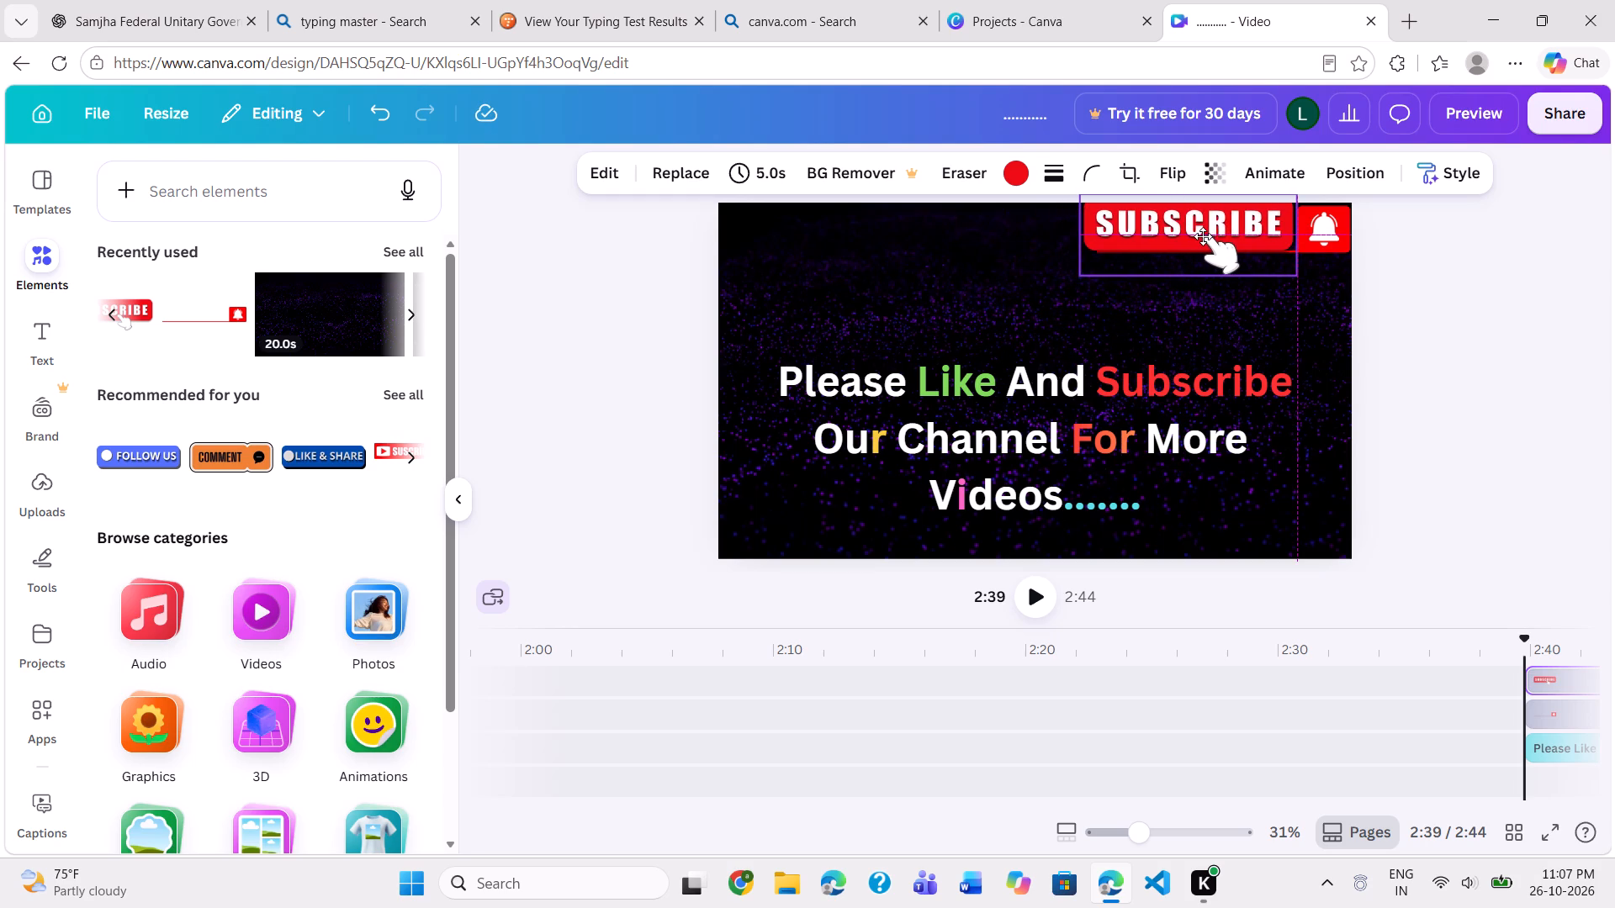
drag(1203, 236, 1207, 243)
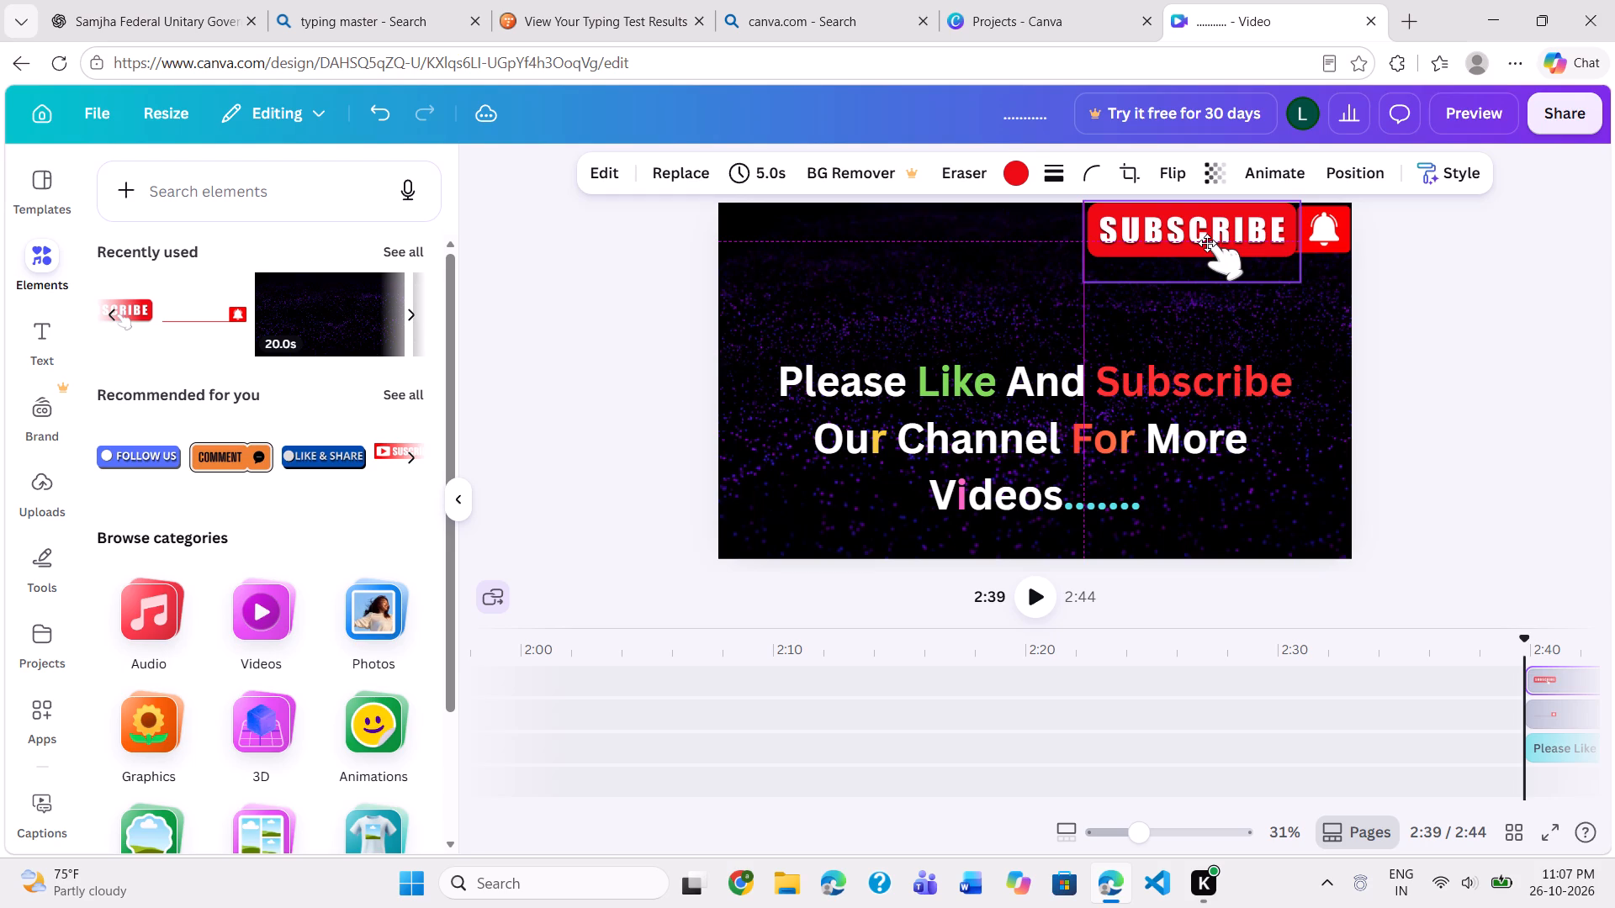
drag(1207, 243, 1201, 250)
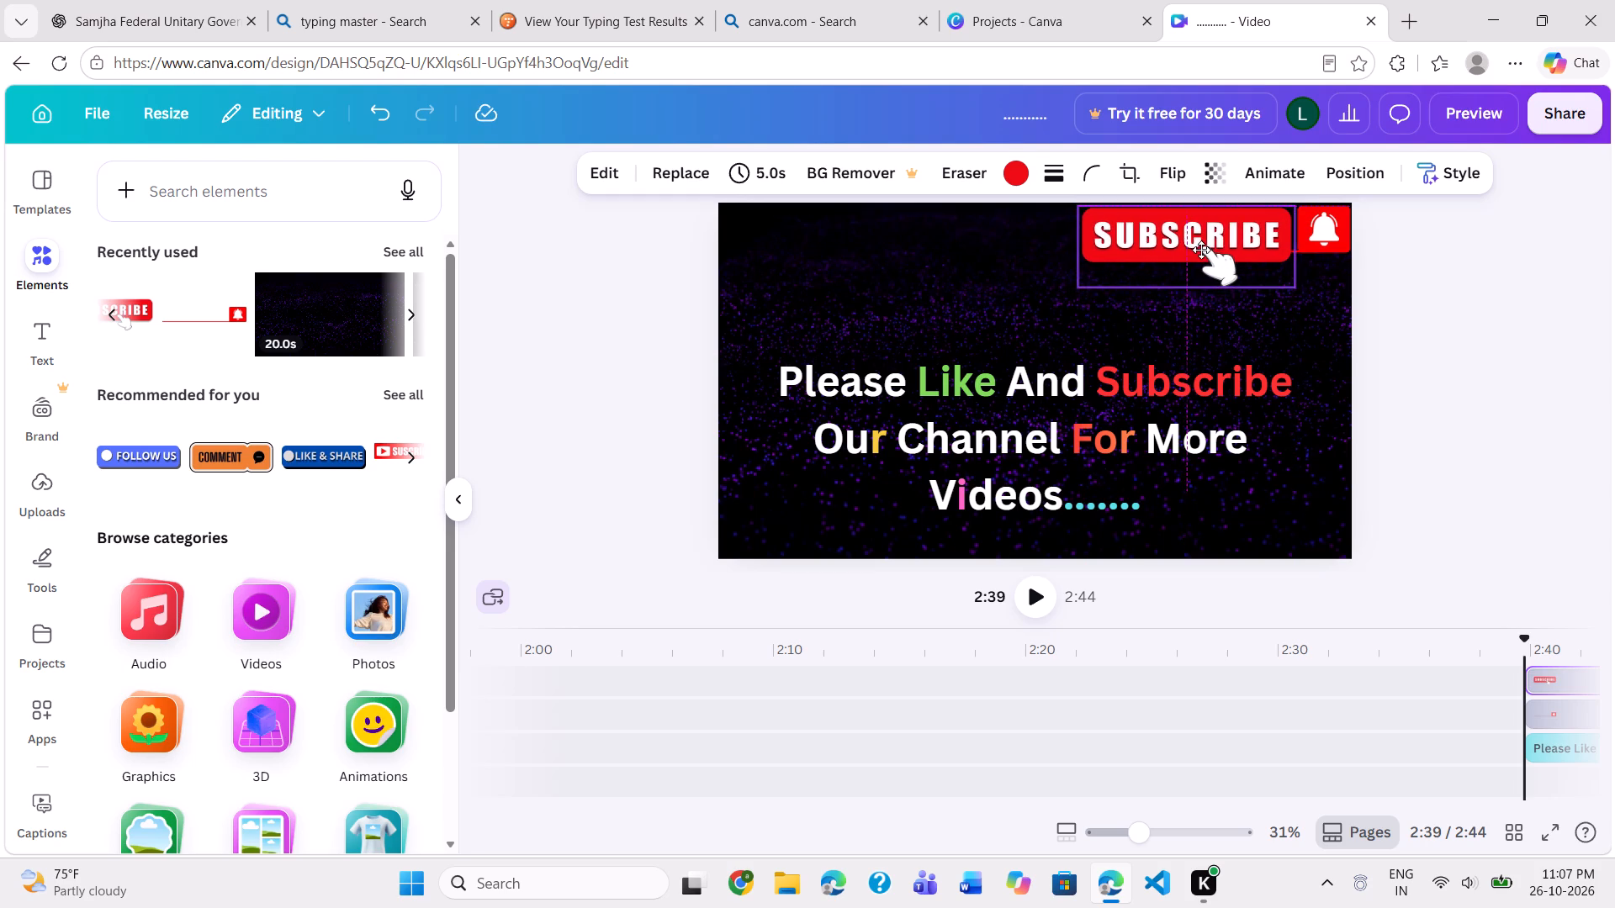
drag(1201, 250, 1207, 245)
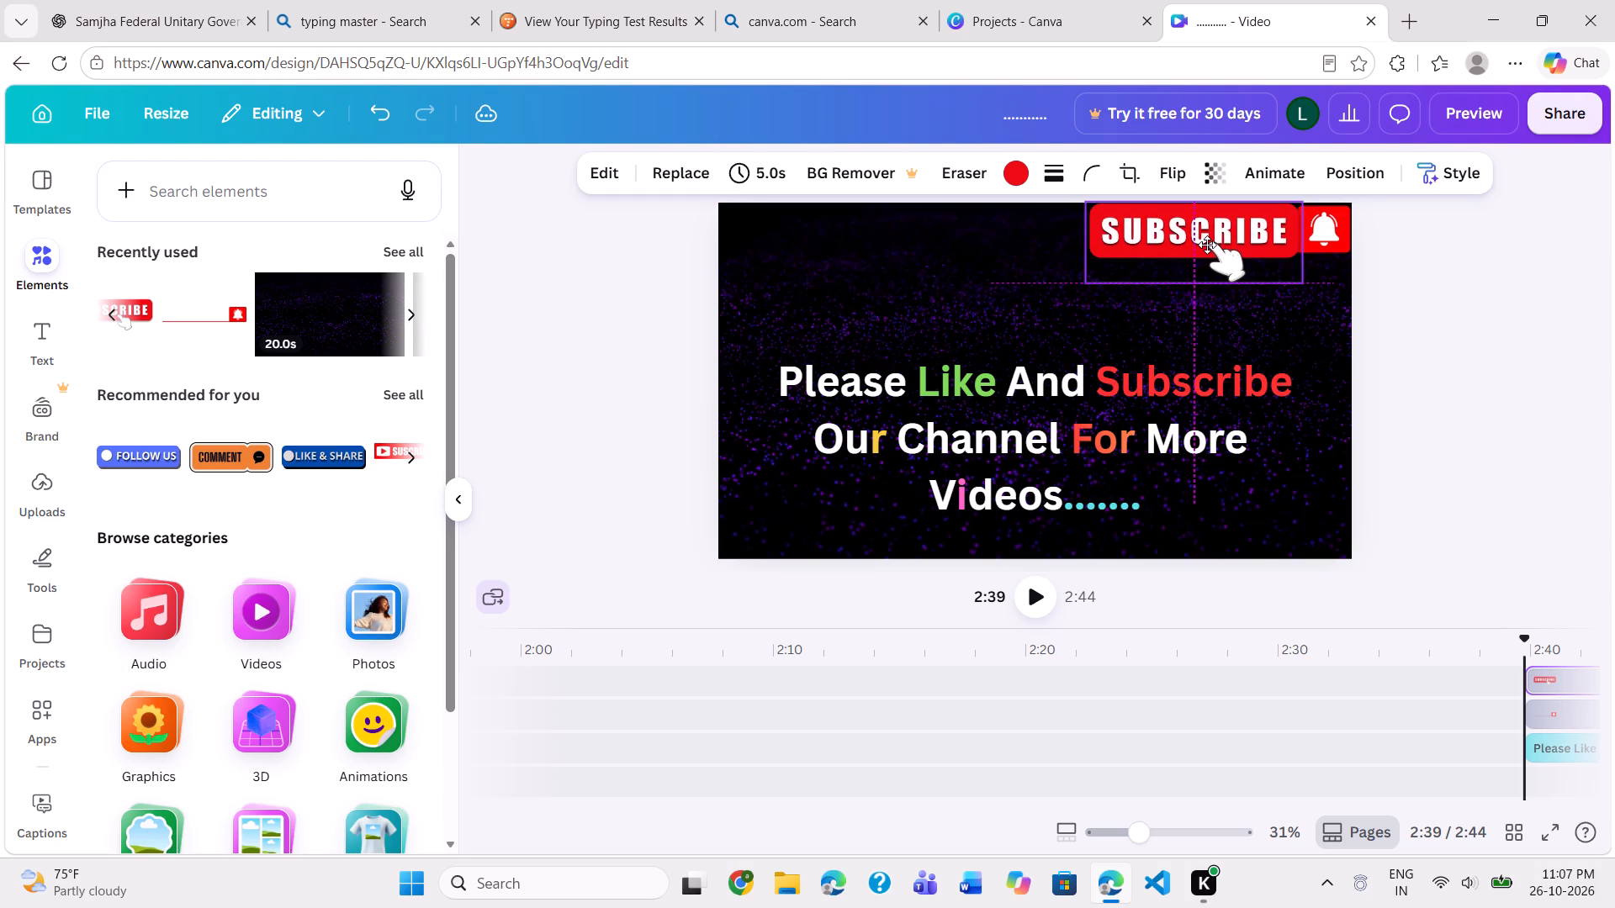
drag(1207, 245, 1209, 243)
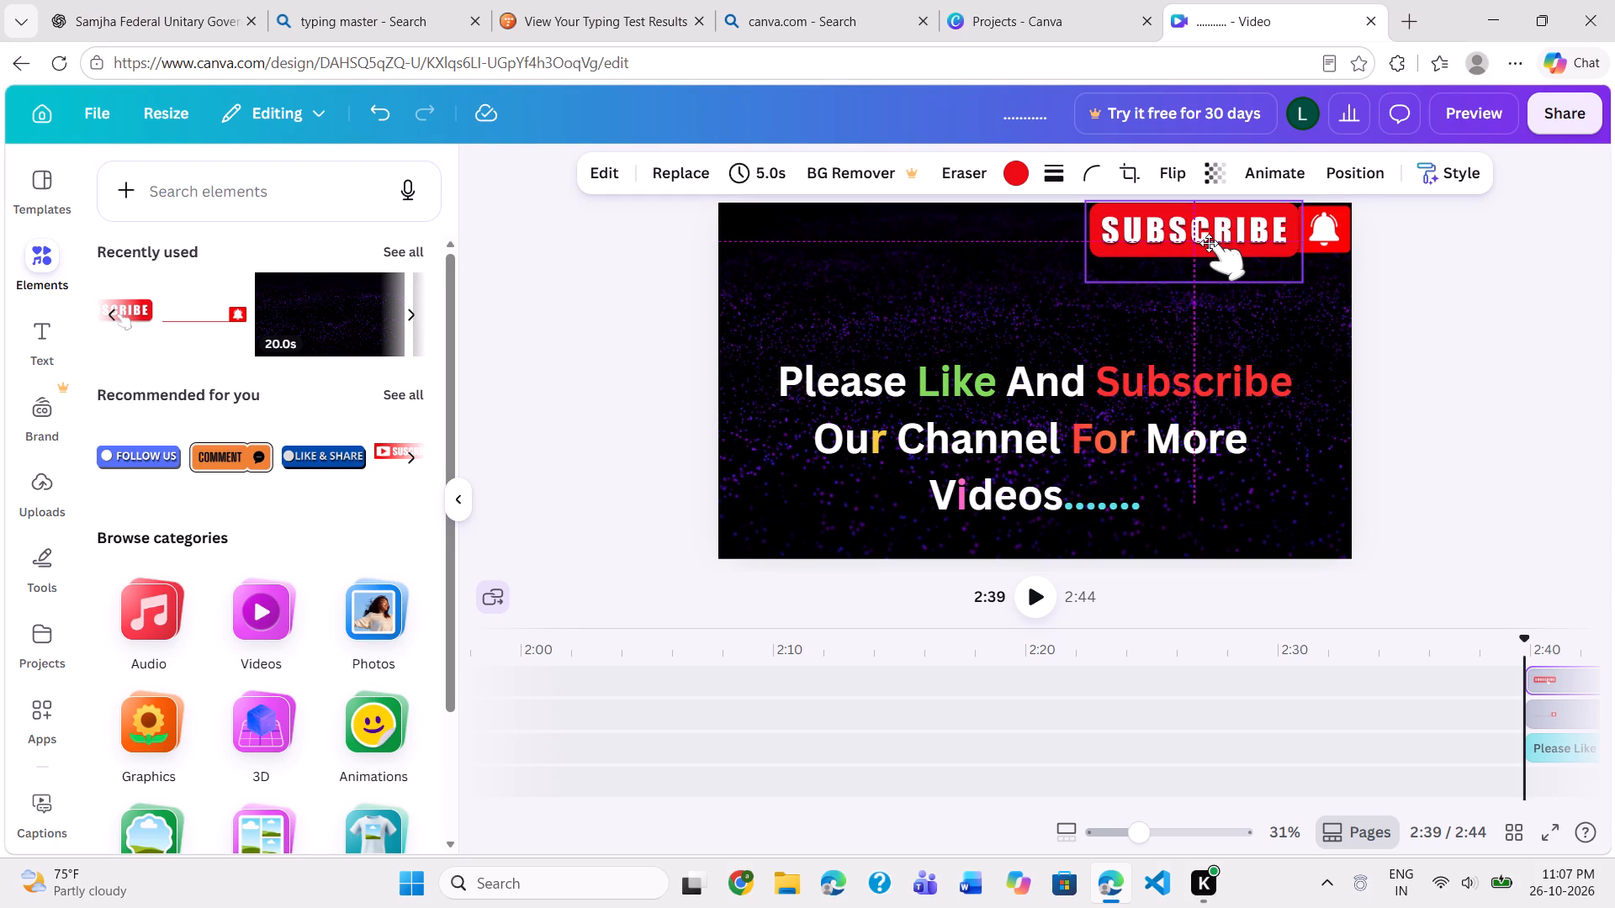
drag(1209, 243, 1209, 246)
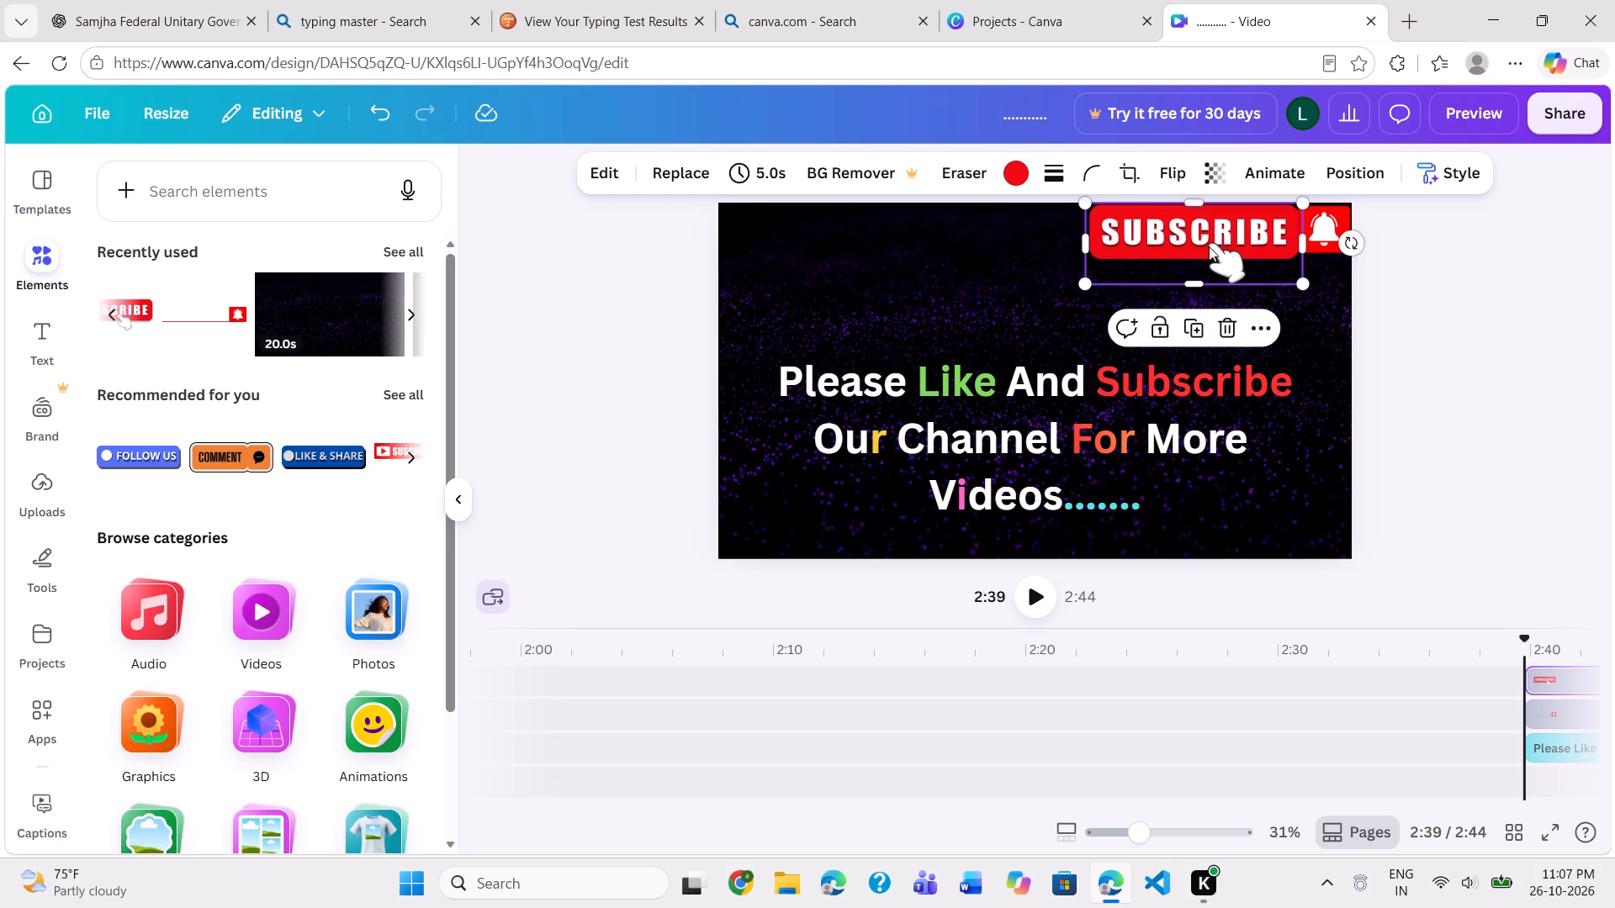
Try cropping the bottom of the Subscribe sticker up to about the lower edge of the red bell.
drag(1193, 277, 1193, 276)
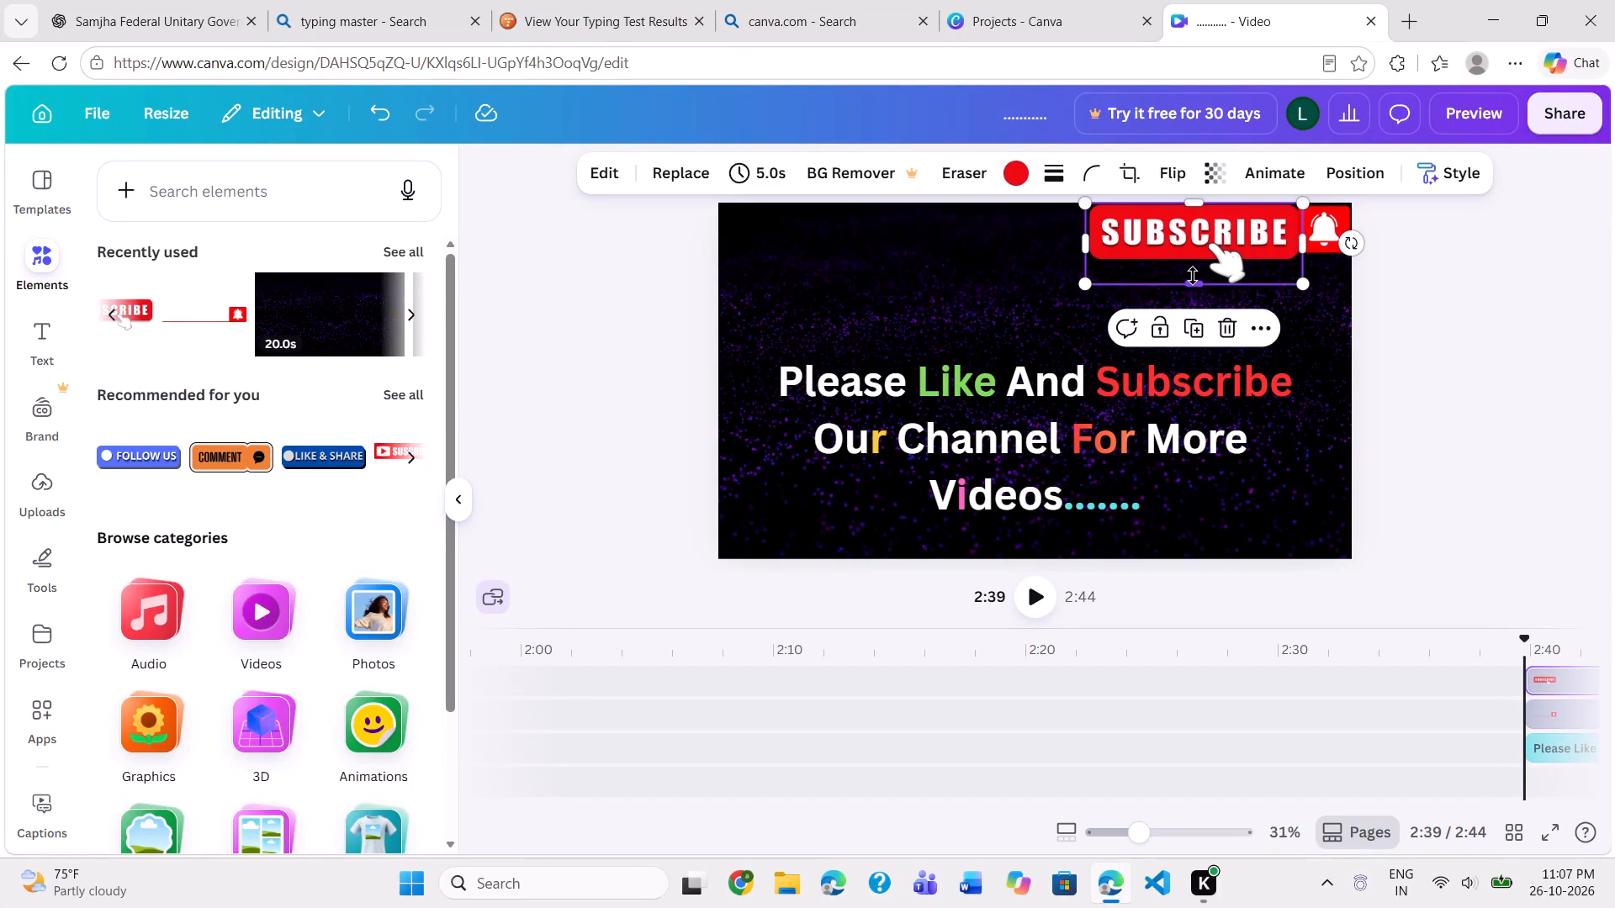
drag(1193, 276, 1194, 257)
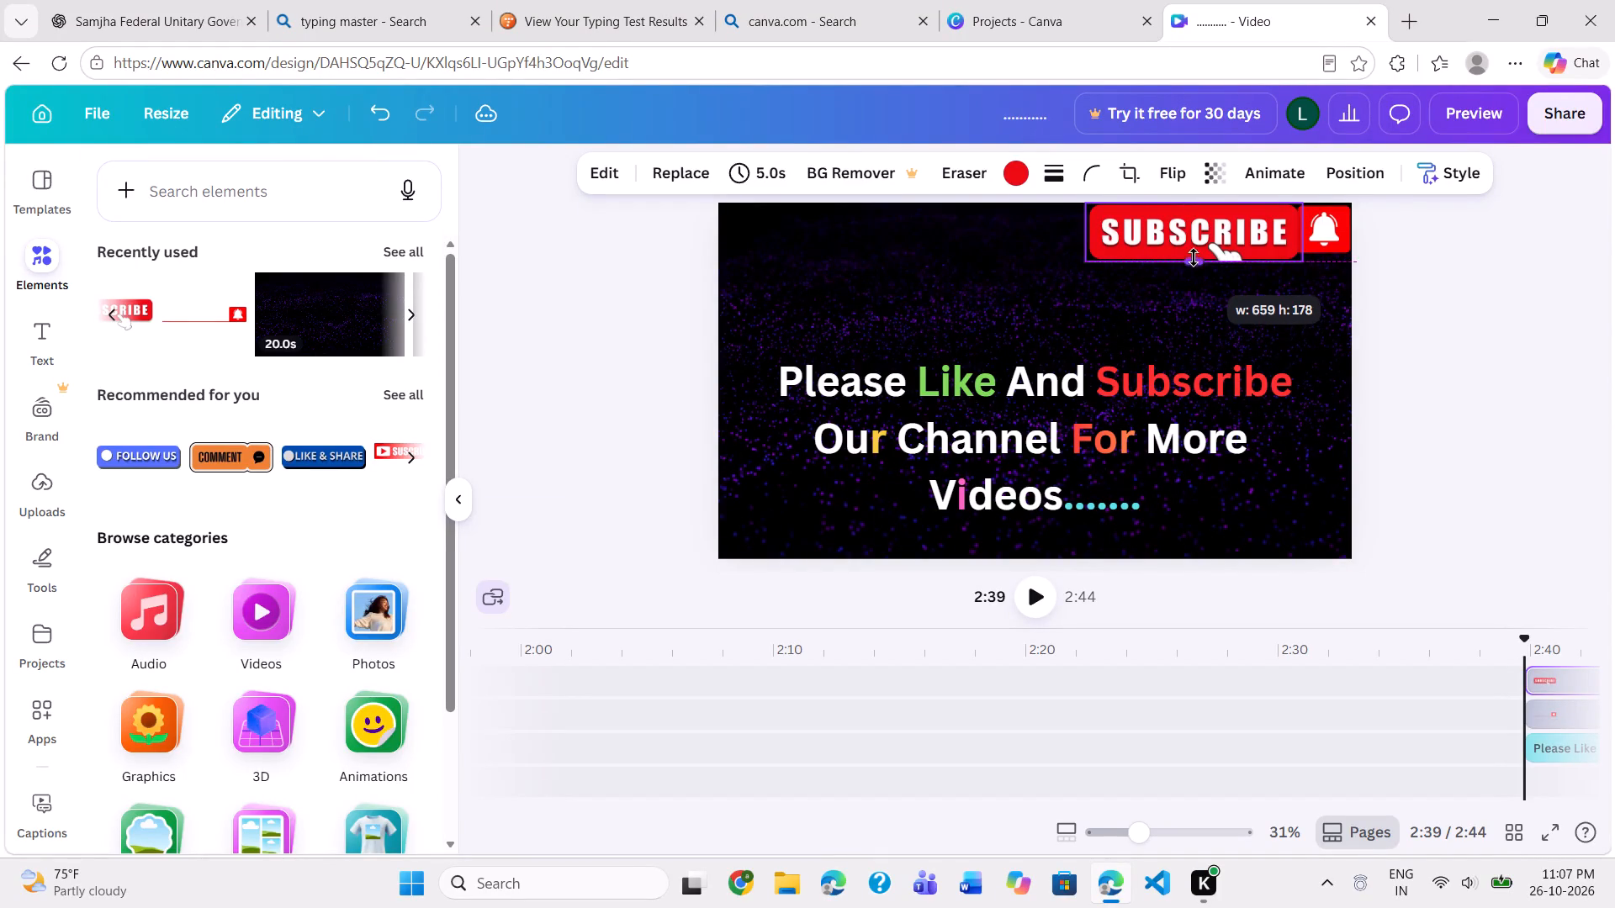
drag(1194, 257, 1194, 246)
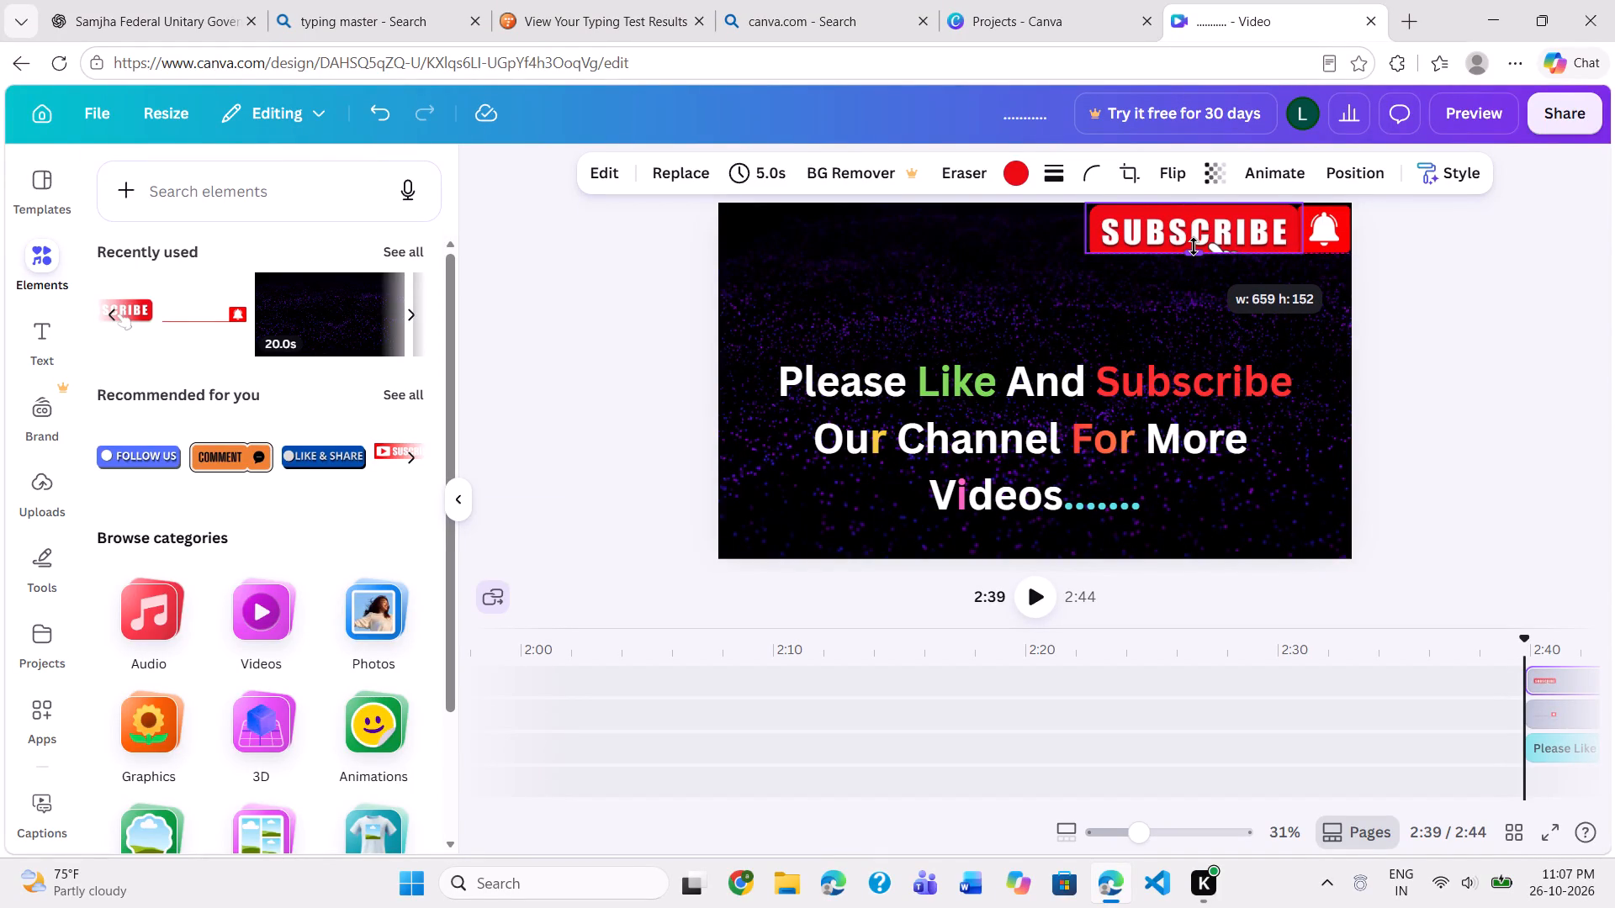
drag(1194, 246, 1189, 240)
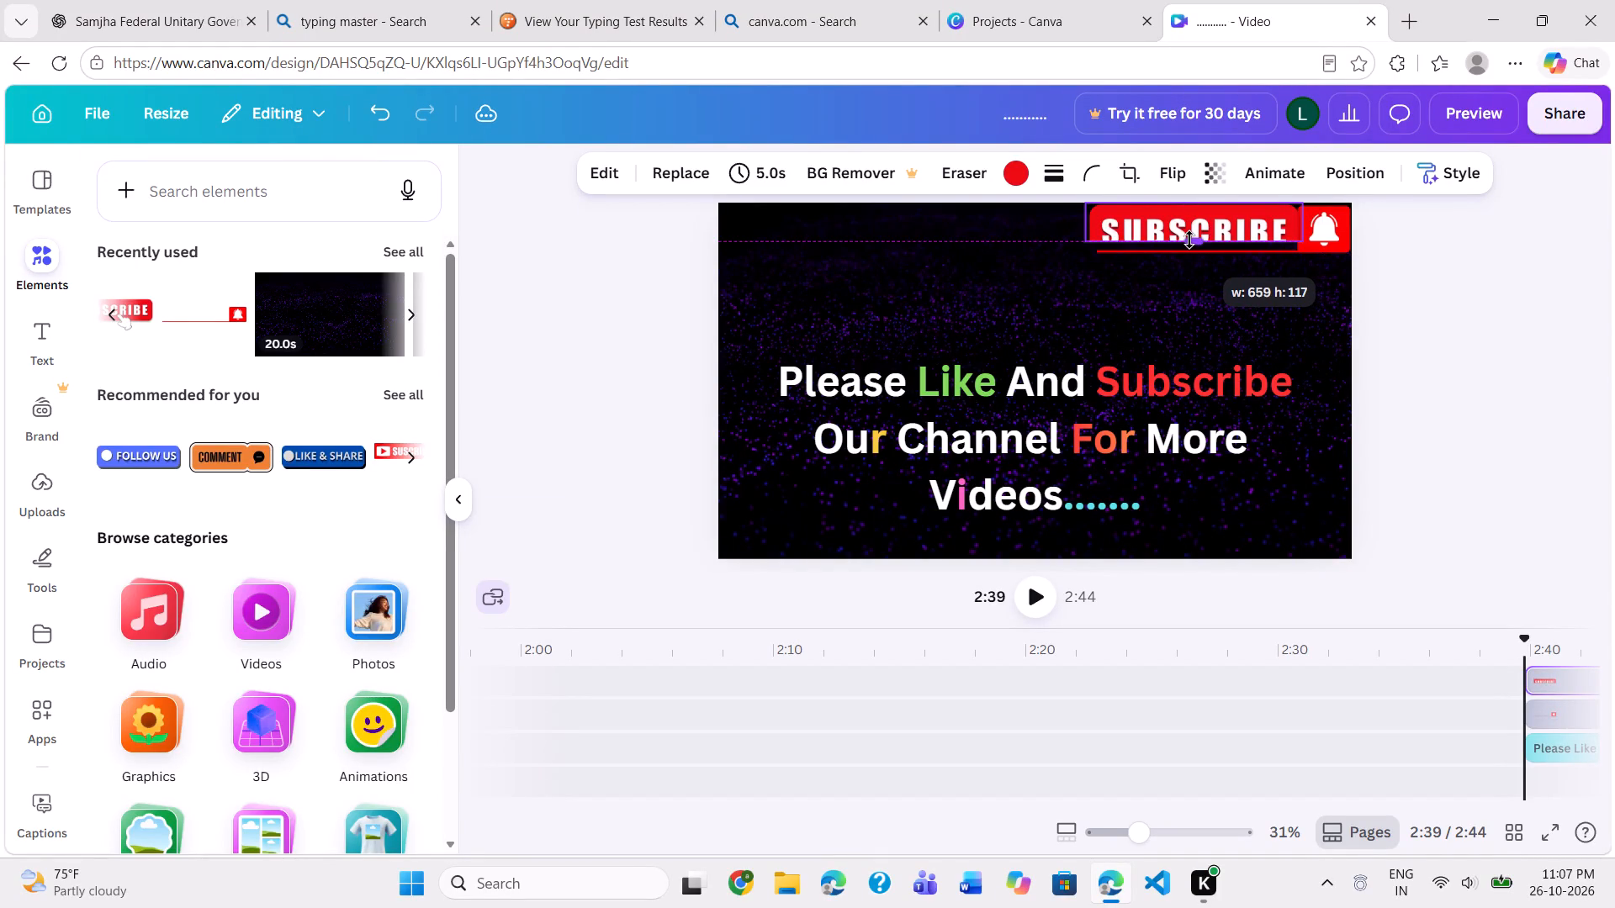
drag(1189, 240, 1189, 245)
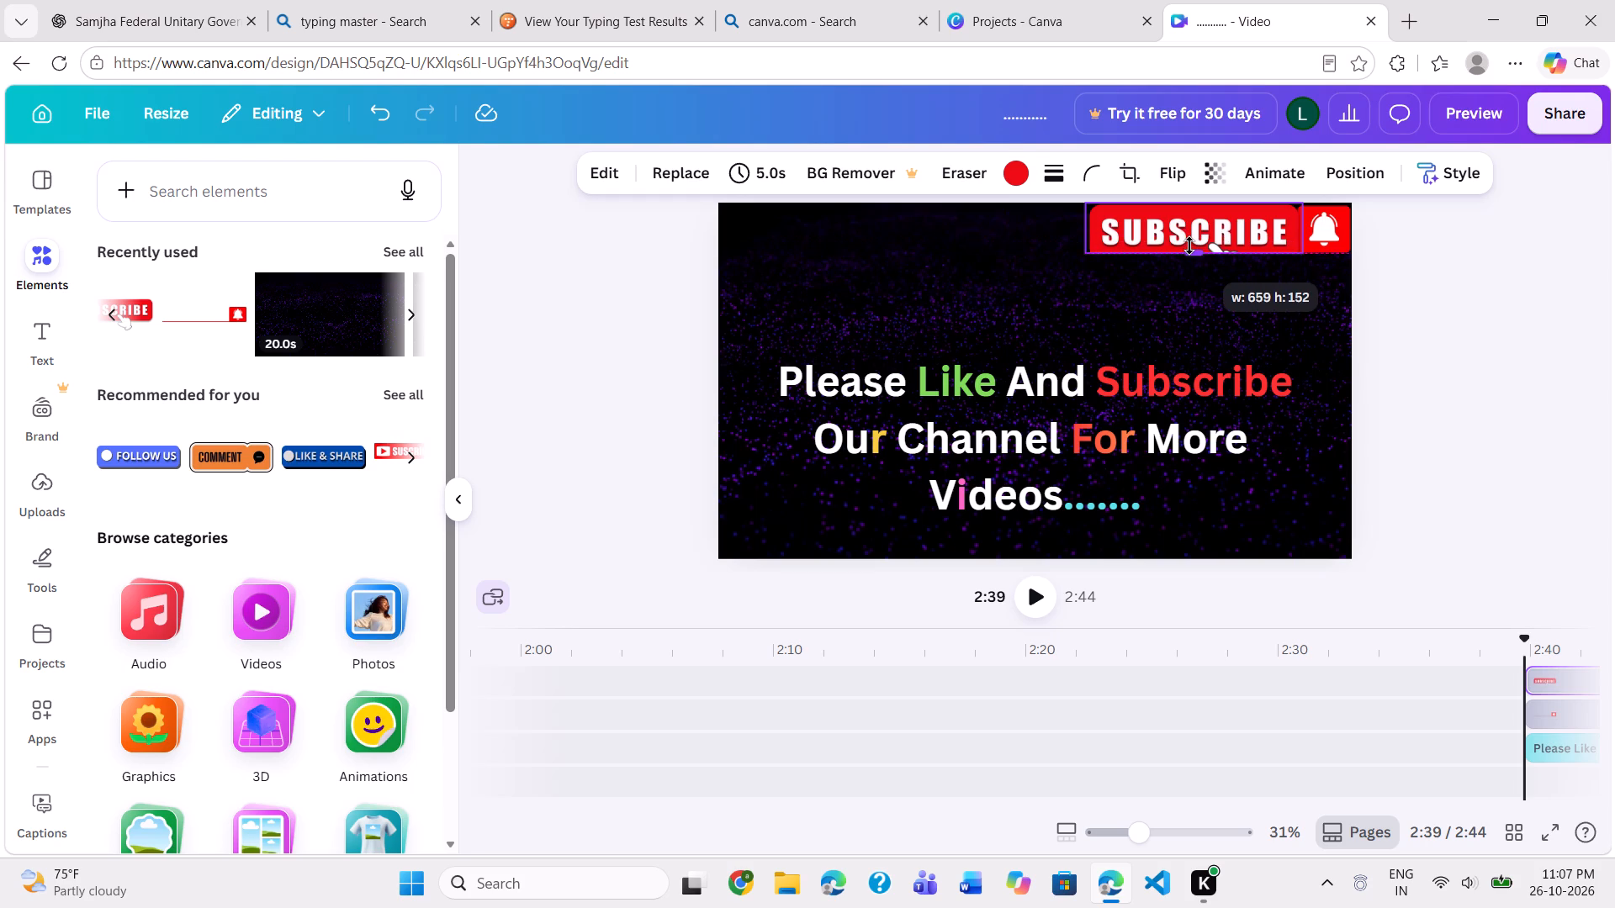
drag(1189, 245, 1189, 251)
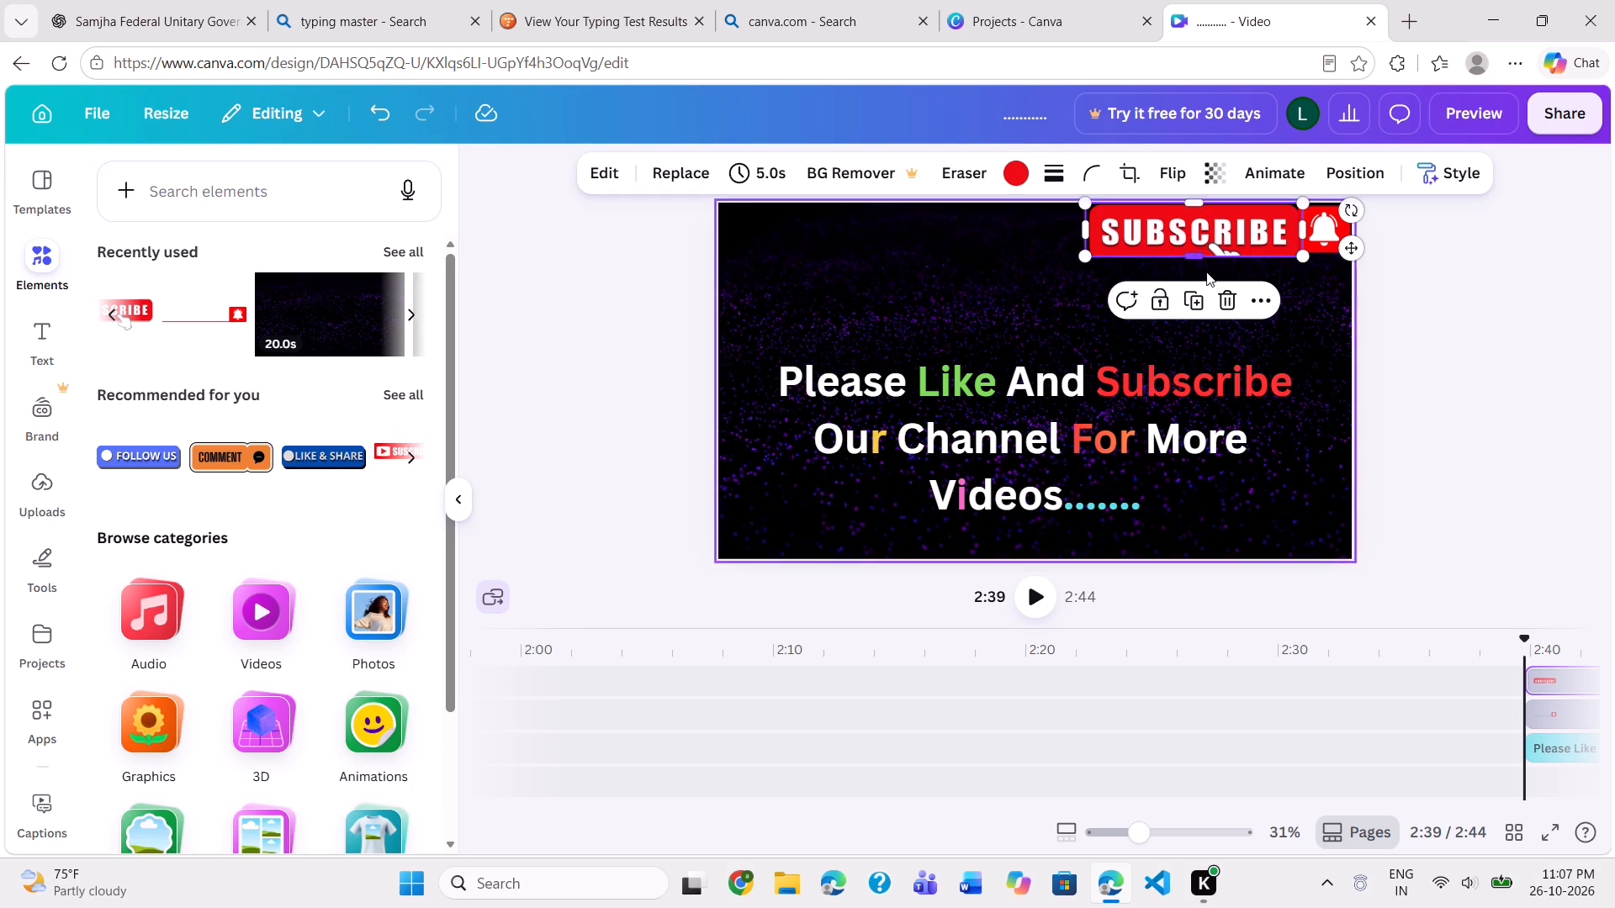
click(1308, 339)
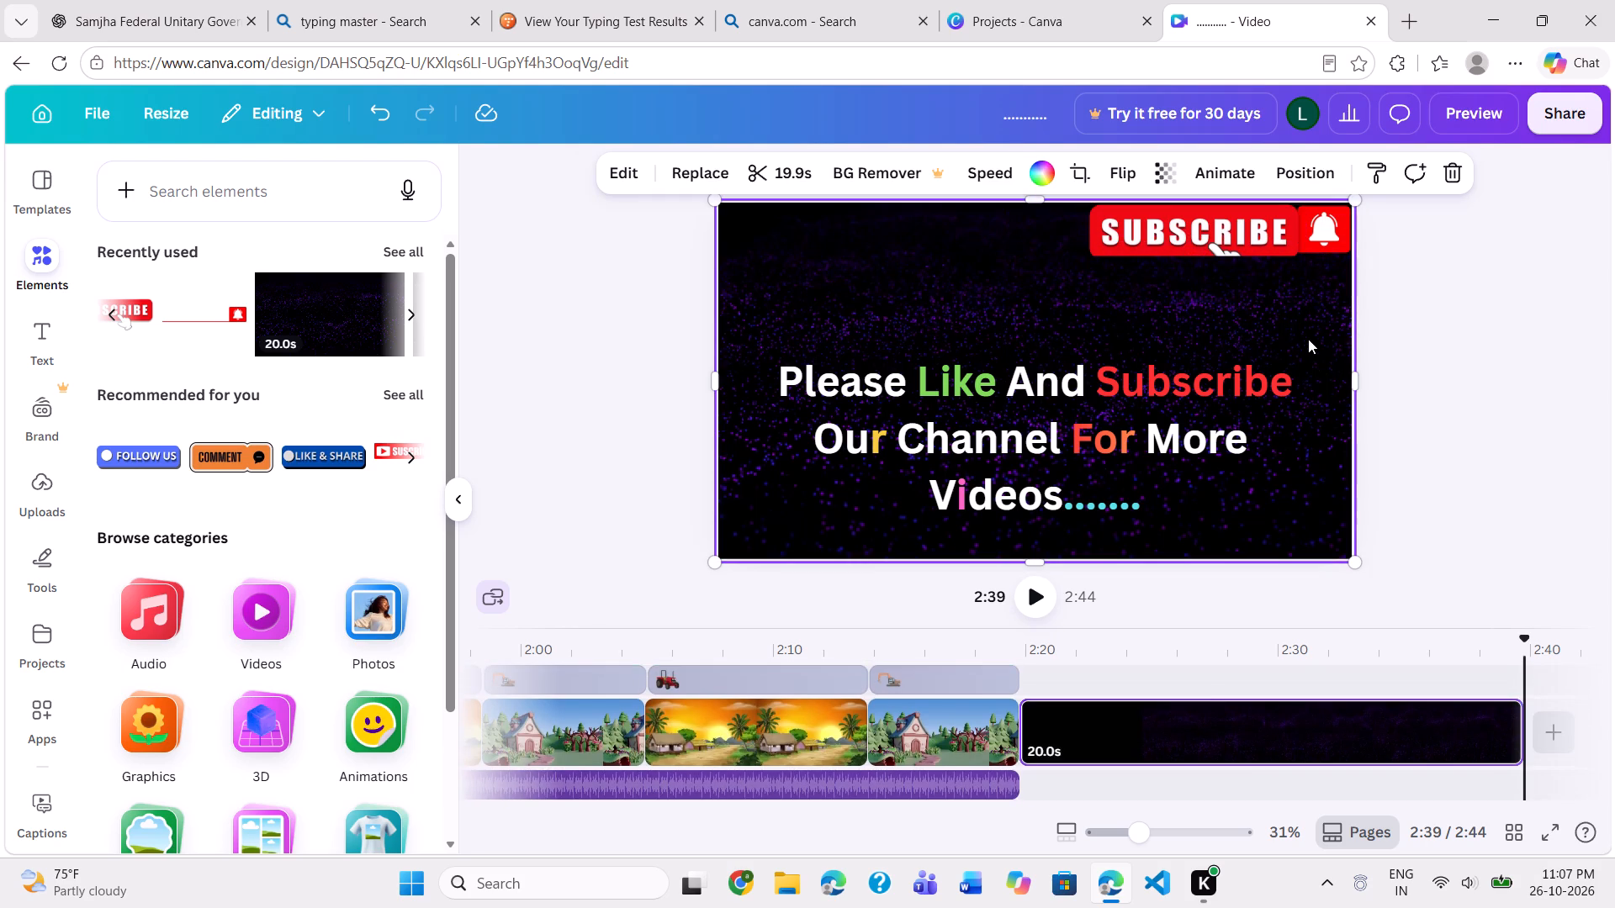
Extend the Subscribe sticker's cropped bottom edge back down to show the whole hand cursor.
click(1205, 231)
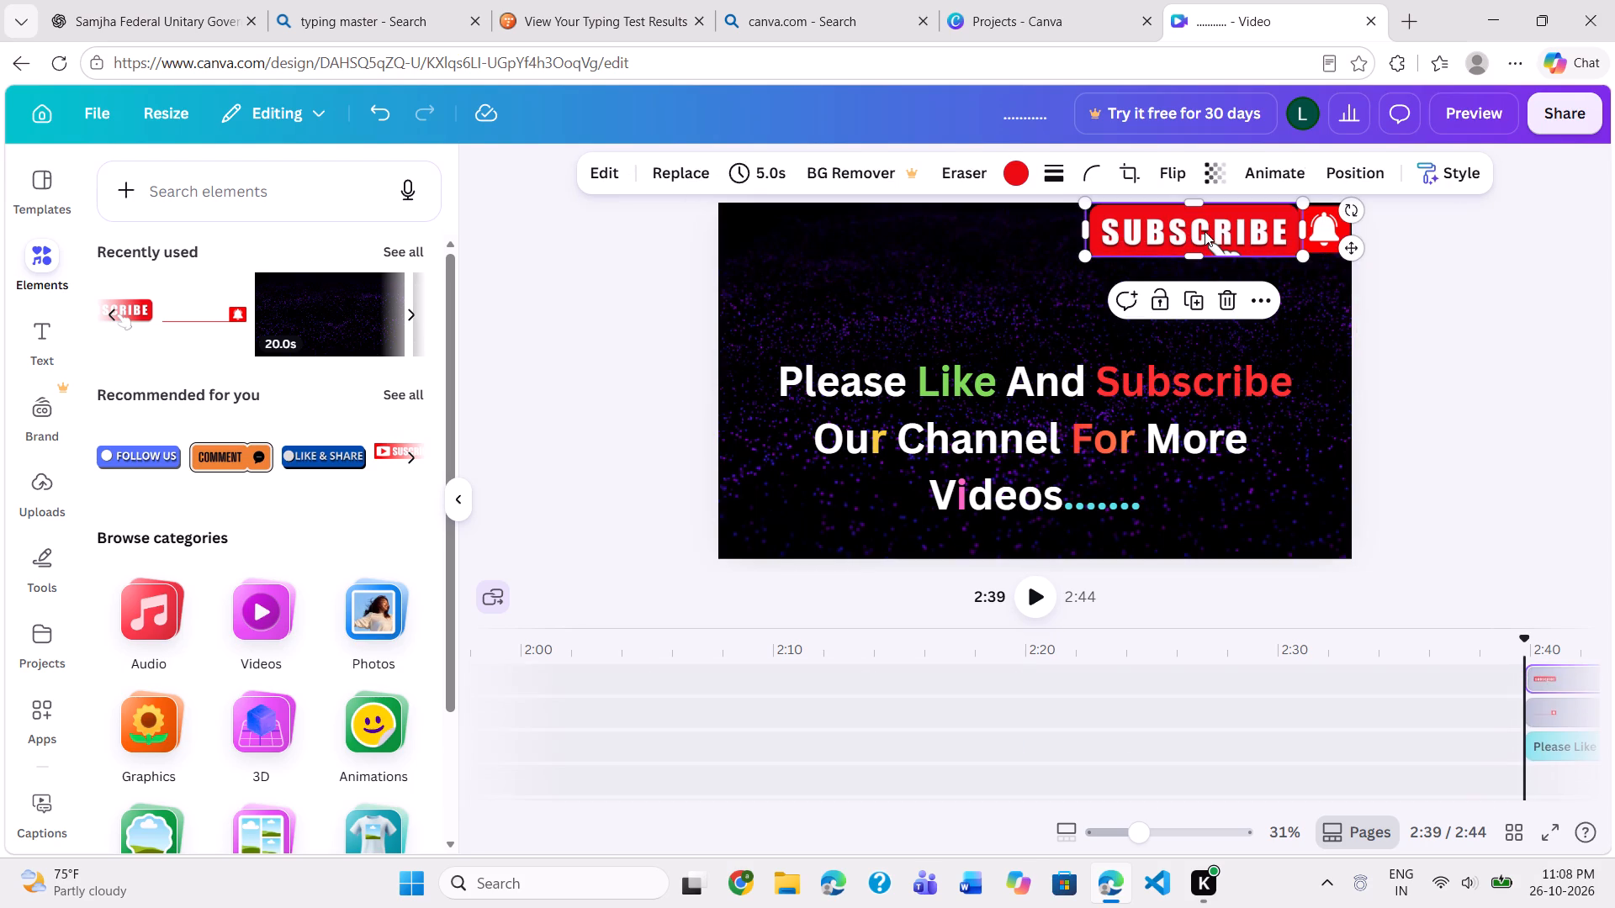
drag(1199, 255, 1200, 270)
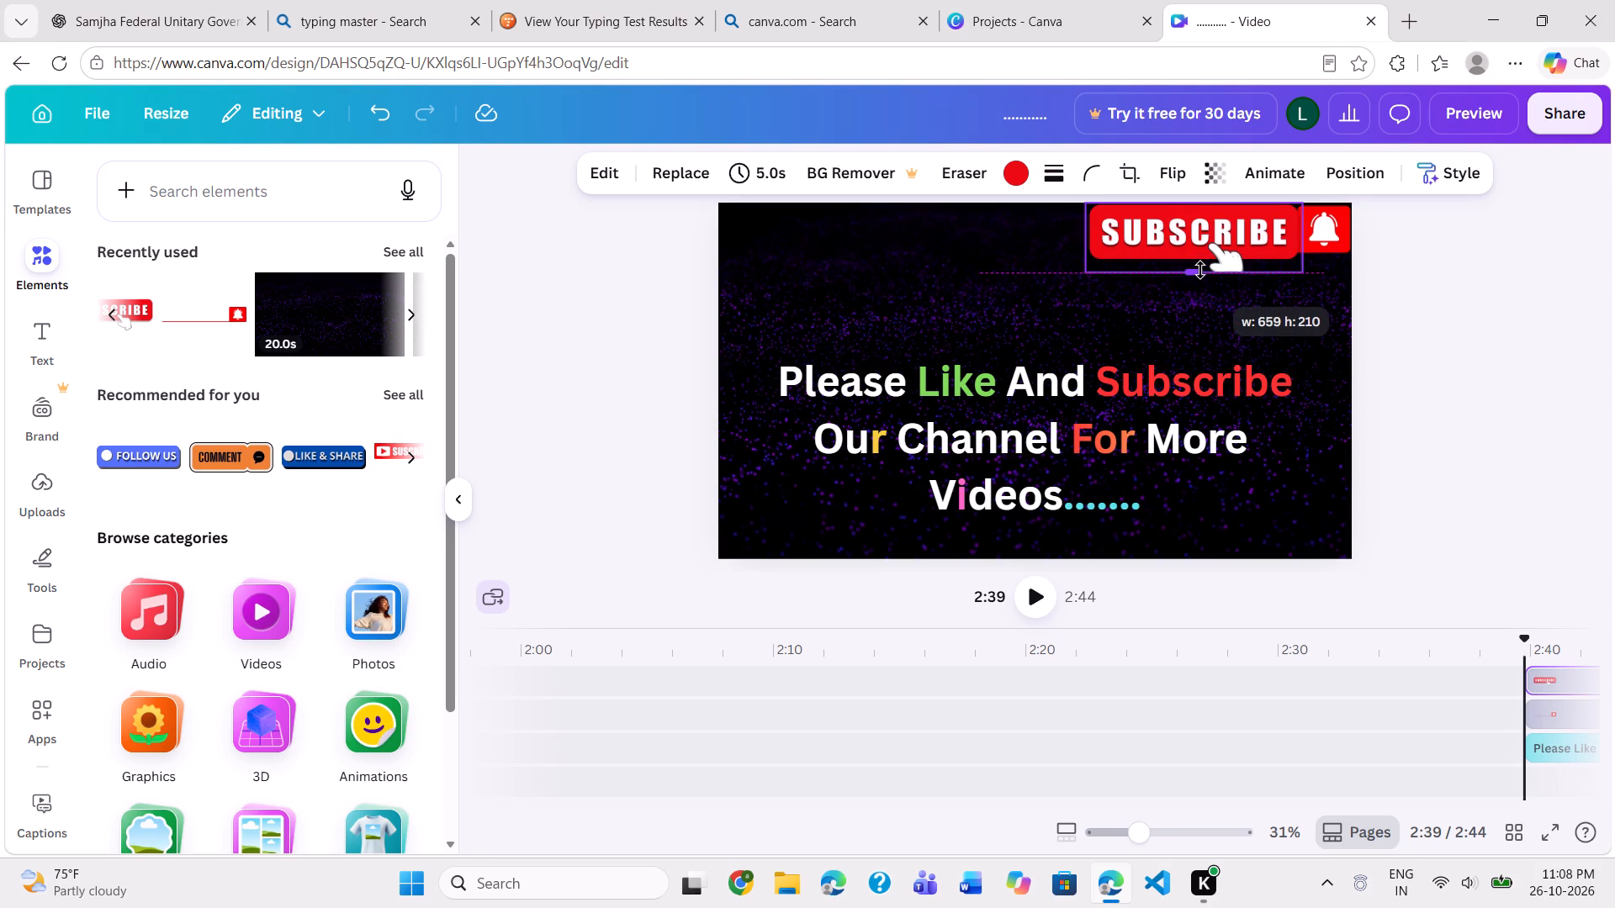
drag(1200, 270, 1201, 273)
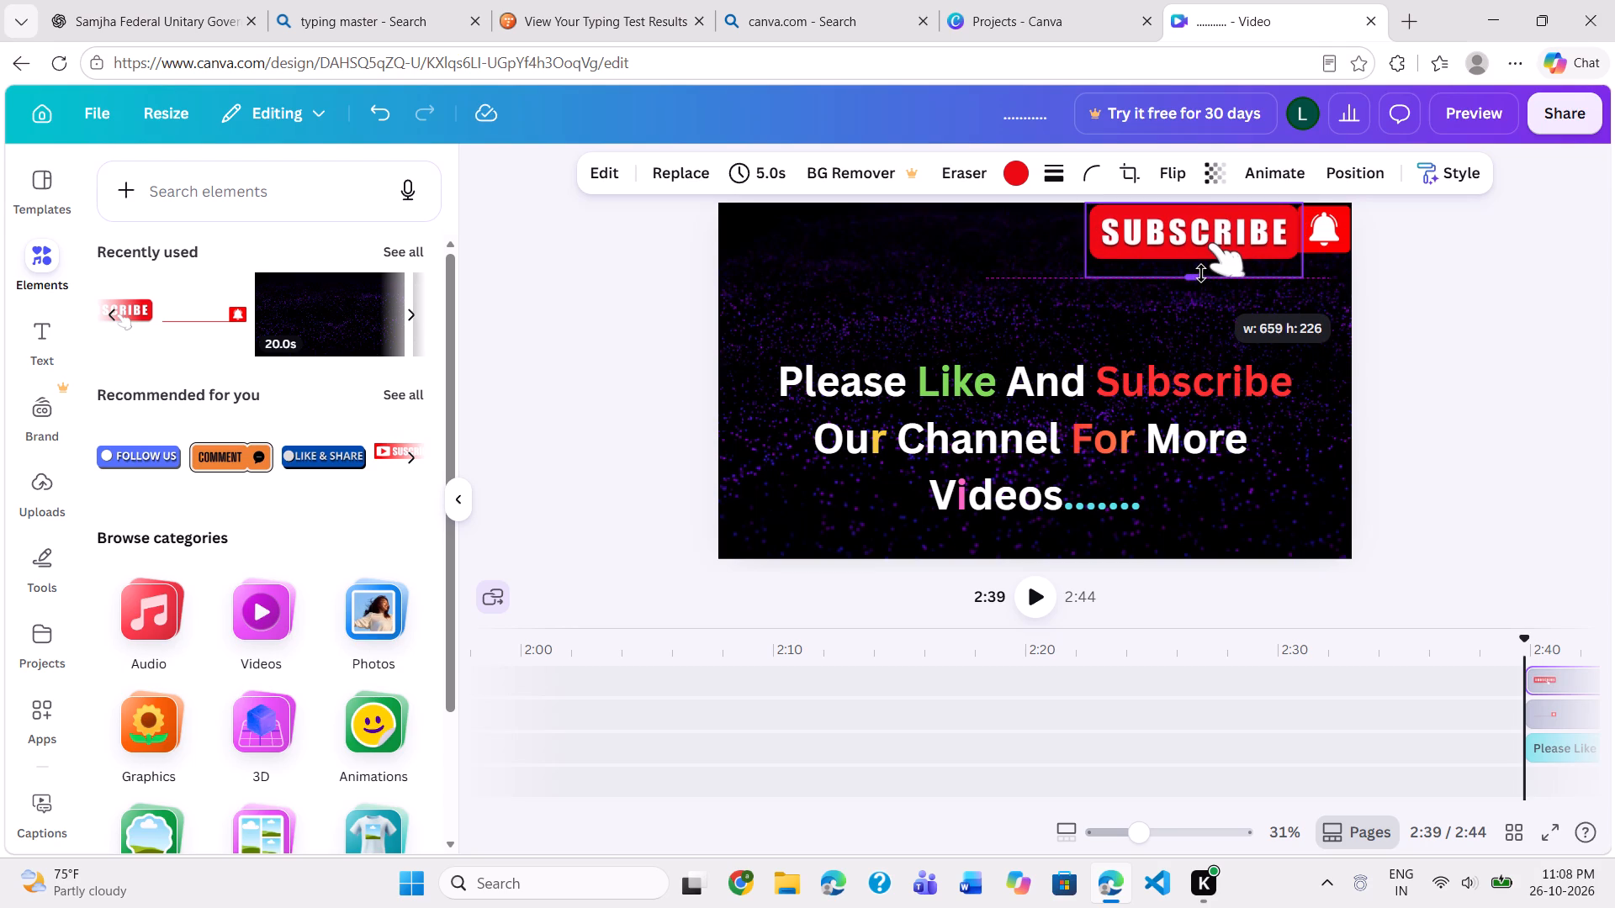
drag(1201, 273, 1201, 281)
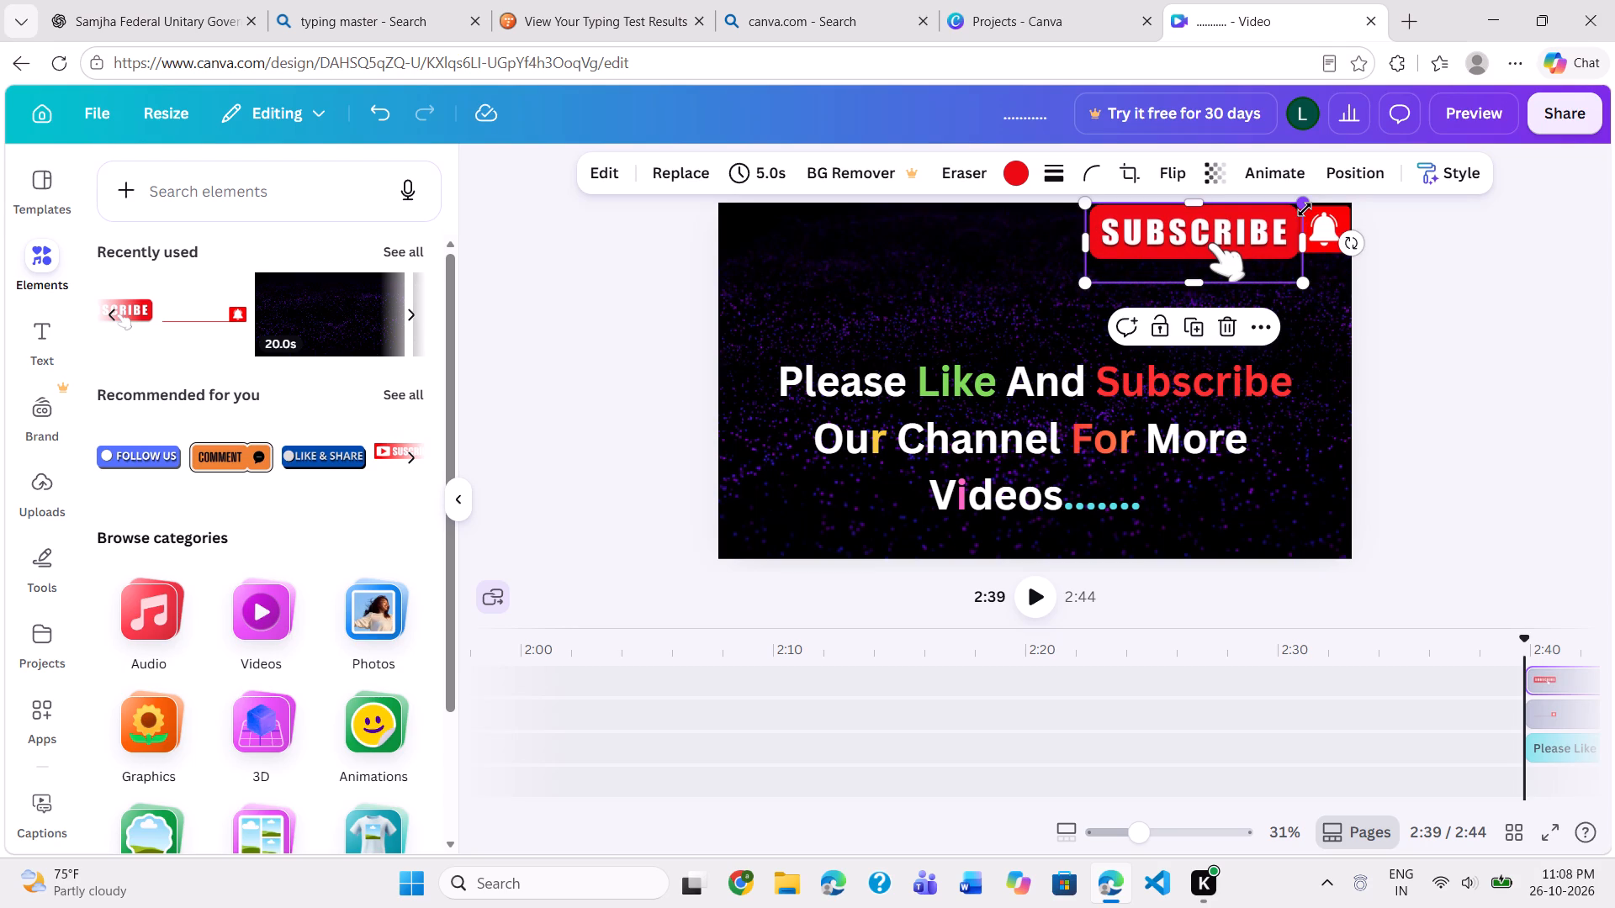
Shrink the Subscribe sticker slightly, then adjust its position and right edge to meet the red bell without a gap.
drag(1305, 209, 1293, 215)
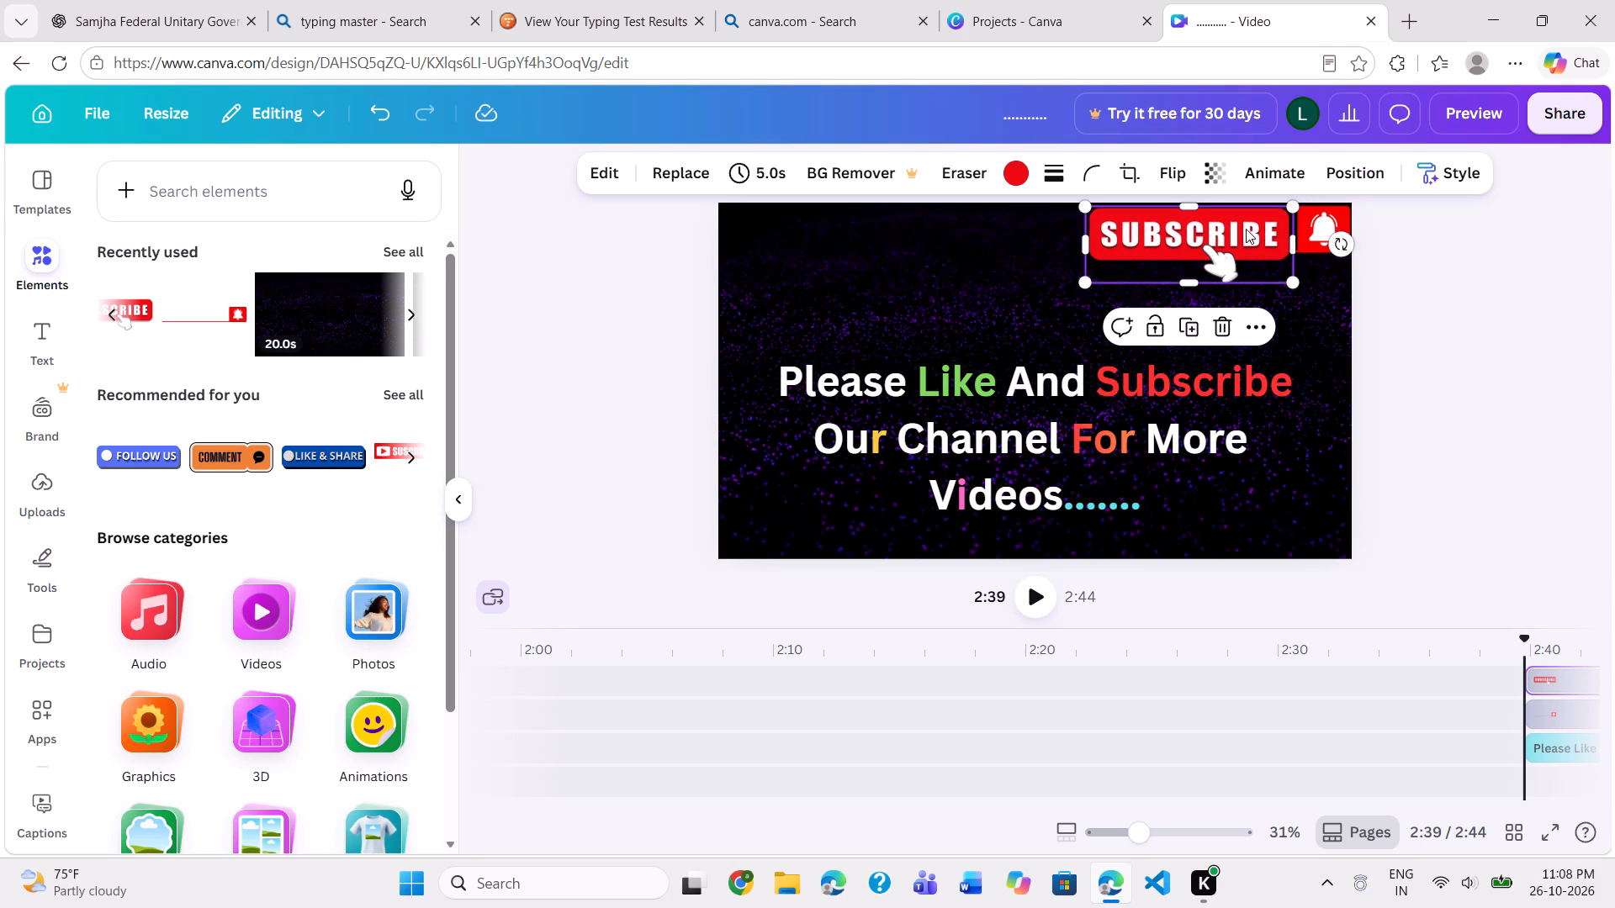
click(1220, 235)
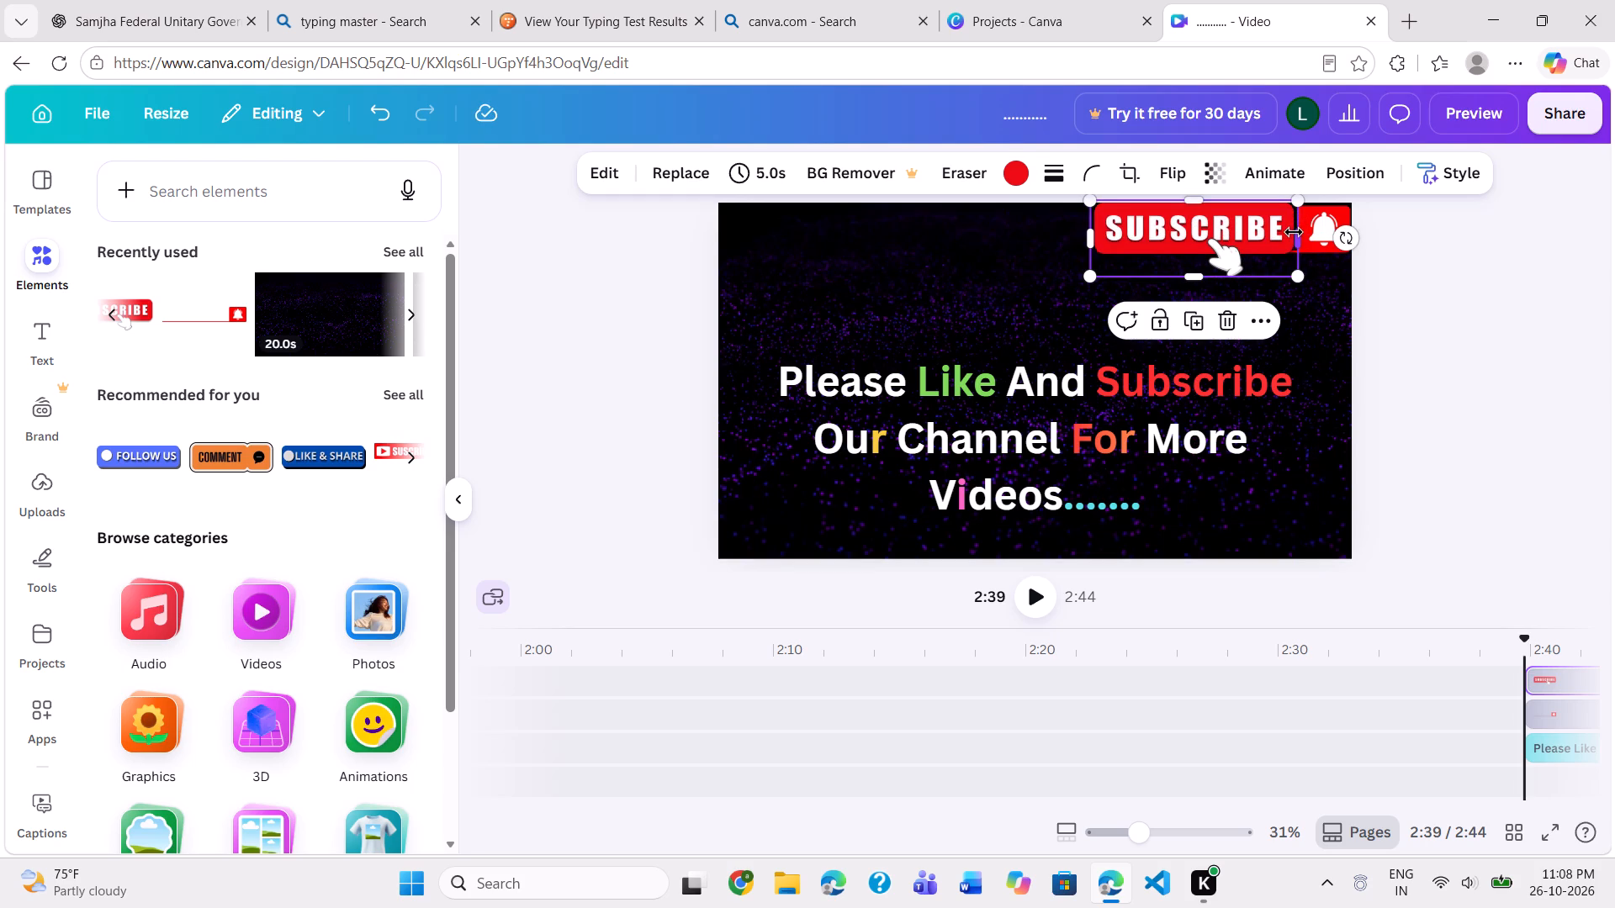
click(1294, 232)
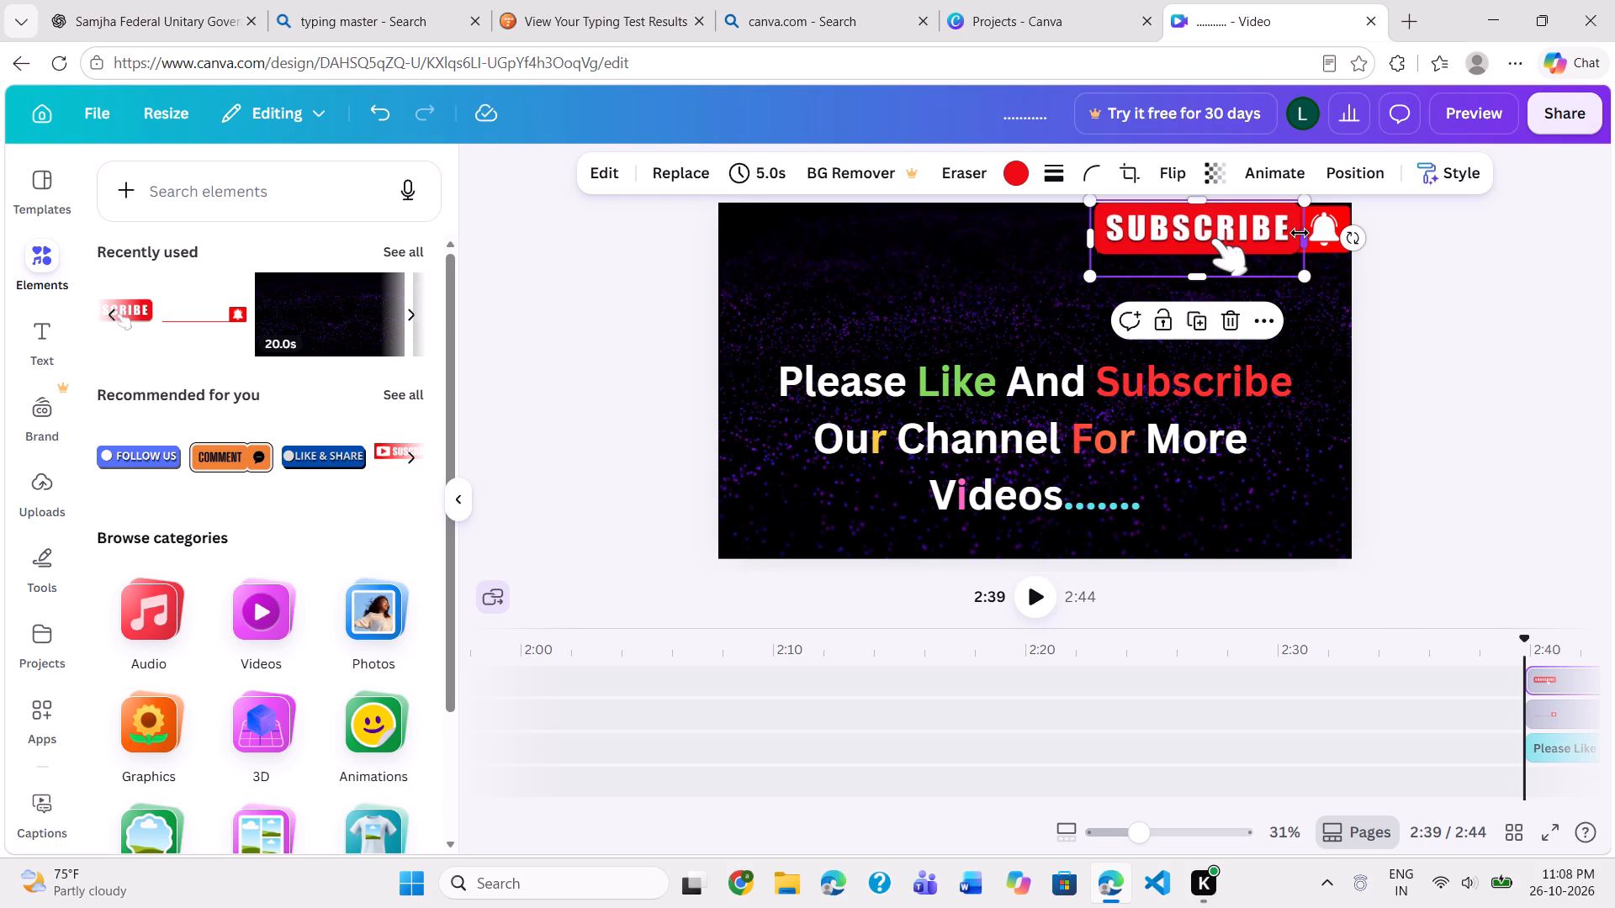
click(1316, 323)
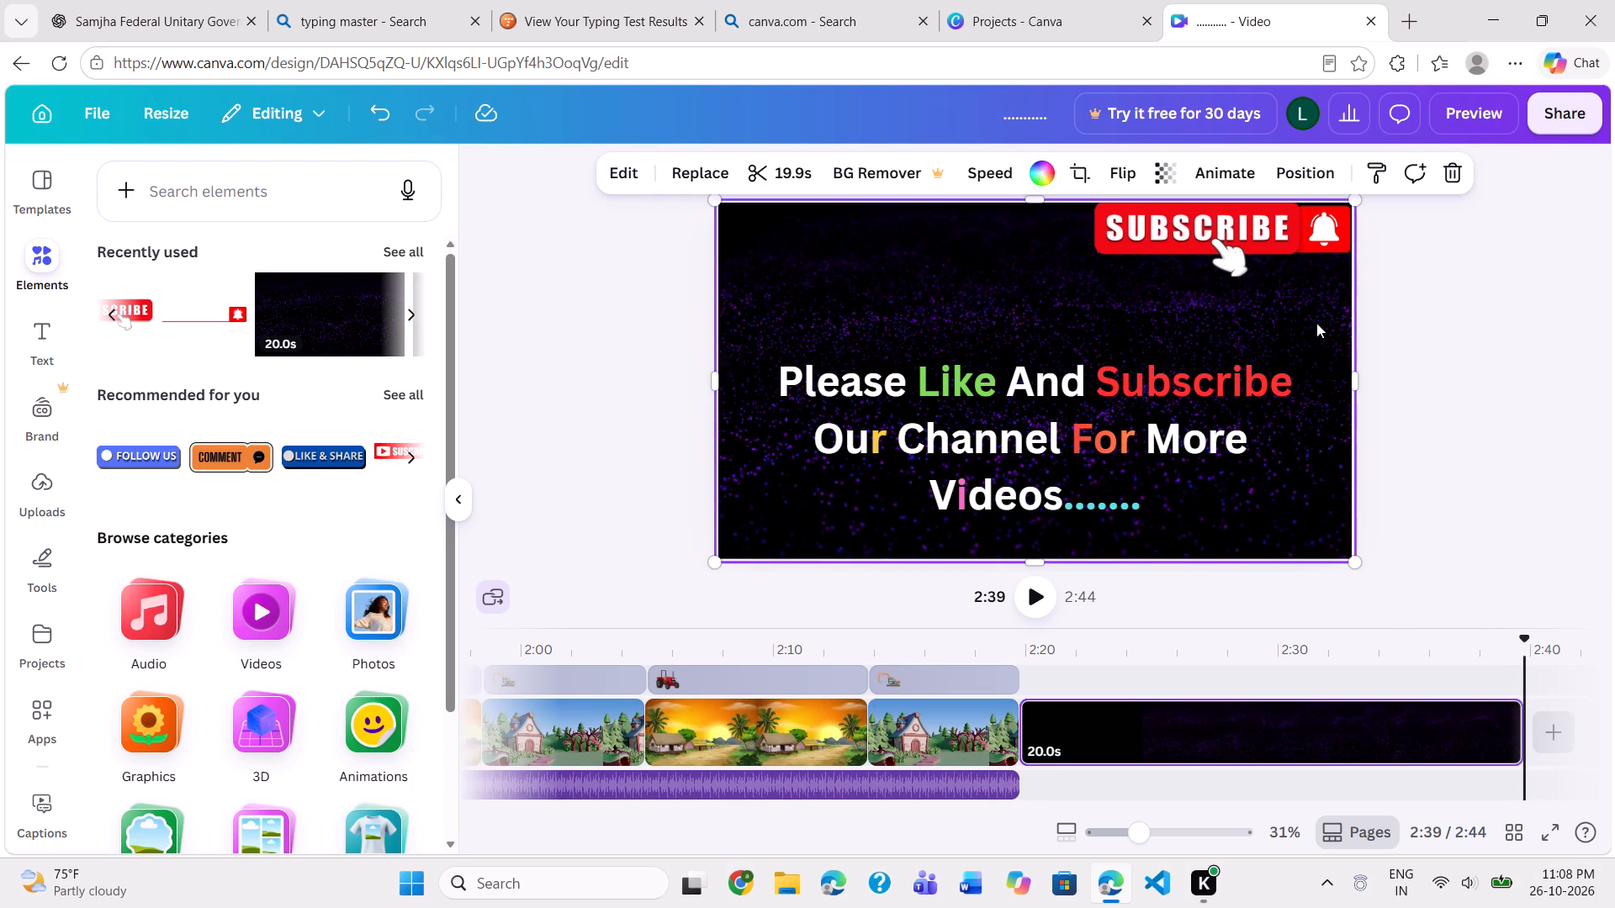
click(1217, 298)
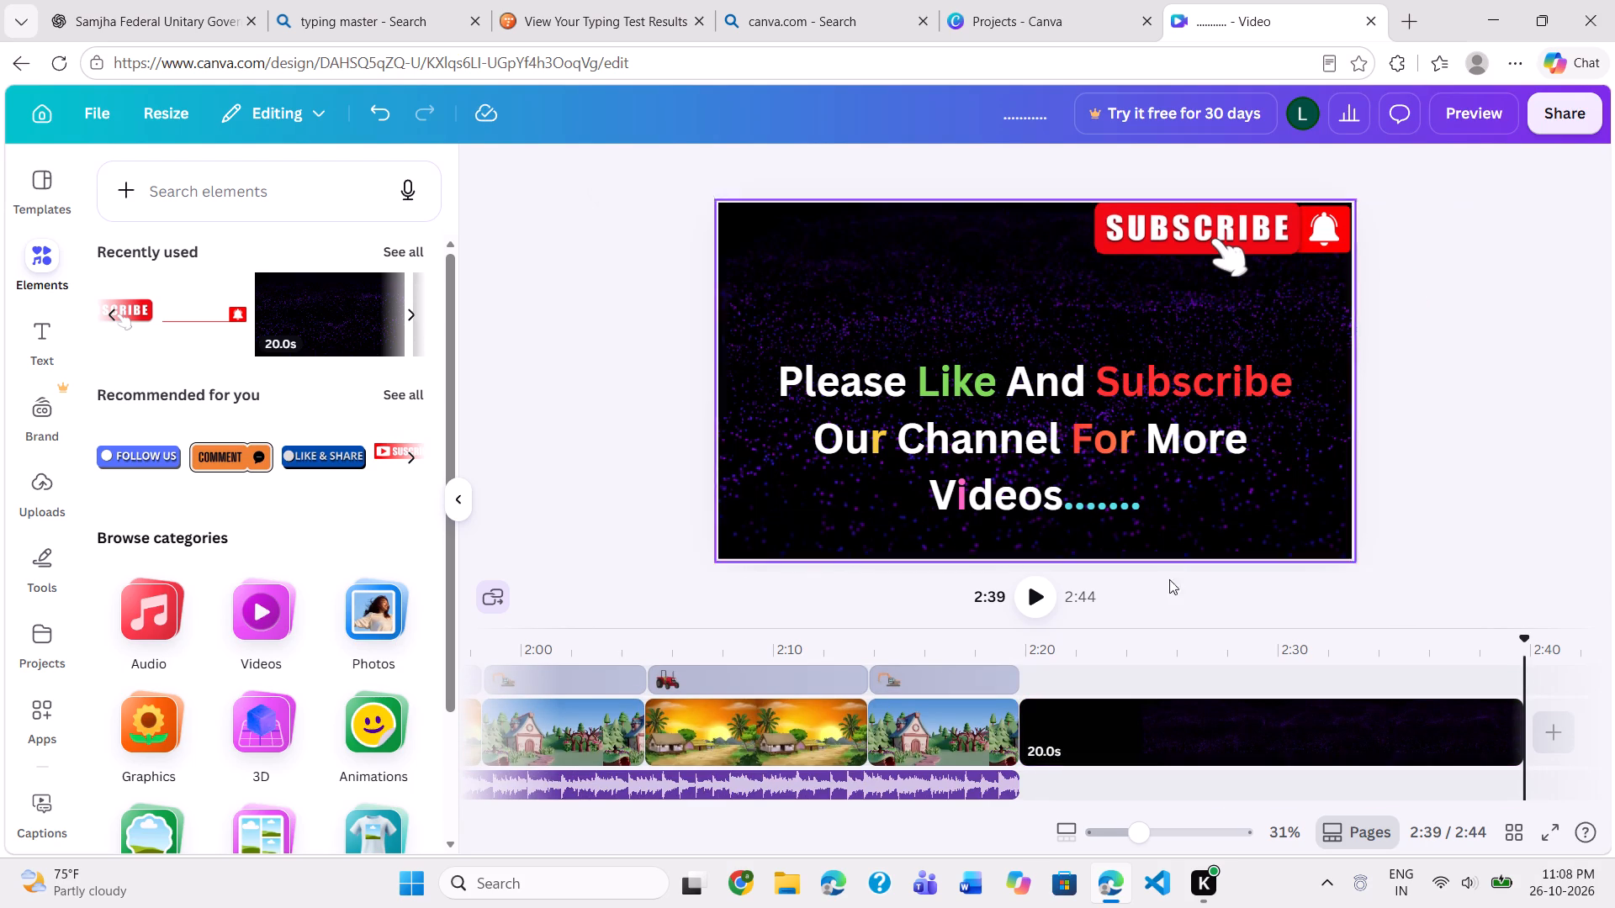
Move the closing heading's timeline block earlier over the end clip, starting at about 2:26.
scroll(1143, 754, up, 2)
scroll(1143, 754, left, 2)
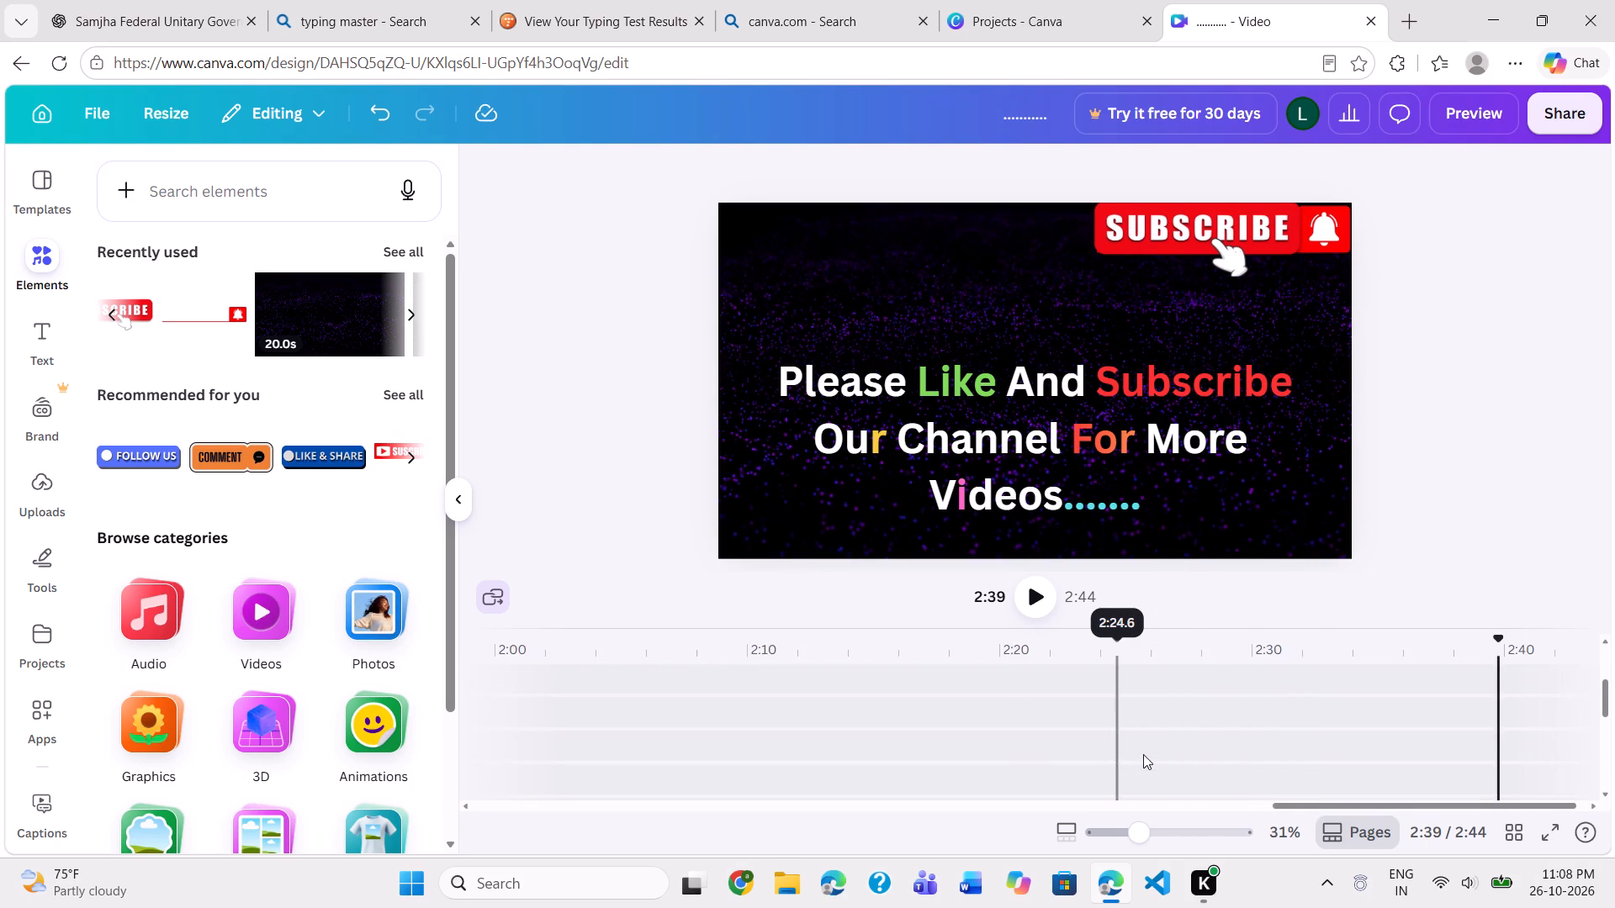
scroll(1143, 754, down, 3)
scroll(1143, 754, up, 3)
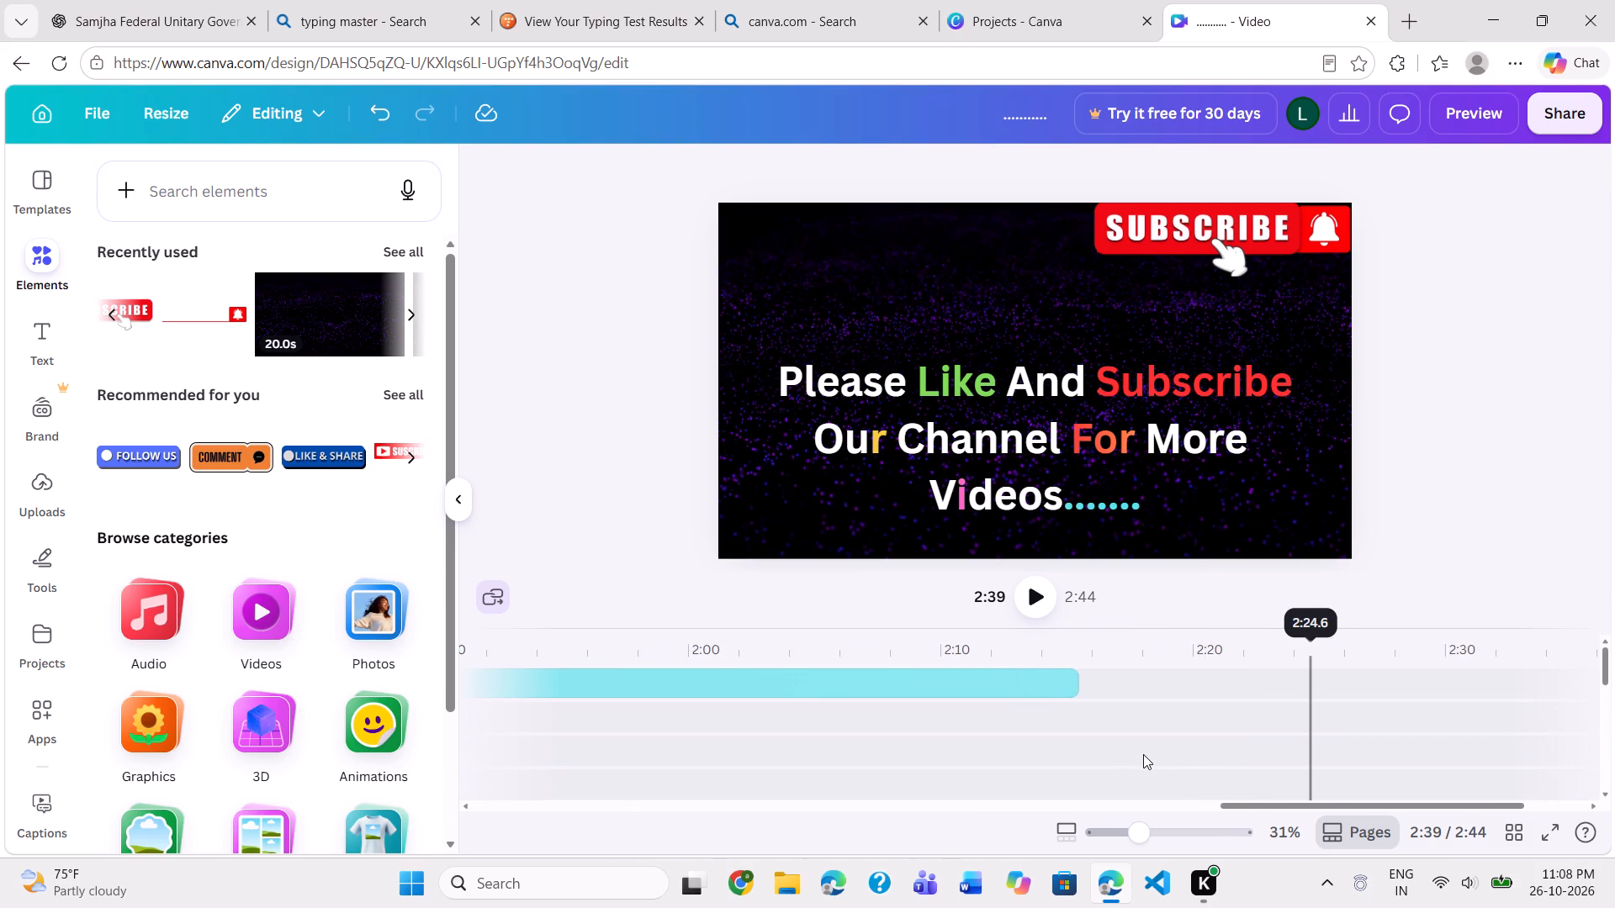
scroll(1143, 754, up, 2)
scroll(1143, 754, down, 4)
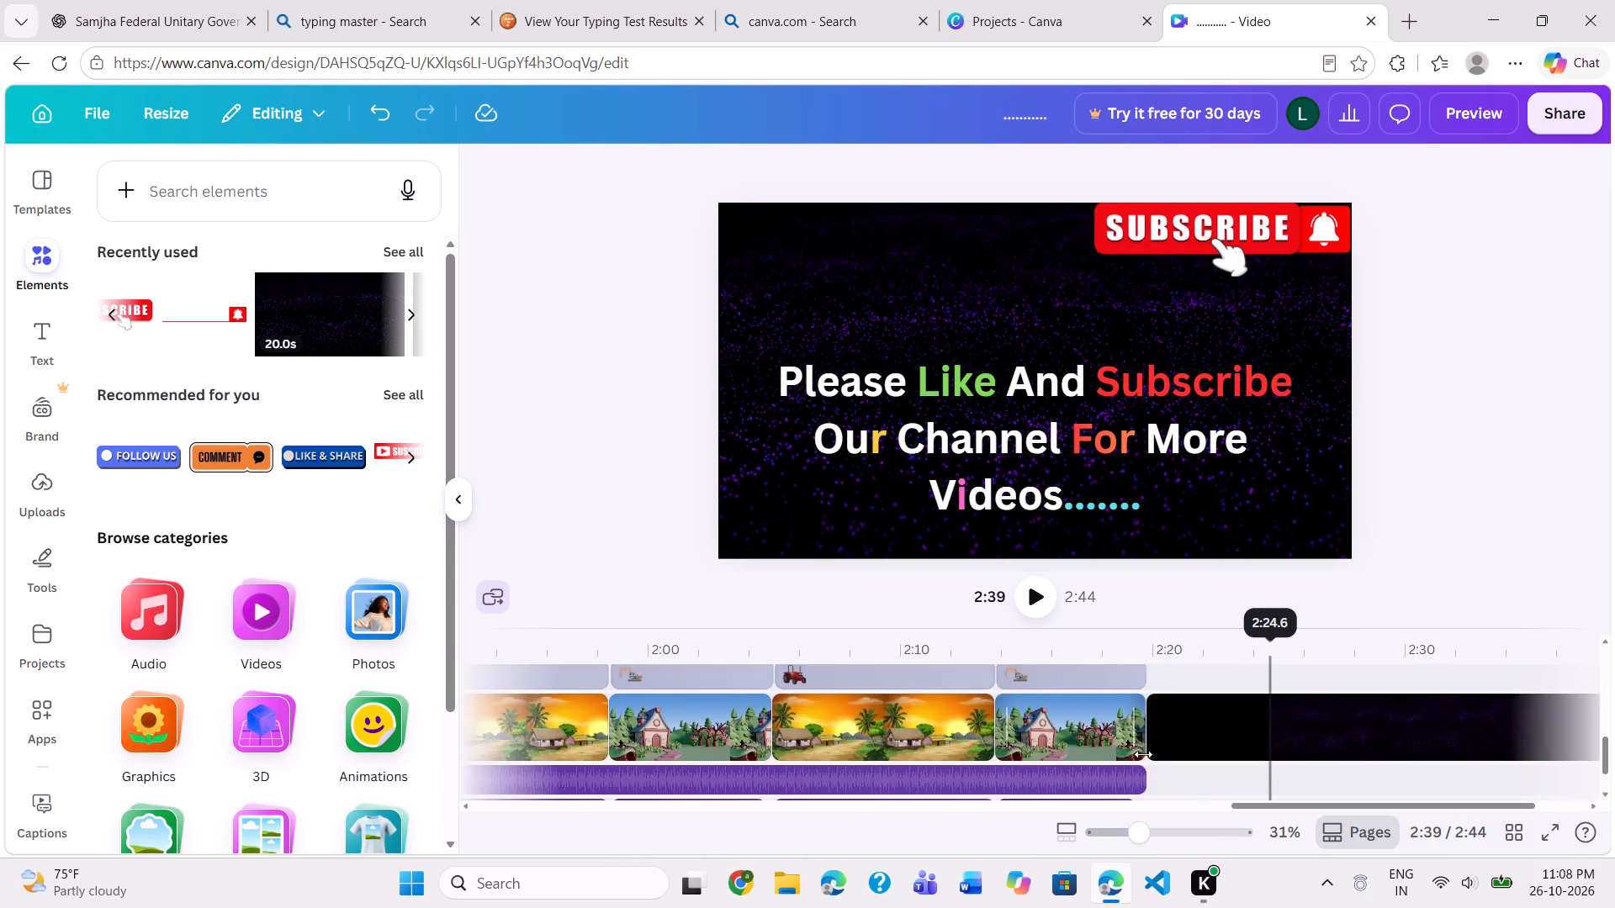
scroll(1143, 754, down, 1)
scroll(1143, 754, left, 2)
click(1143, 754)
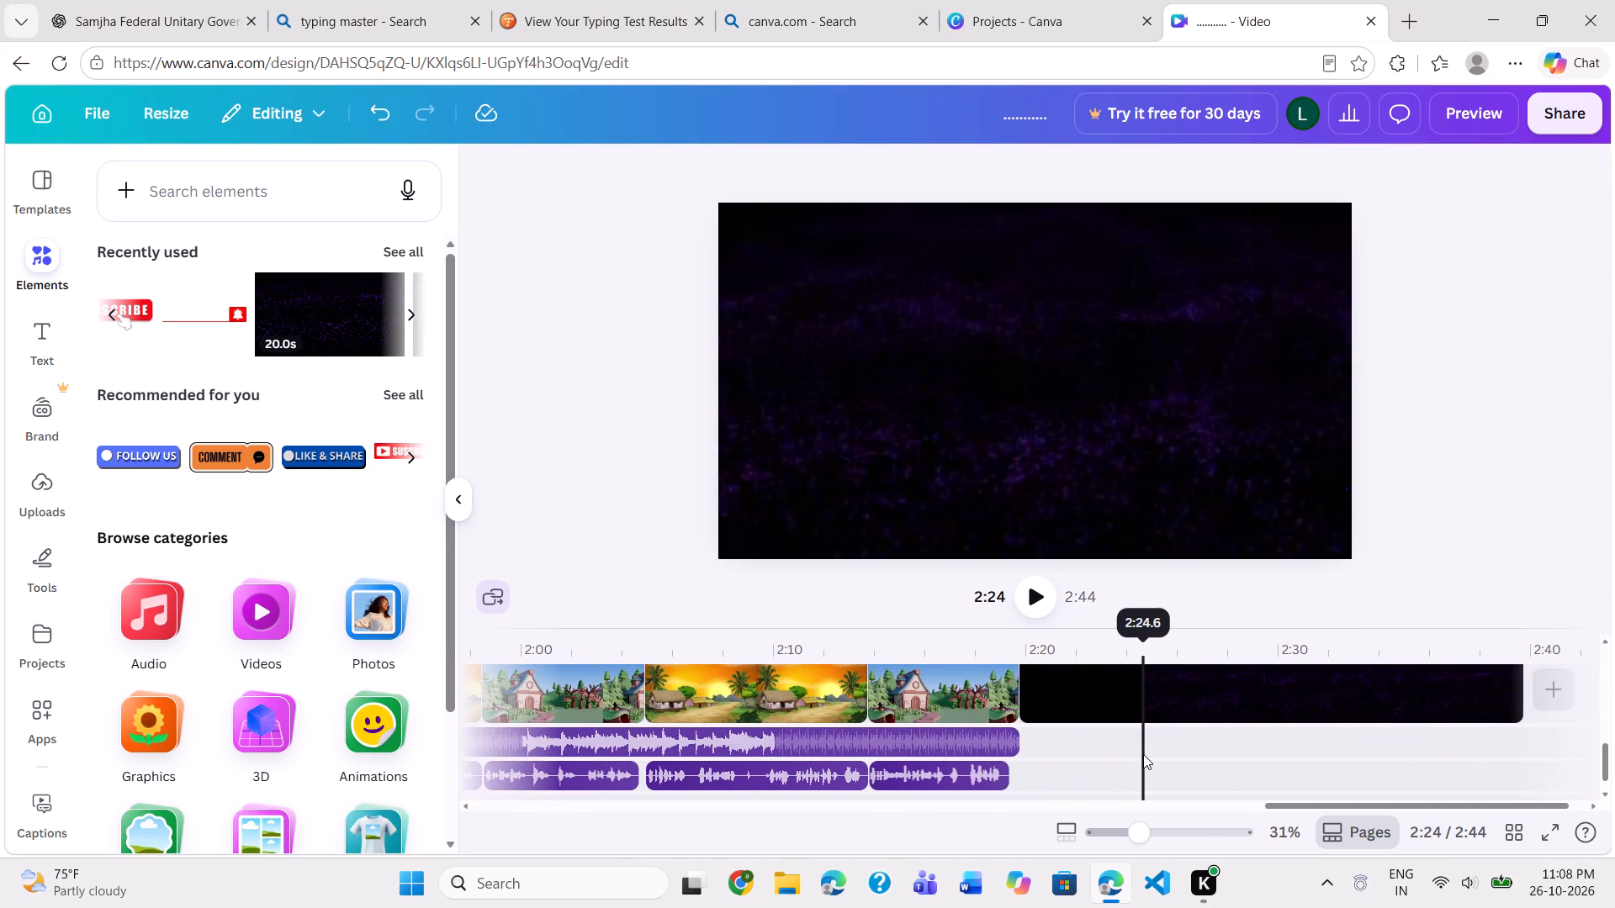
scroll(1143, 754, left, 4)
scroll(1143, 754, up, 4)
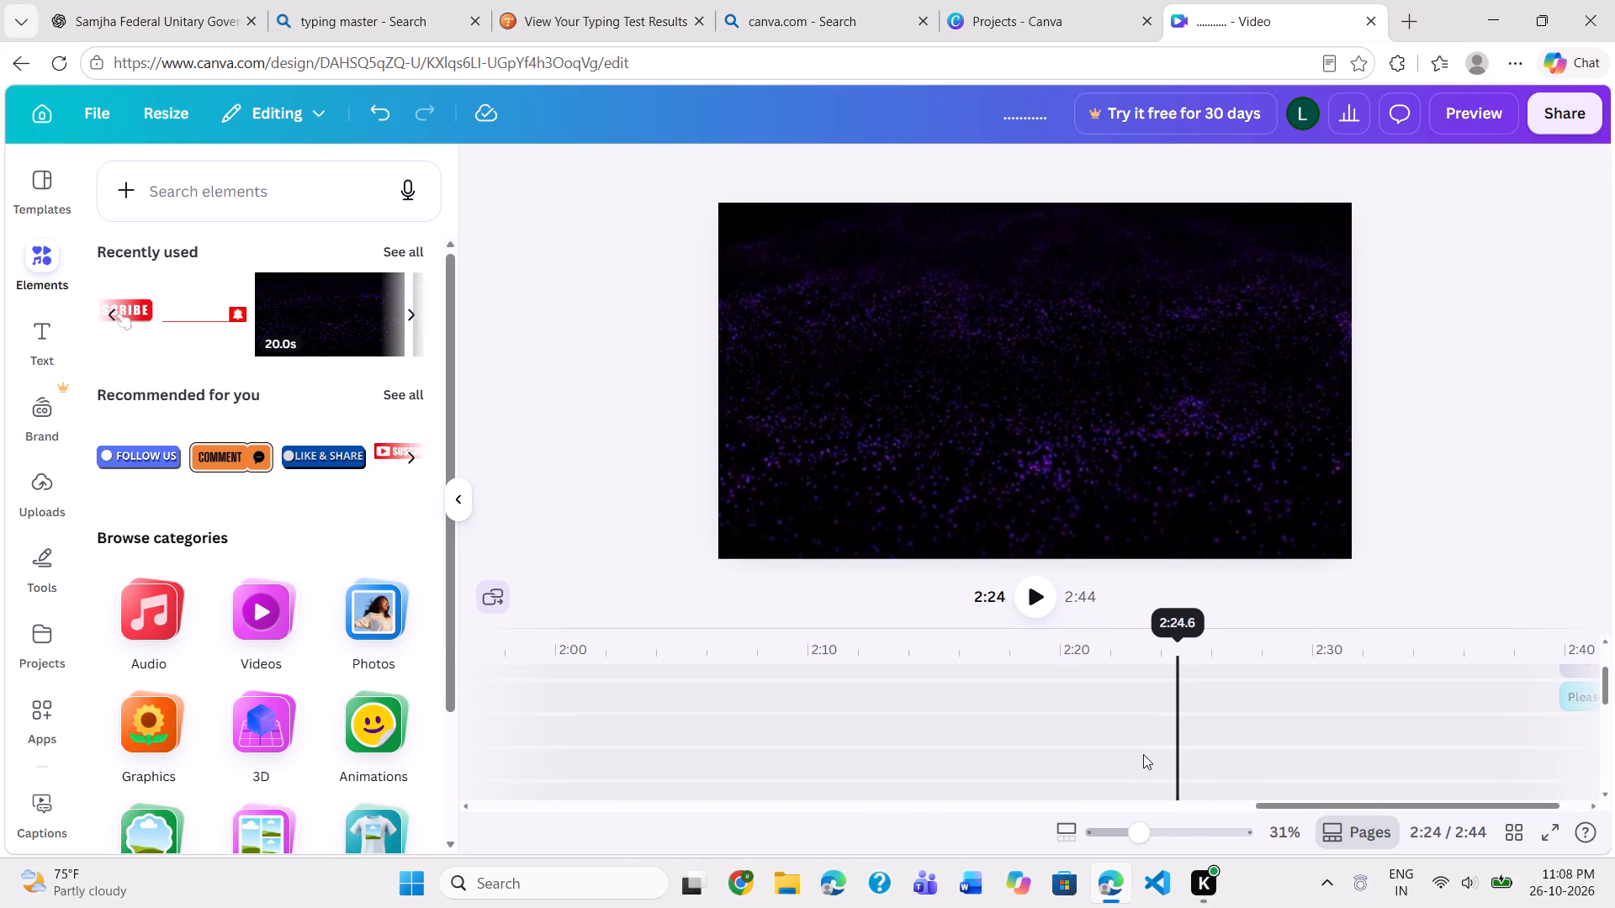
scroll(1143, 754, up, 1)
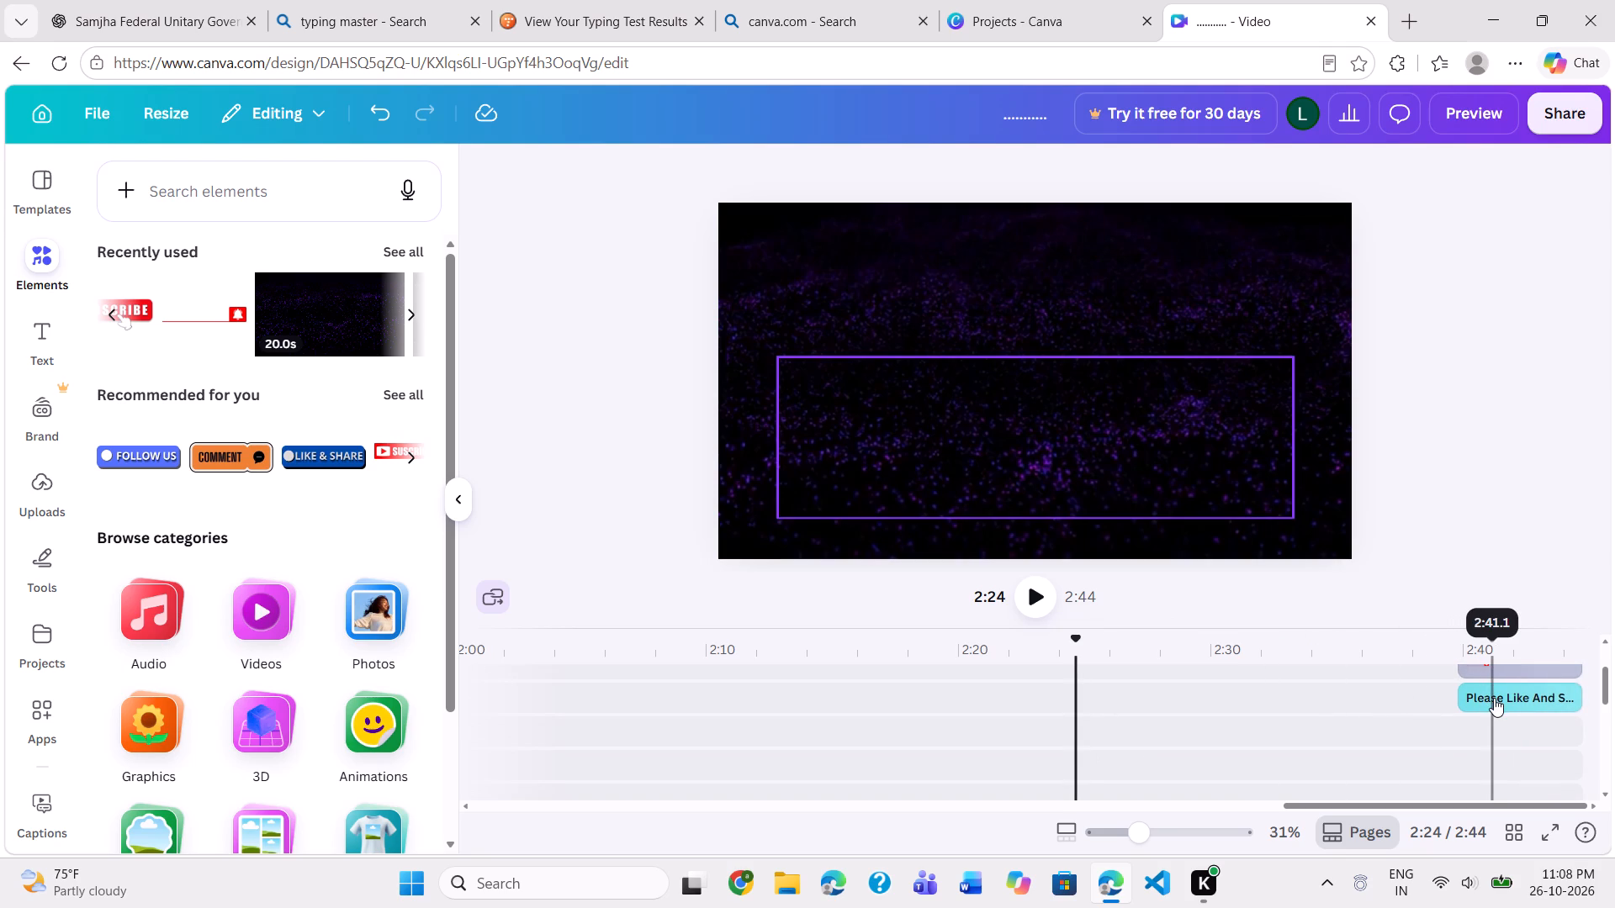
drag(1494, 698, 1155, 707)
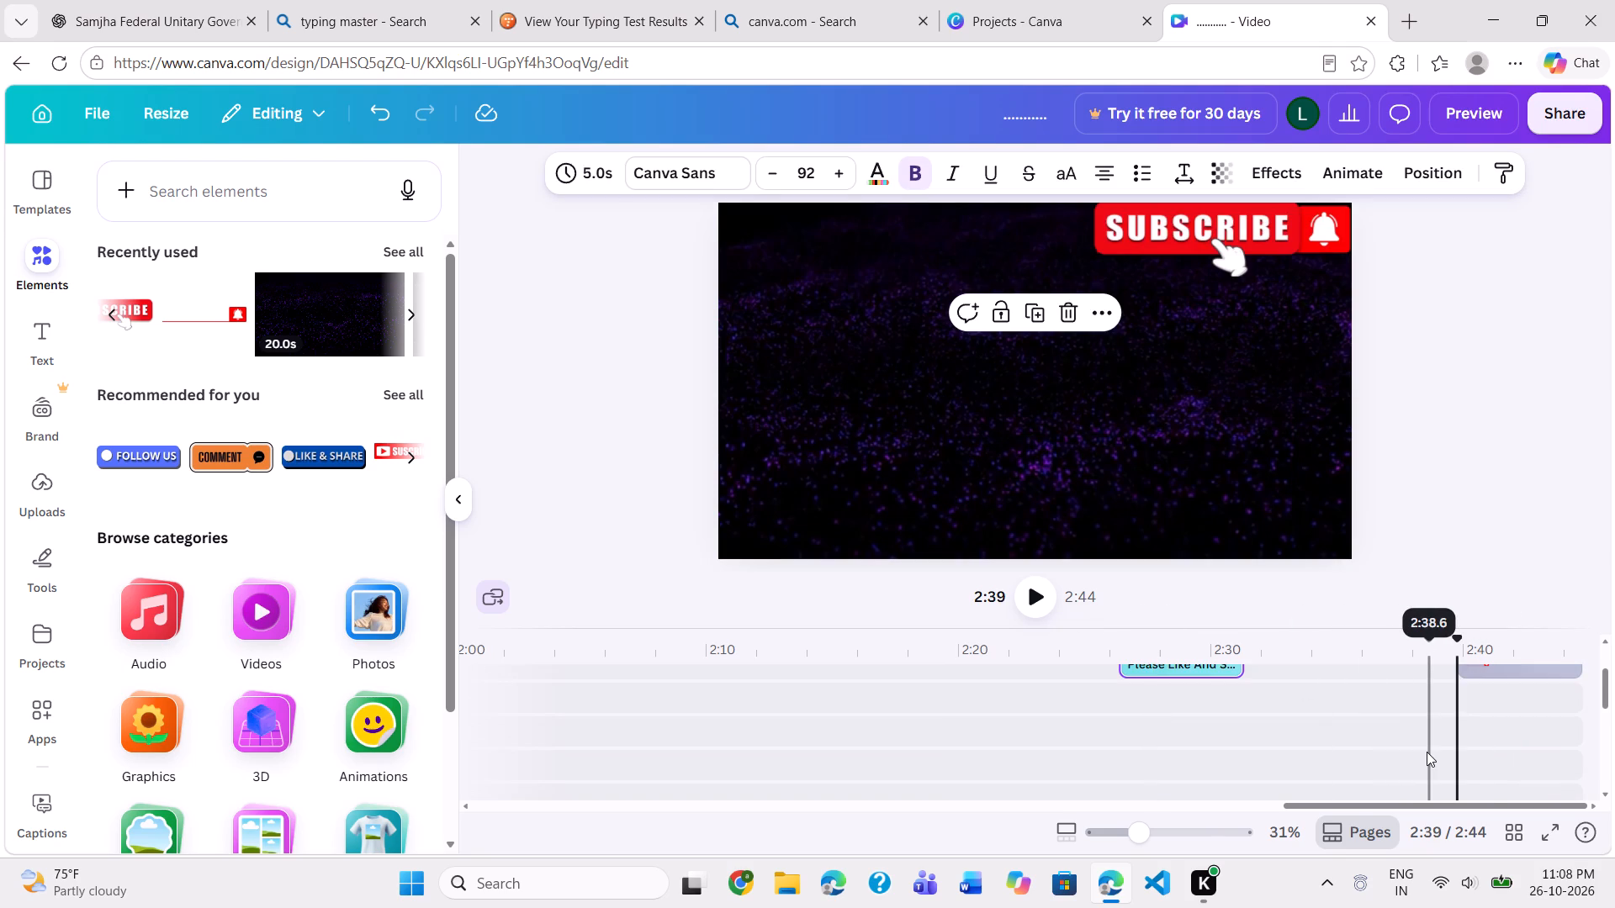
Move the timeline blocks of the red bell and Subscribe stickers to start with the closing heading at about 2:26.
scroll(1427, 752, up, 1)
drag(1491, 759, 1488, 758)
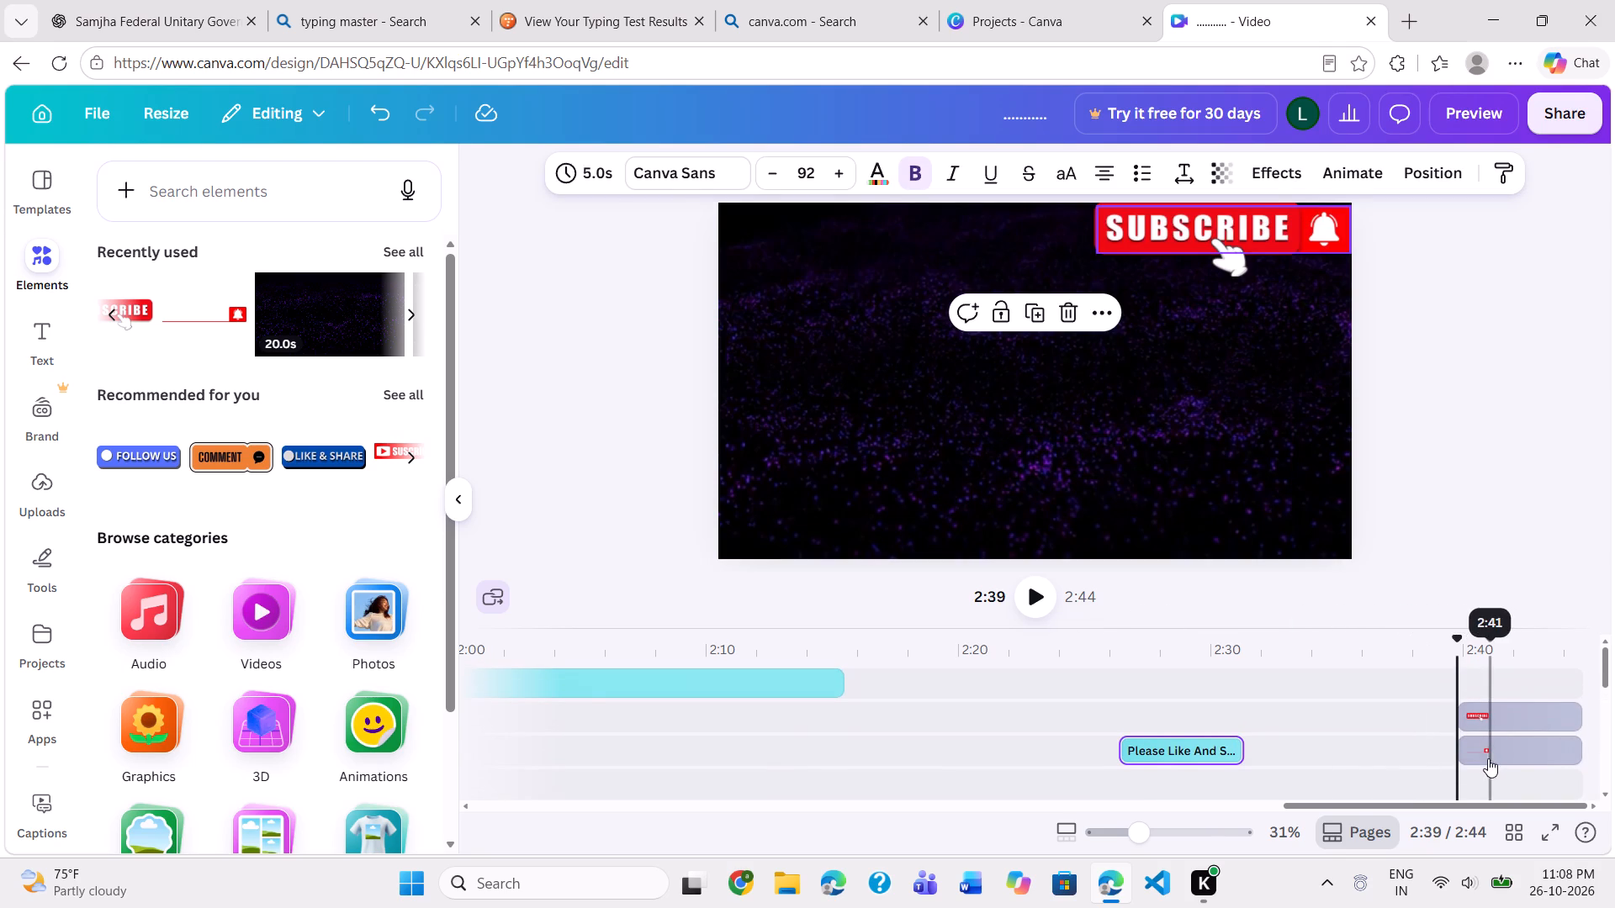
drag(1488, 758, 1157, 726)
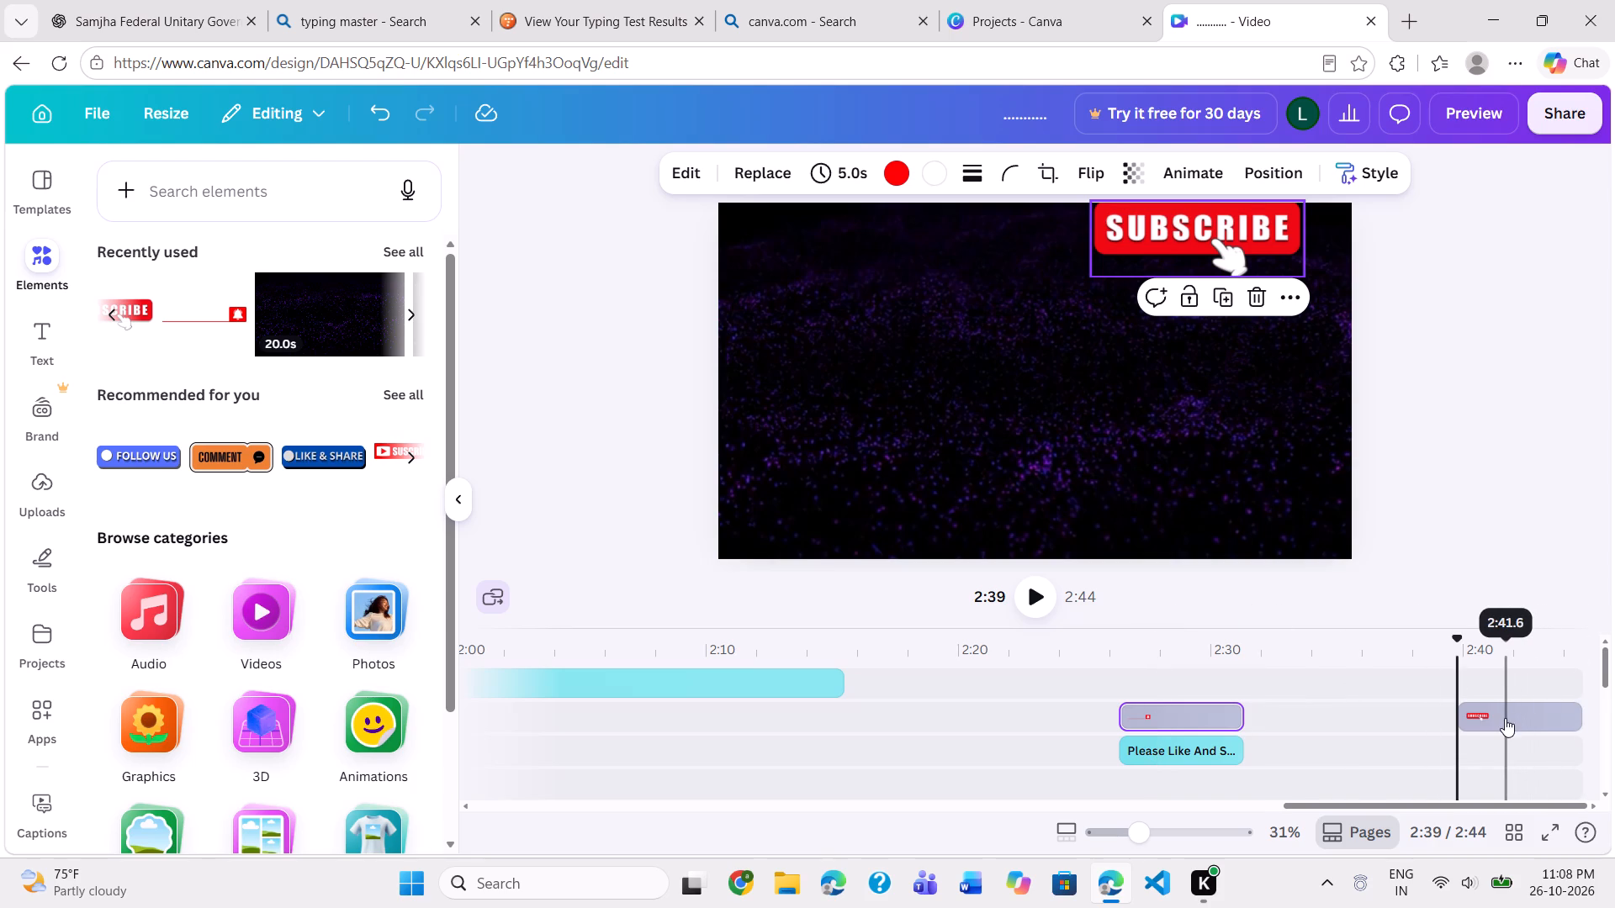
drag(1505, 718, 1172, 706)
Extend the starts of the closing Subscribe sticker, heading and red bell timeline blocks back to the end clip's start at 2:19.
scroll(1172, 706, down, 3)
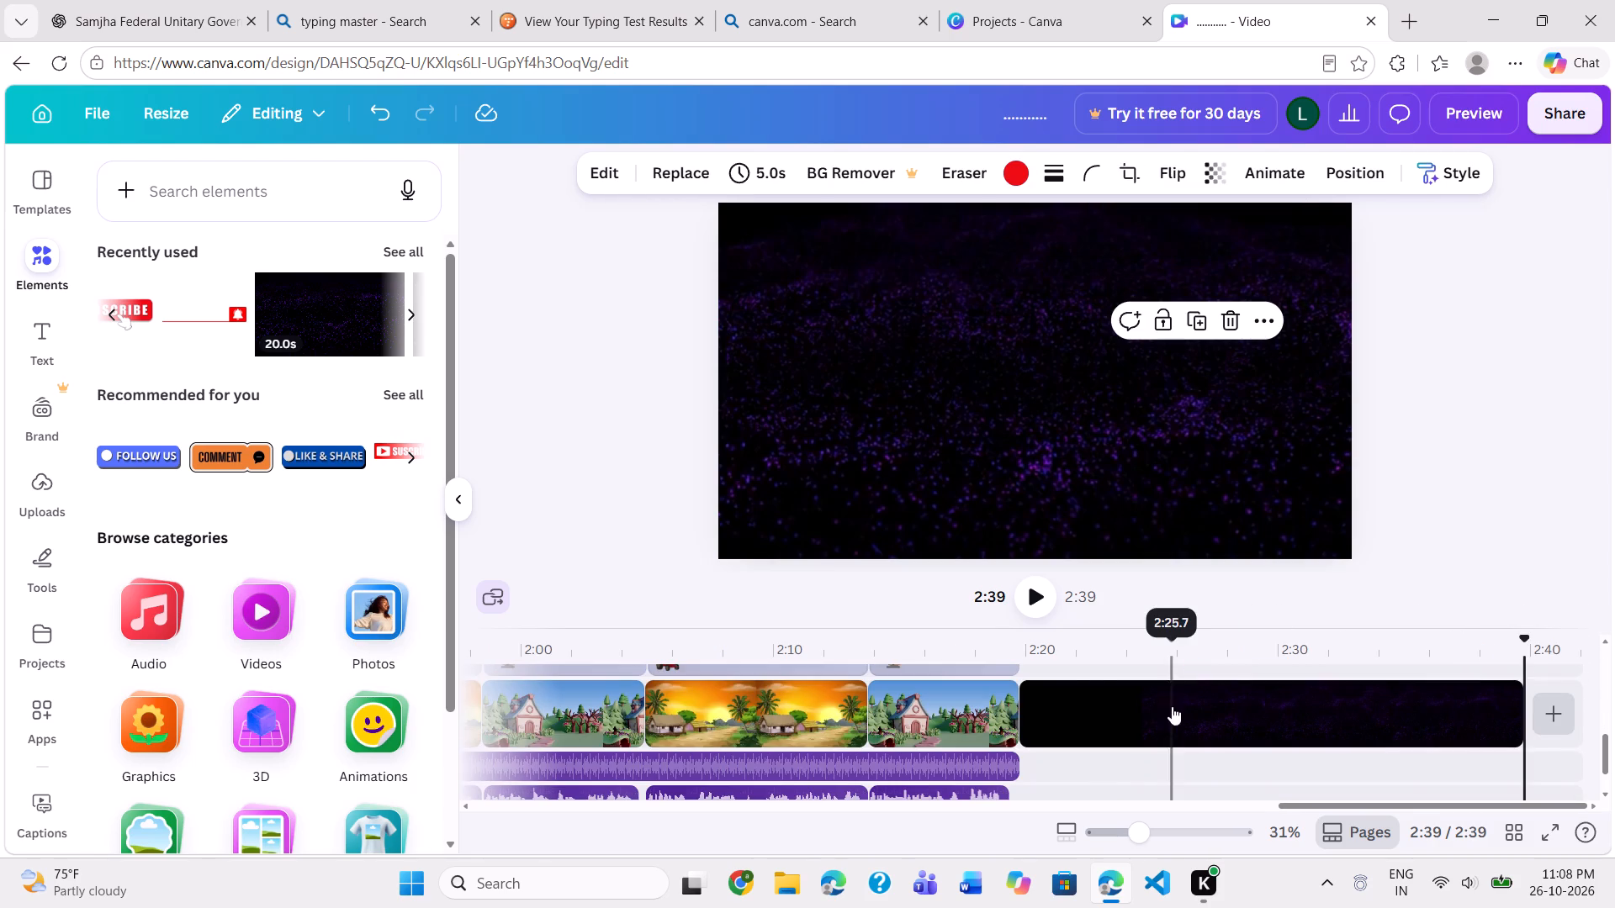
click(1014, 699)
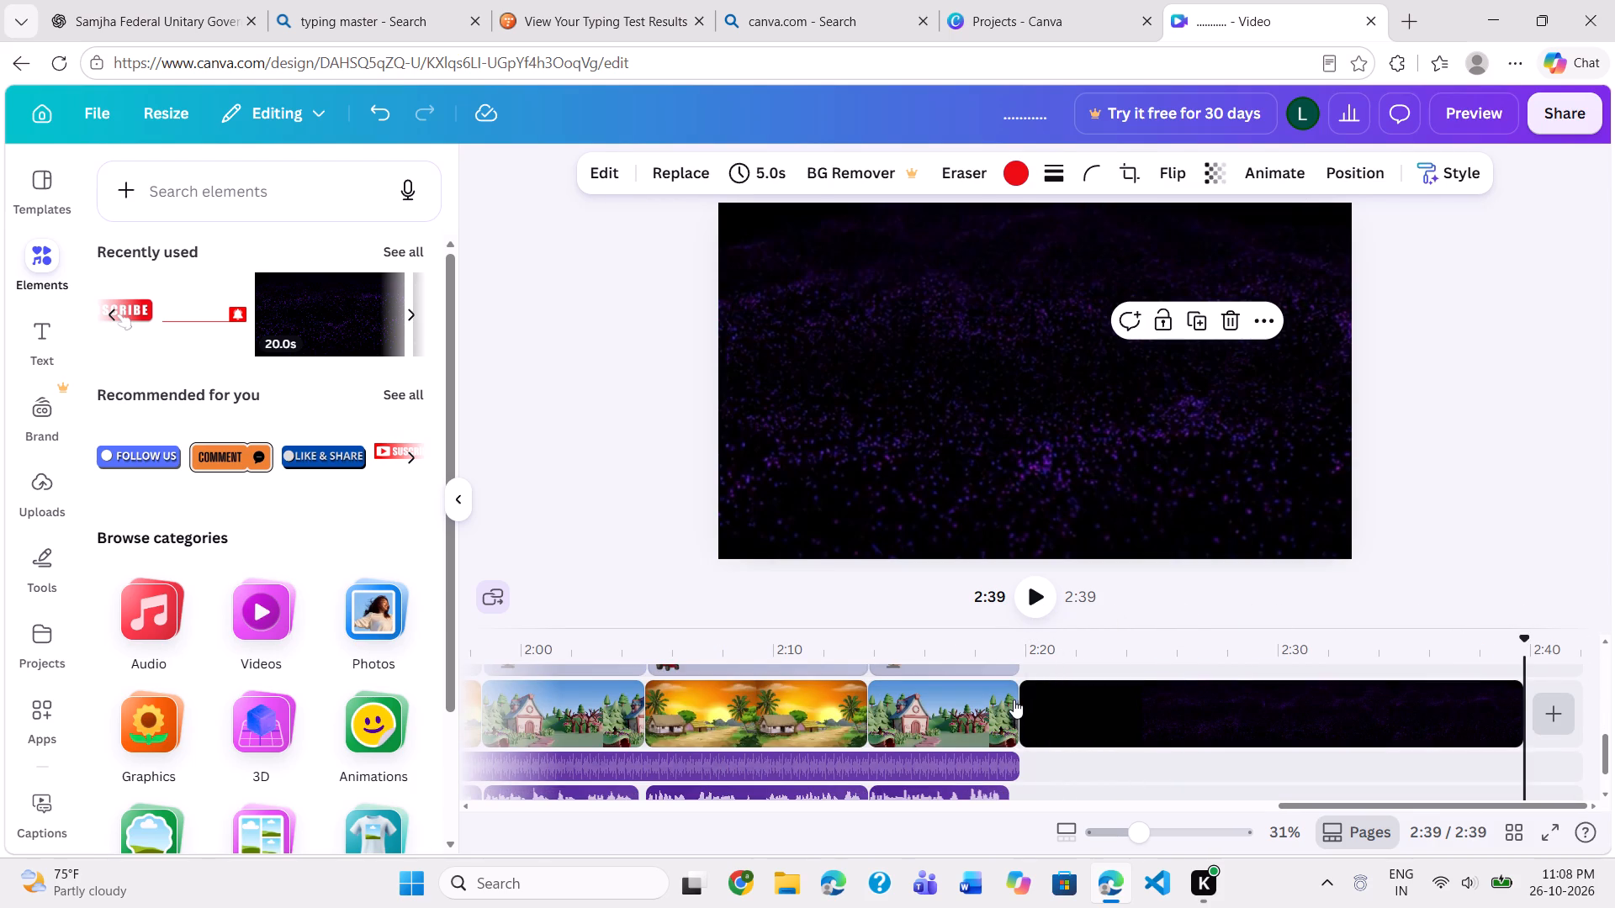
click(1018, 699)
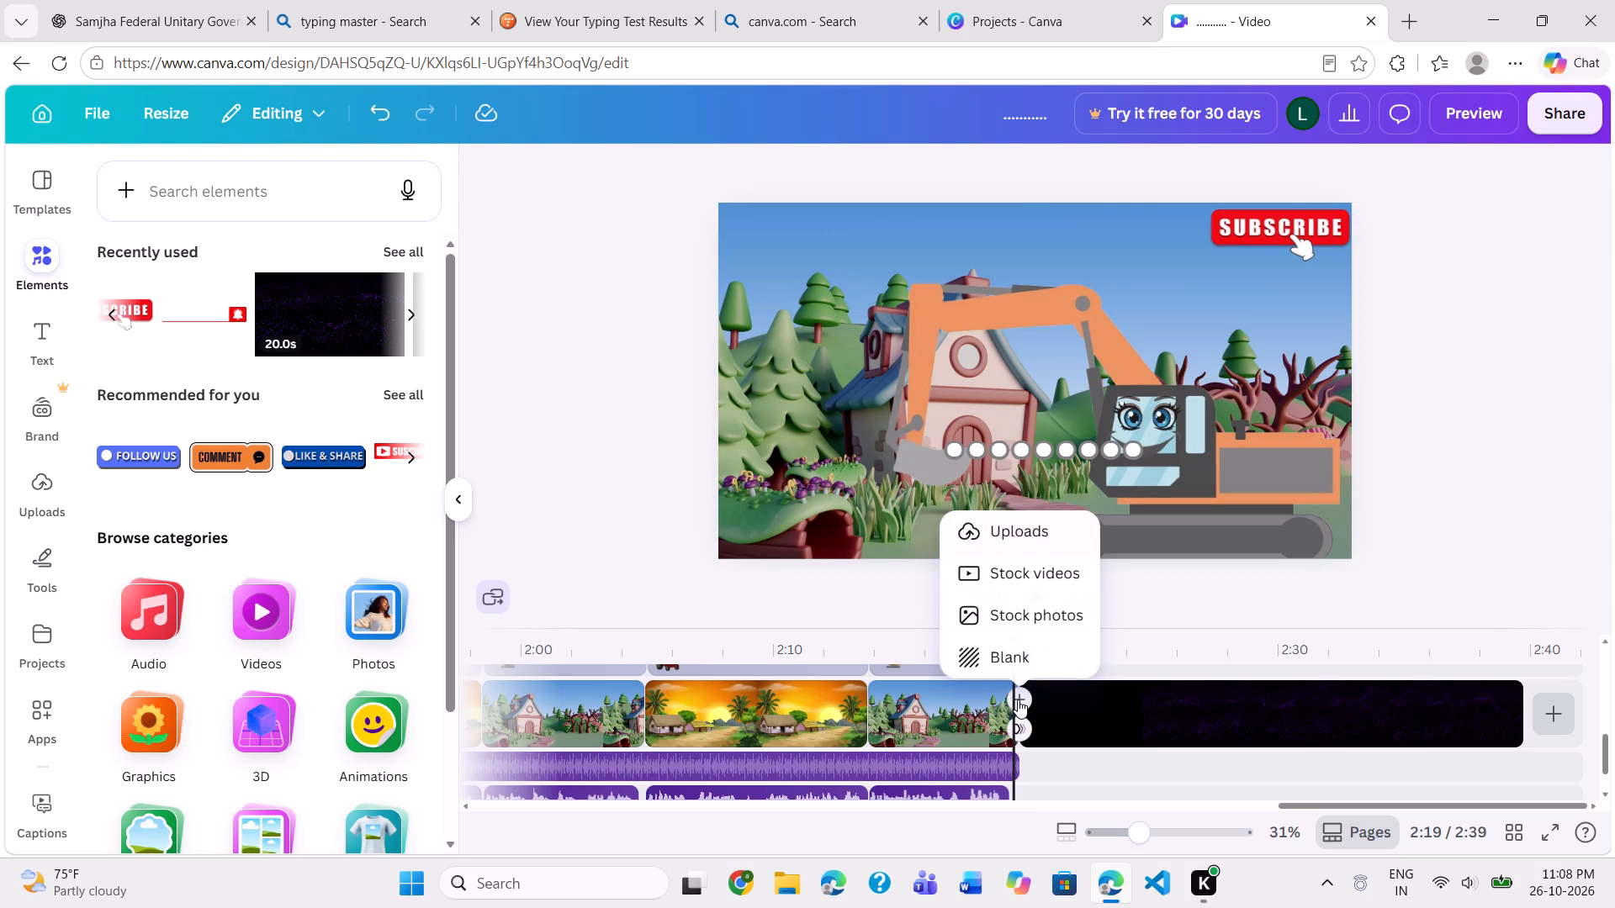
click(1018, 750)
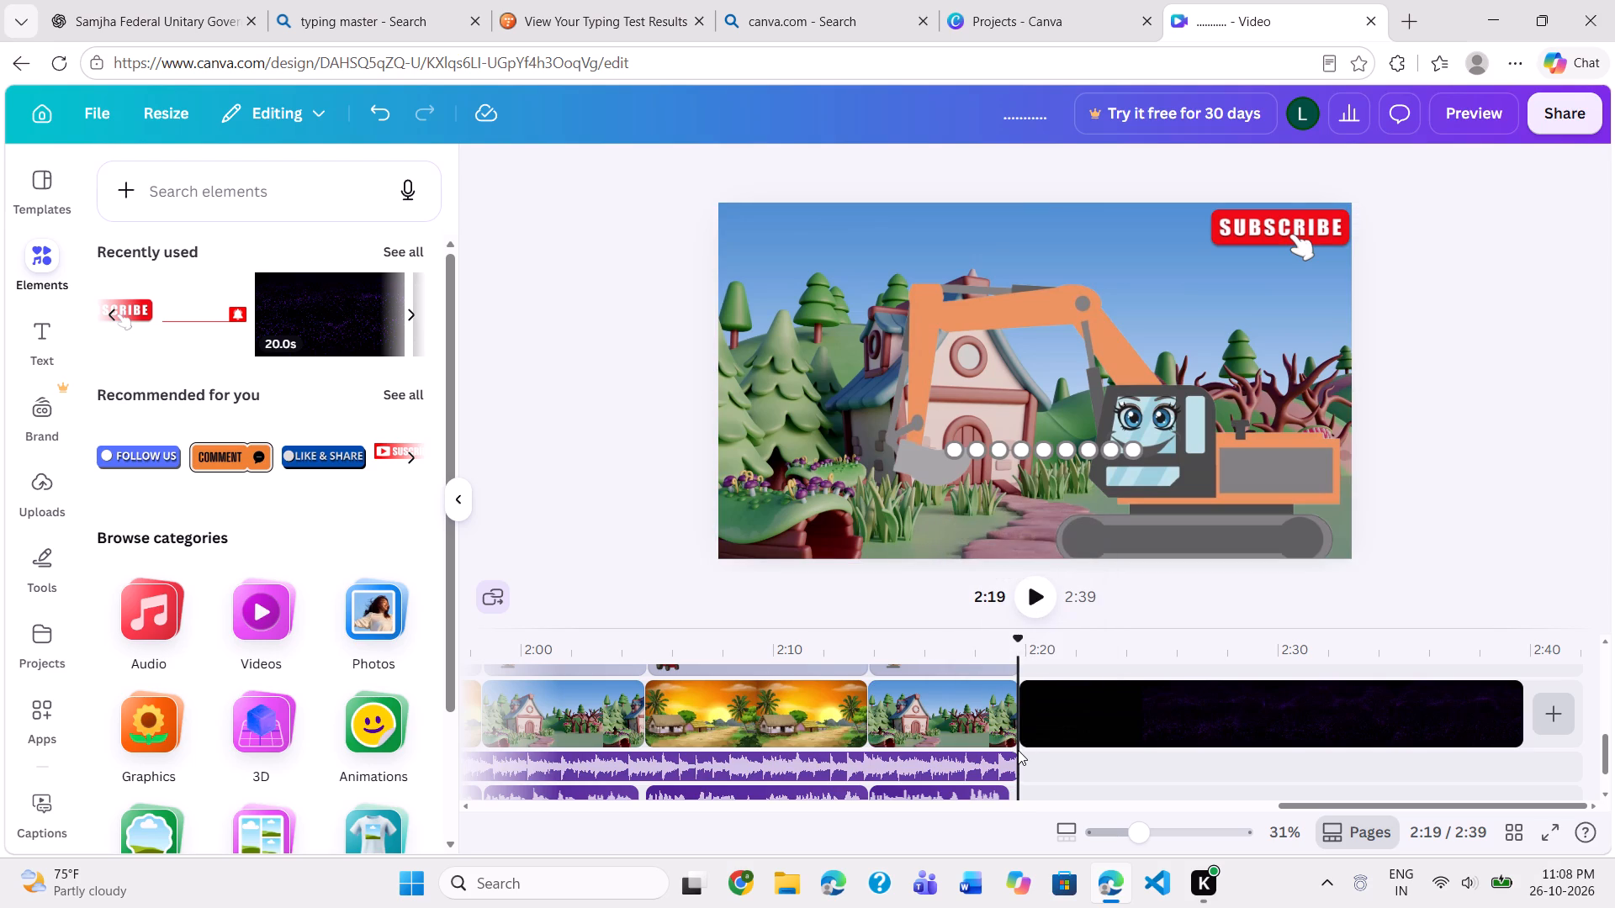
scroll(1018, 750, up, 3)
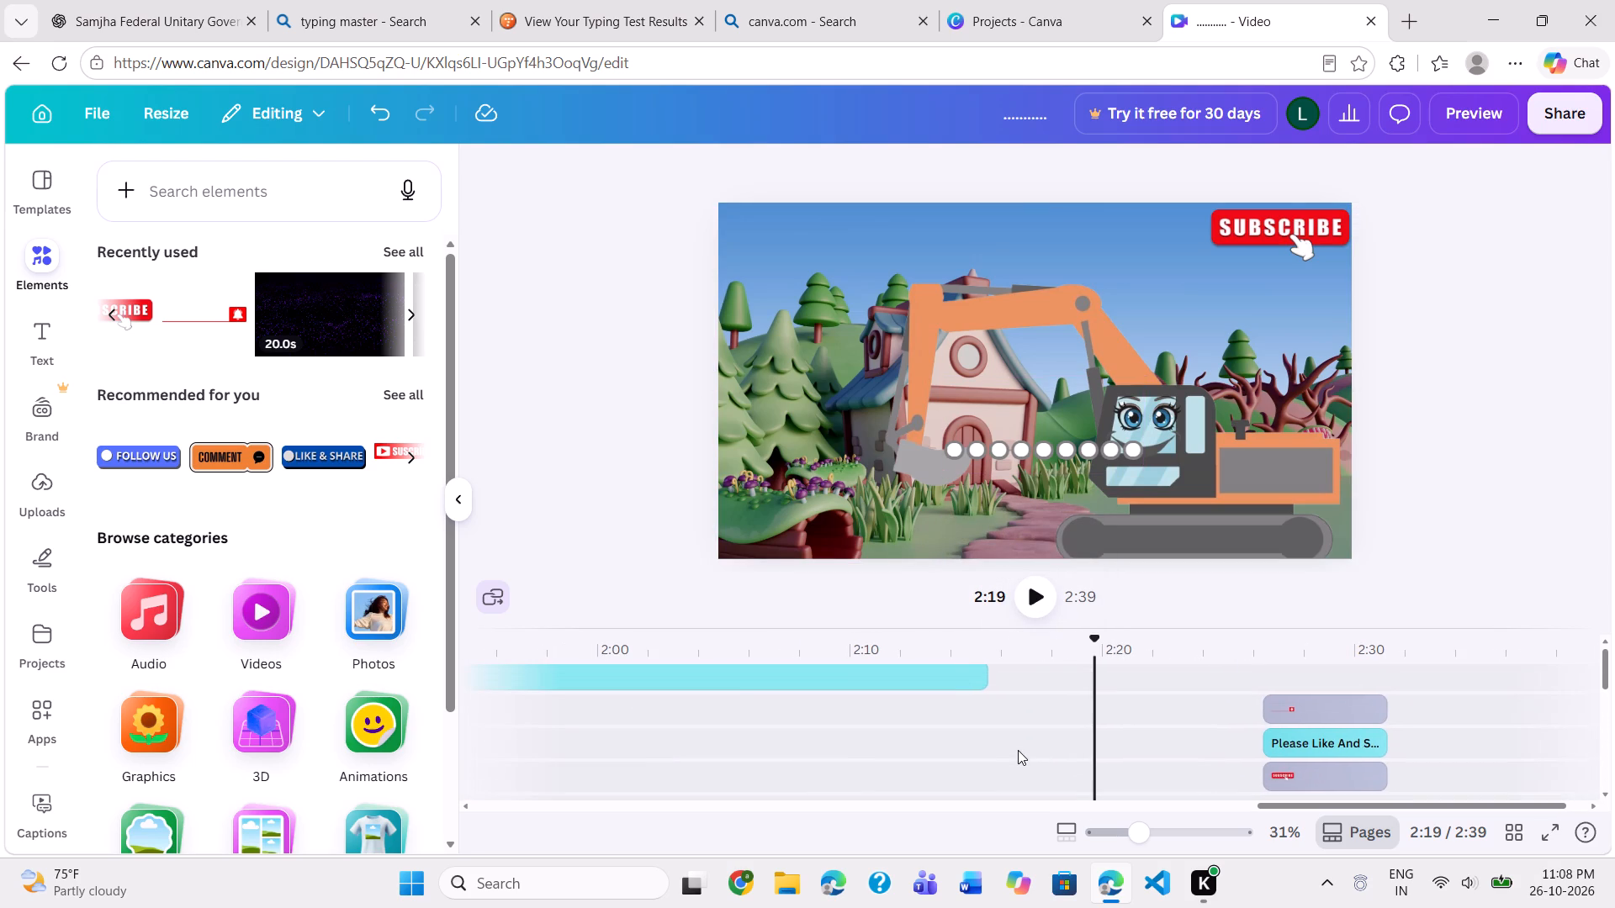
drag(1265, 779, 1101, 773)
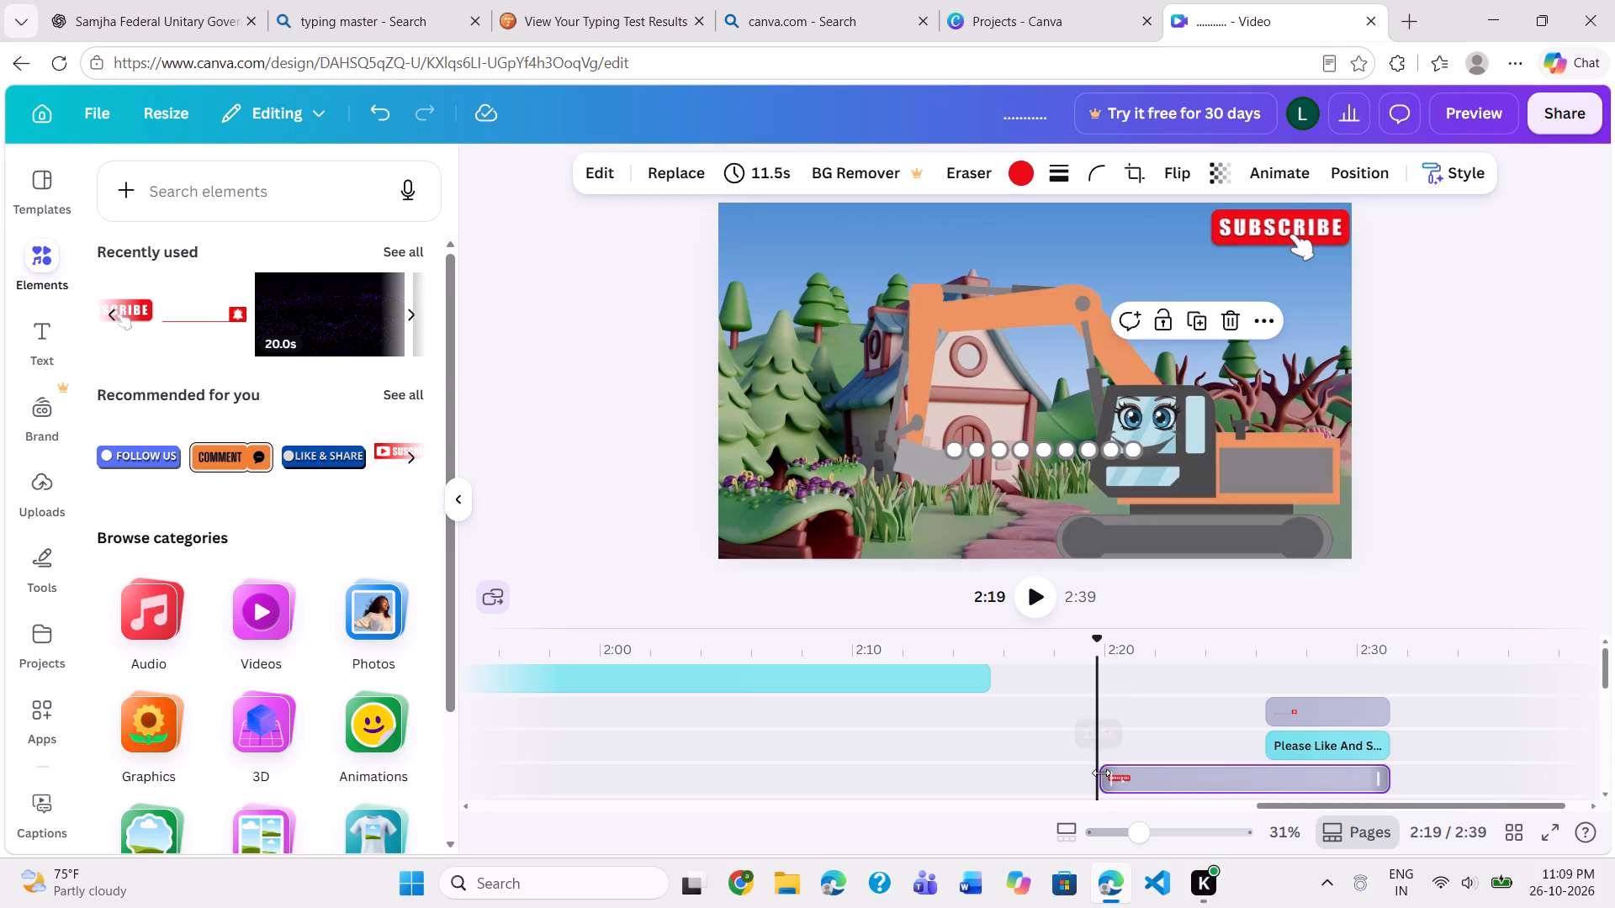
drag(1268, 742, 1108, 745)
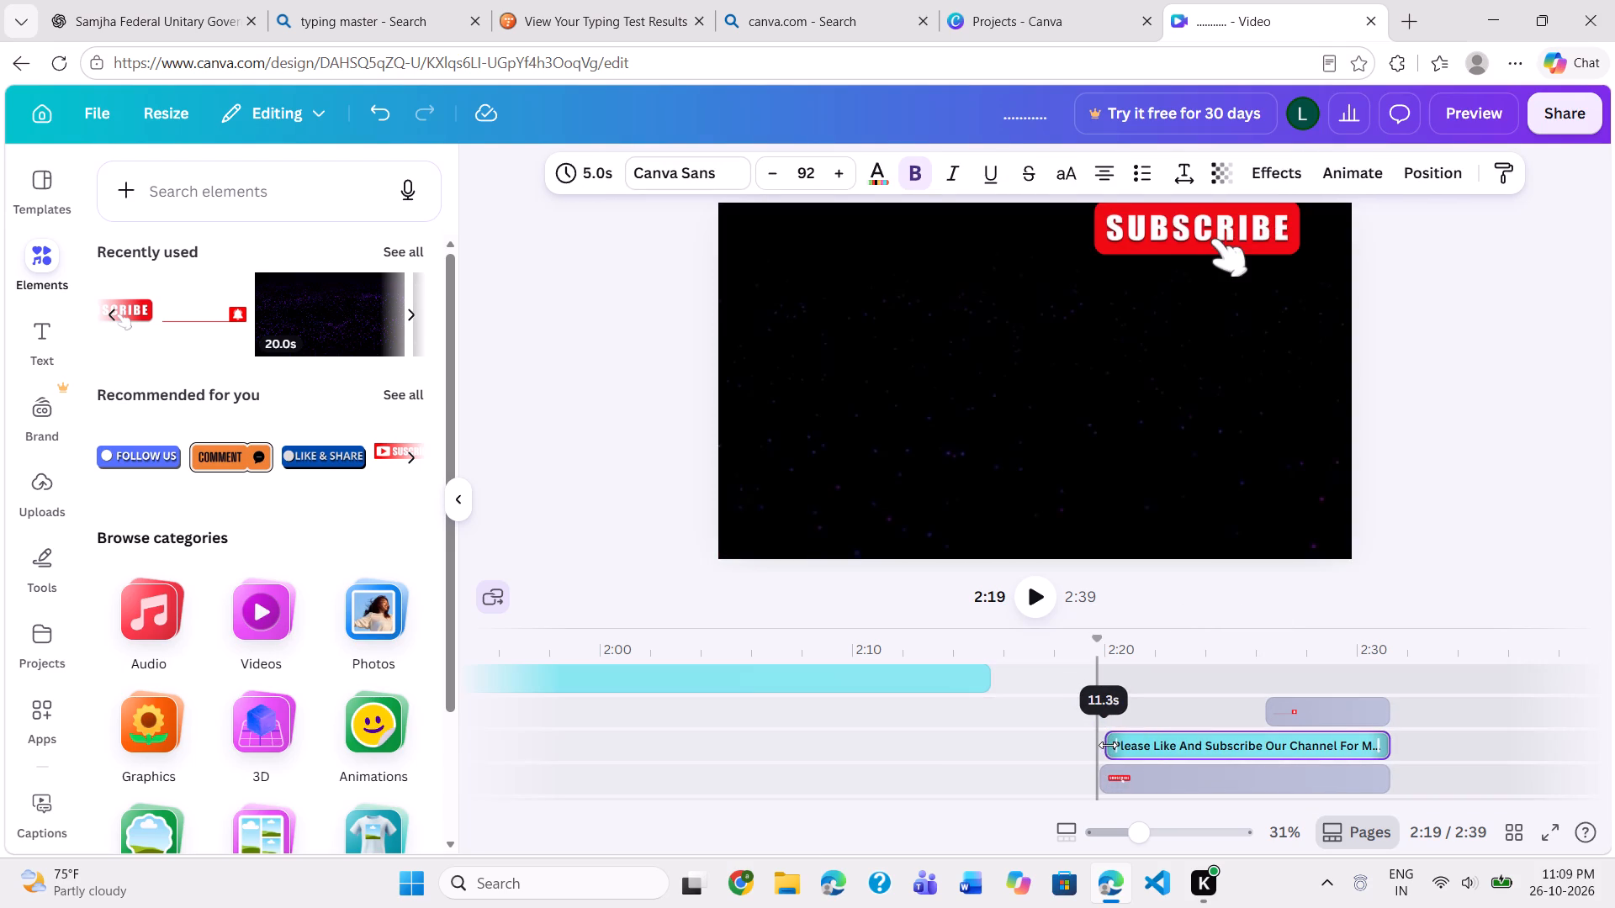
drag(1108, 745, 1101, 746)
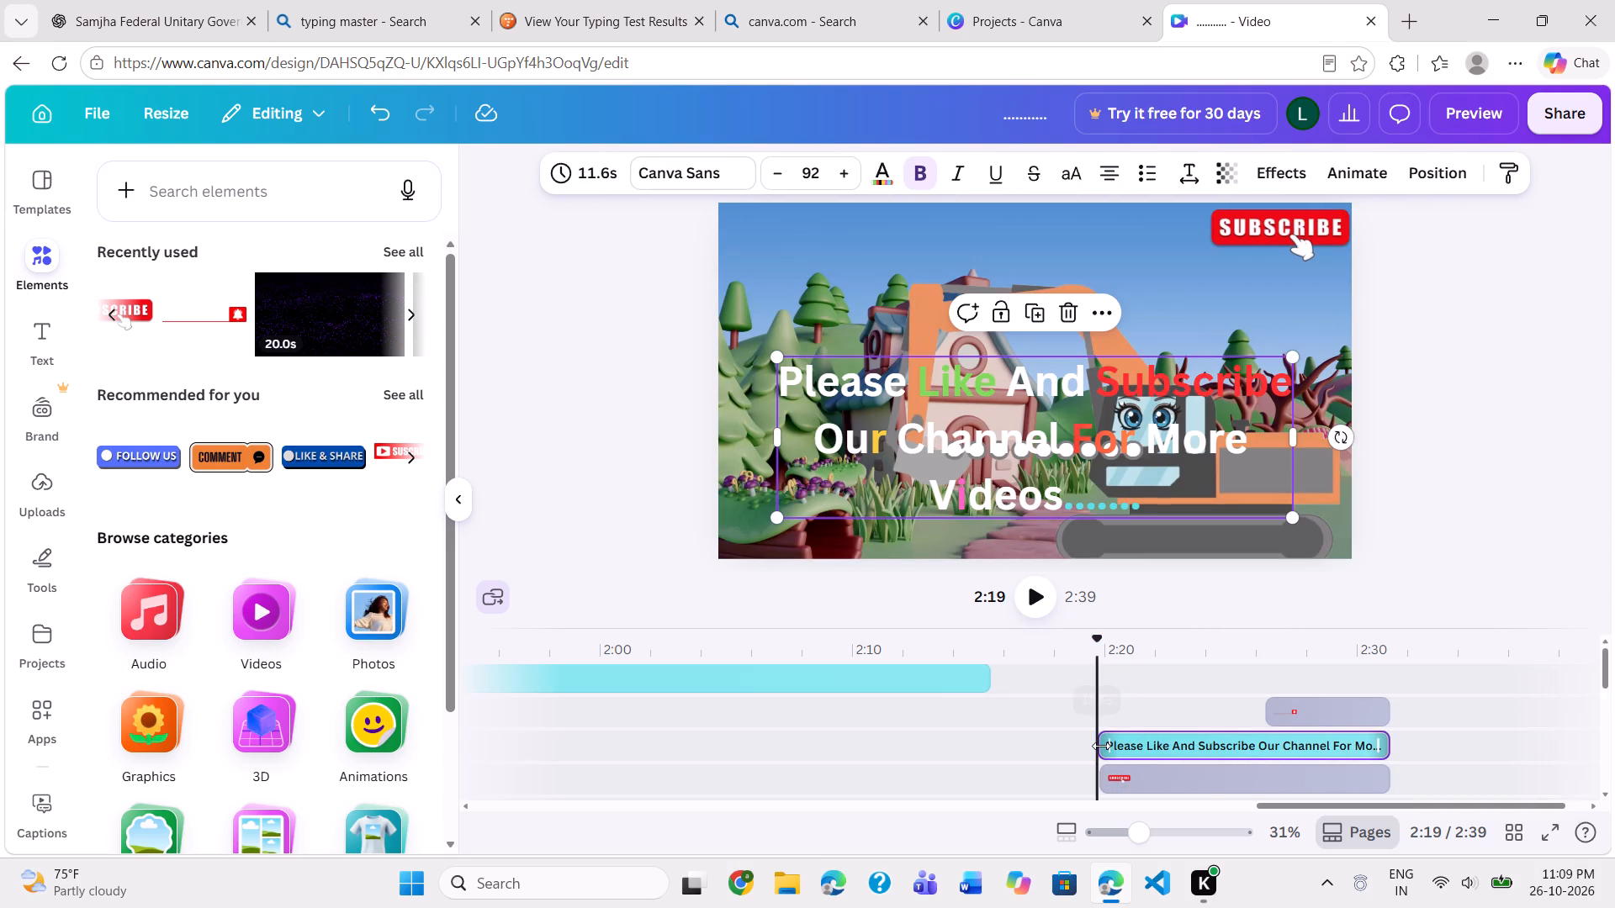
drag(1270, 718, 1214, 718)
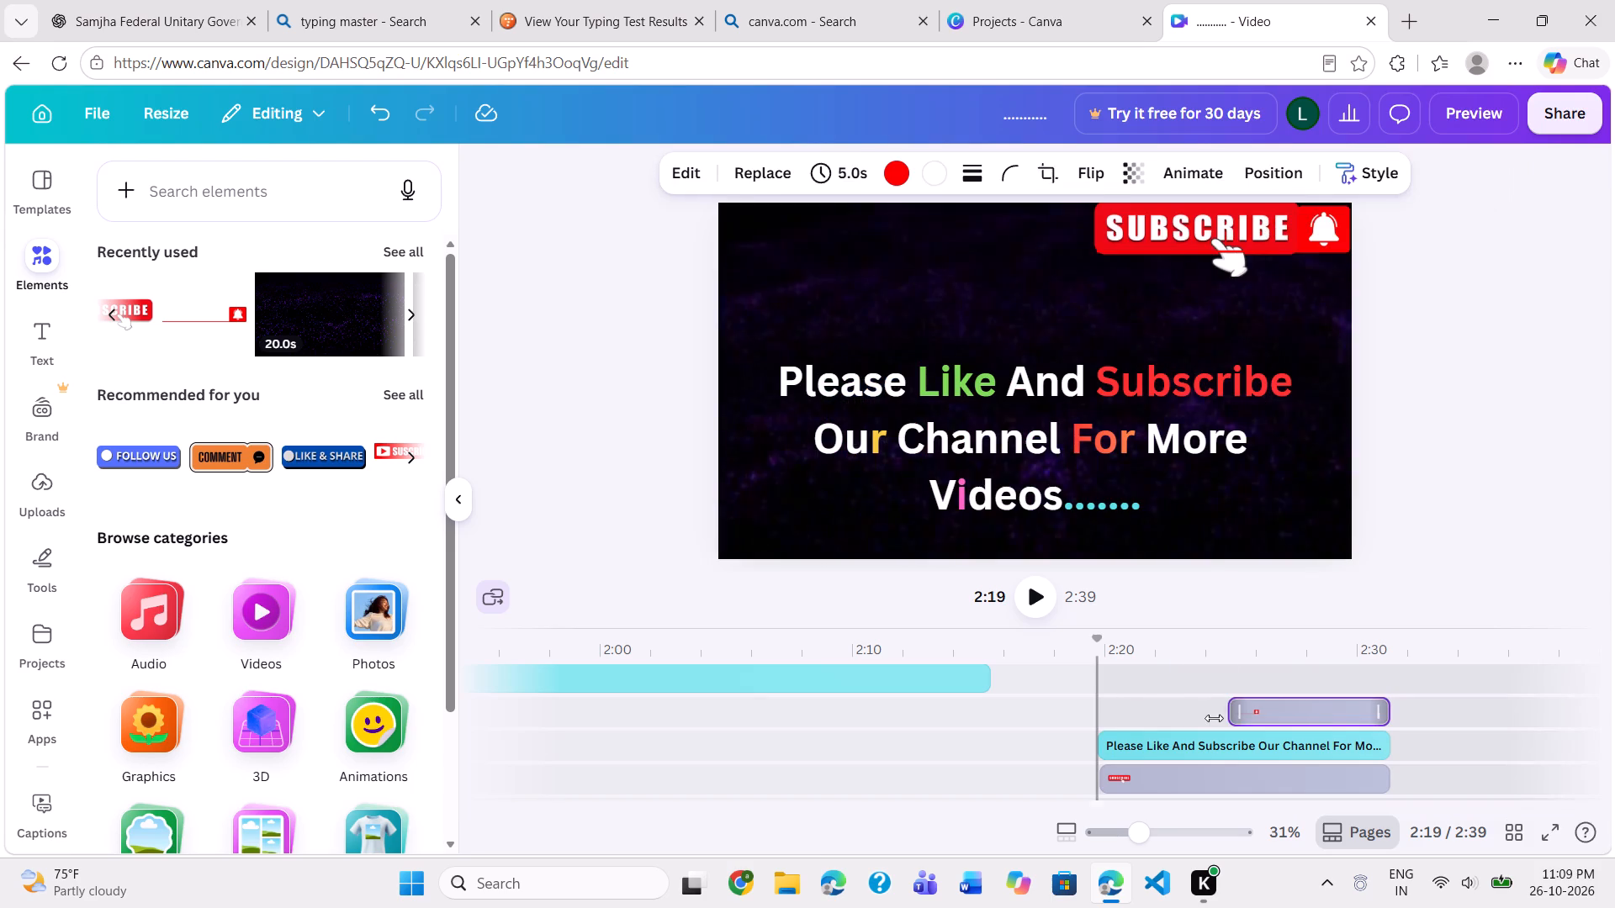
drag(1214, 718, 1110, 717)
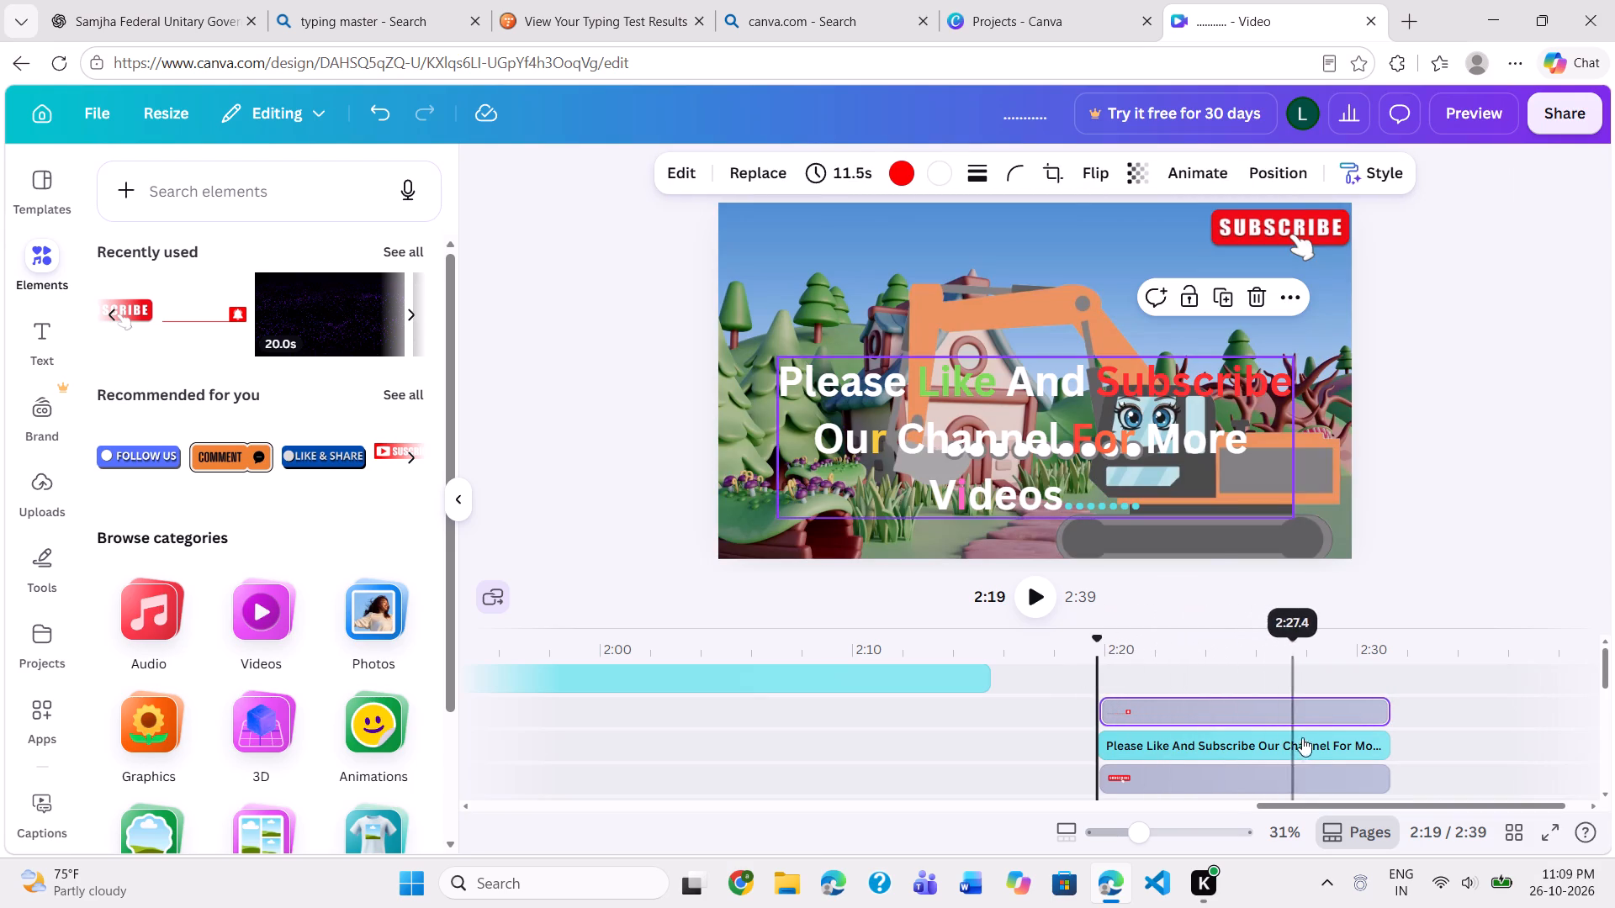
Extend the ends of the closing Subscribe sticker, heading and red bell blocks to the end clip's end, making each 20.0 s.
scroll(1315, 737, down, 1)
drag(1364, 724, 1372, 723)
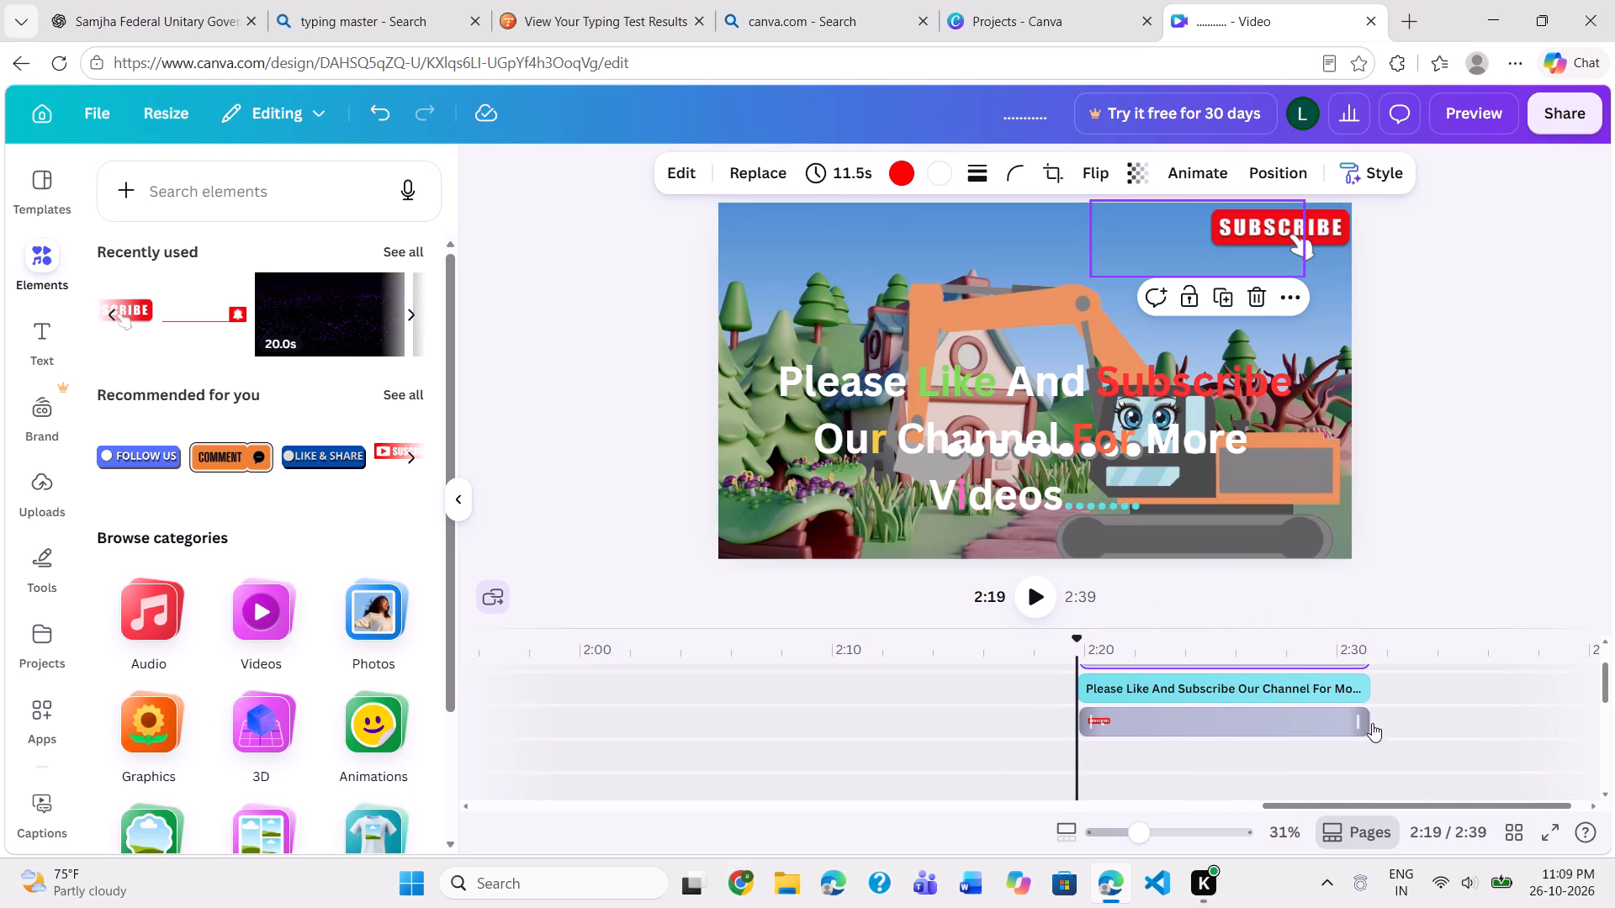
drag(1372, 723, 1523, 717)
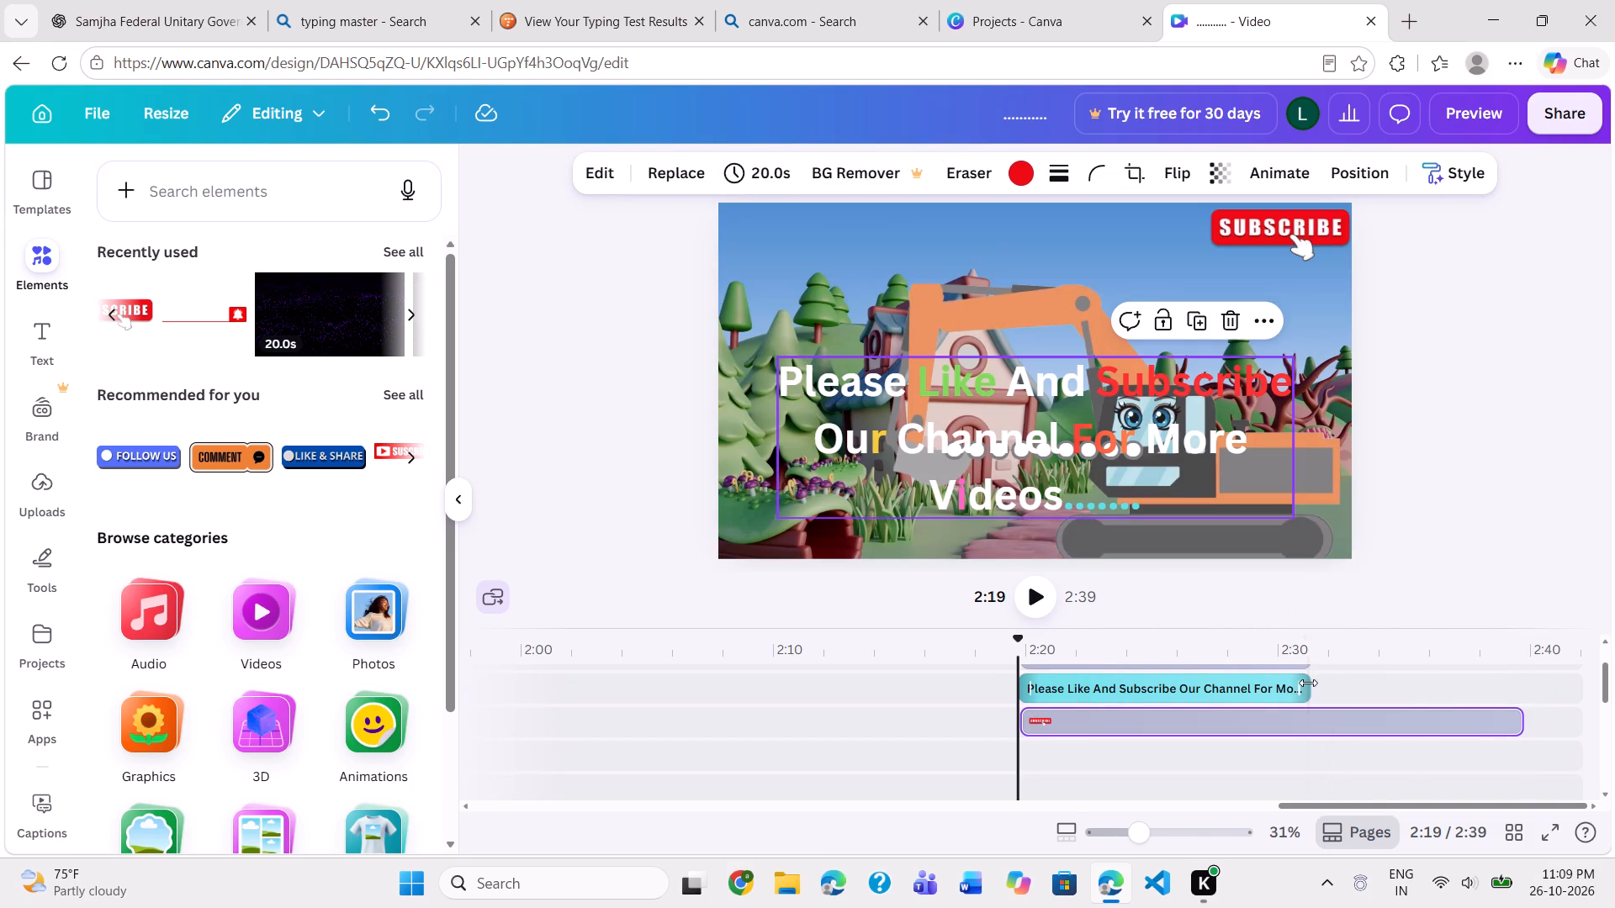
drag(1308, 683, 1512, 707)
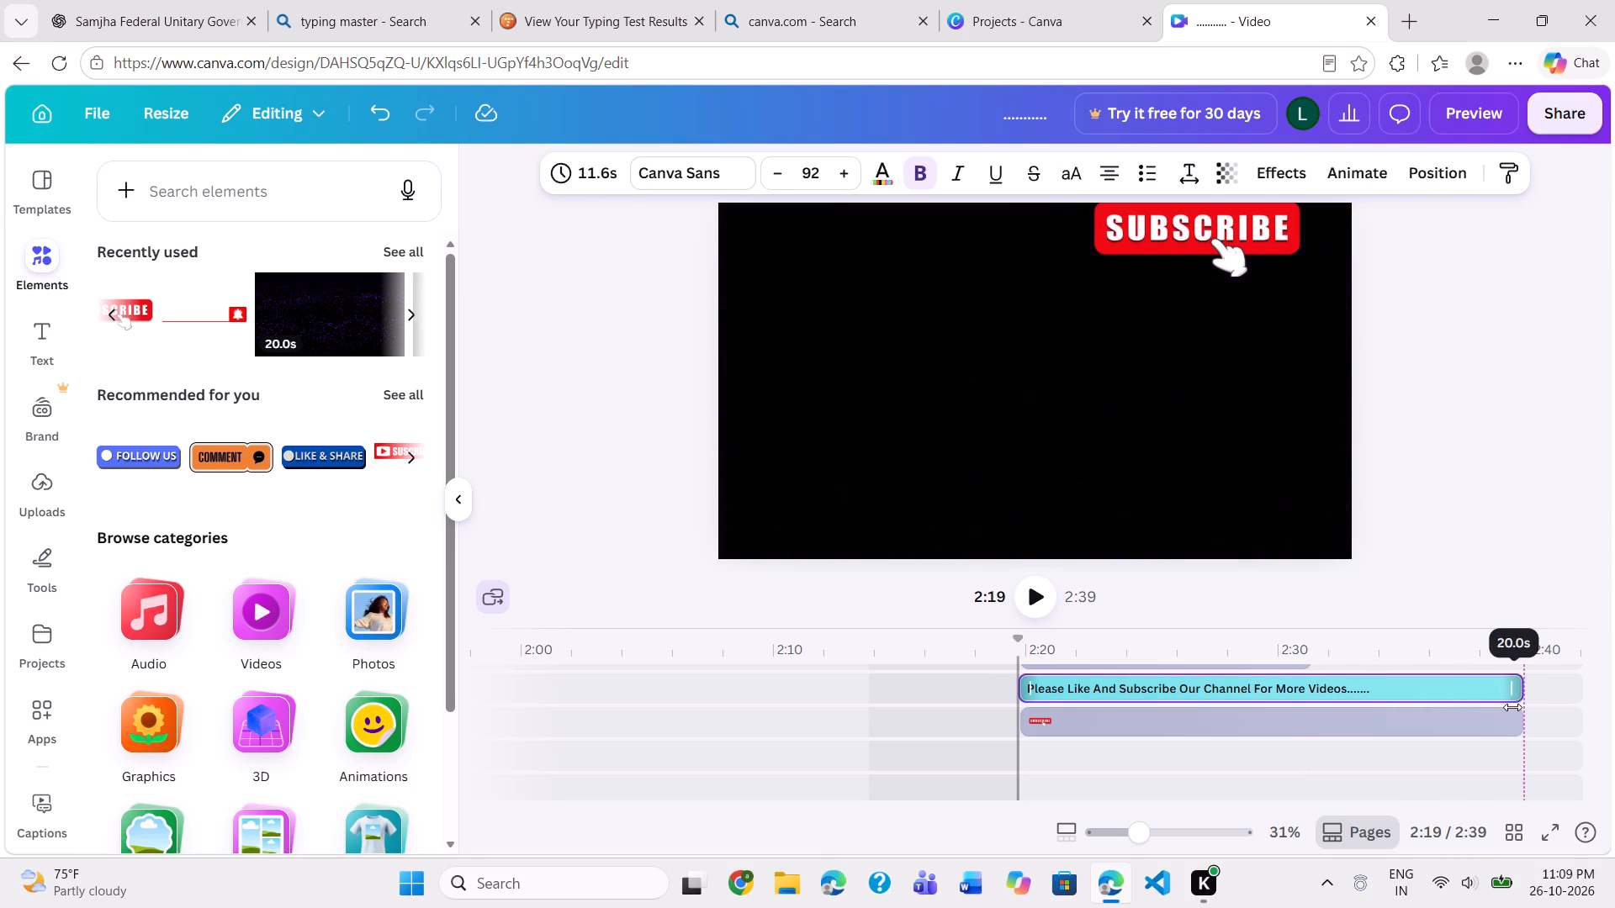
drag(1512, 707, 1513, 707)
scroll(1390, 729, up, 1)
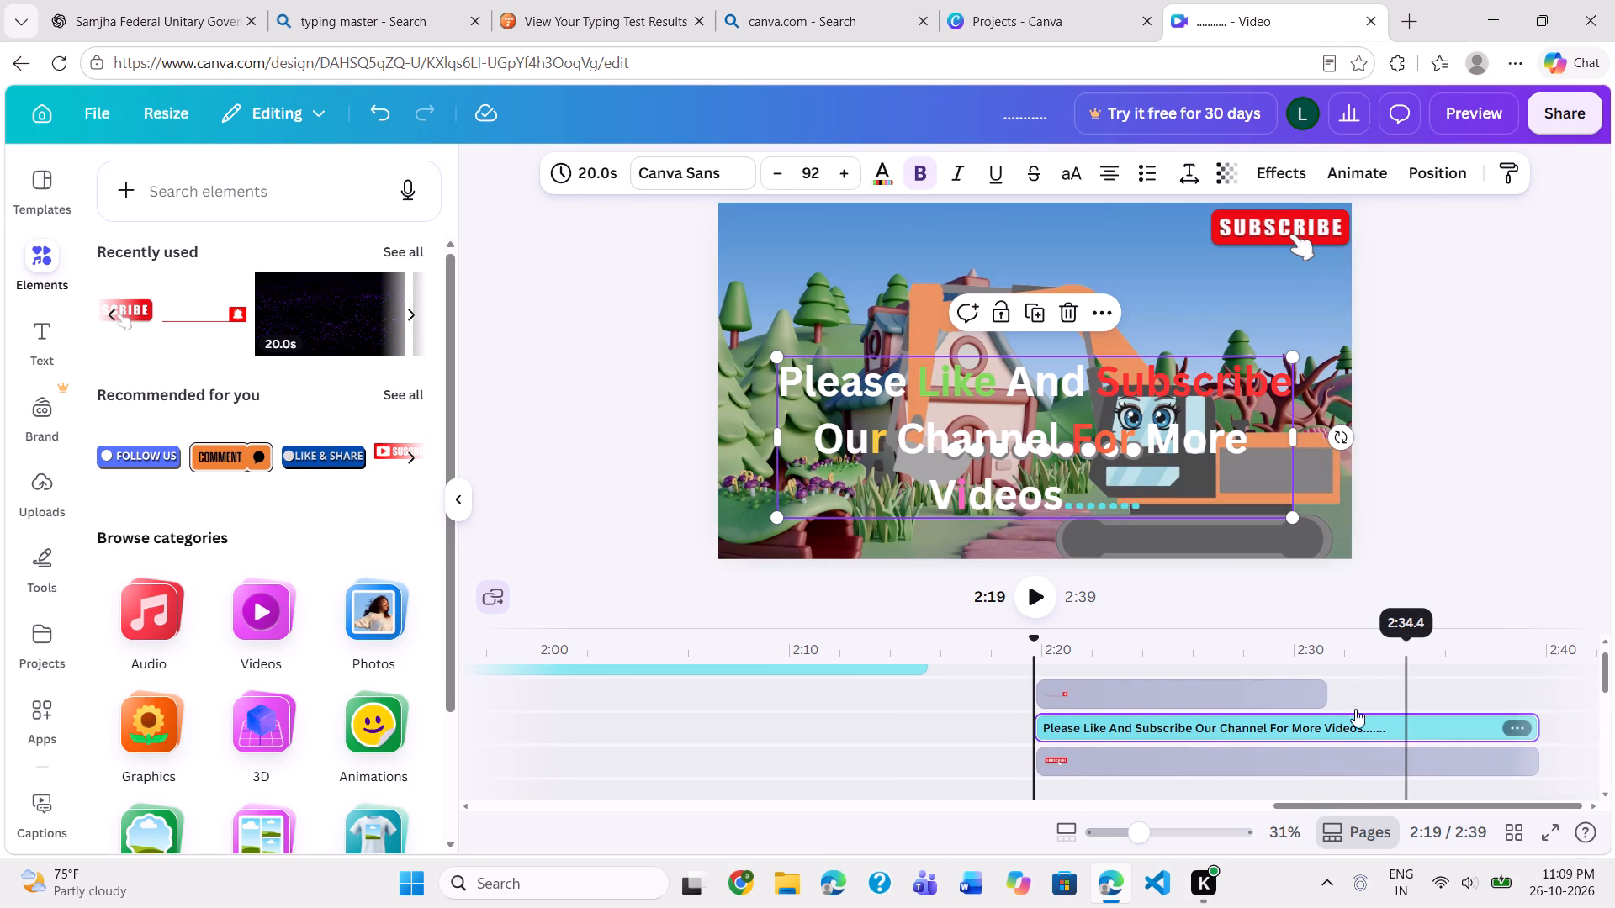
drag(1311, 691, 1482, 712)
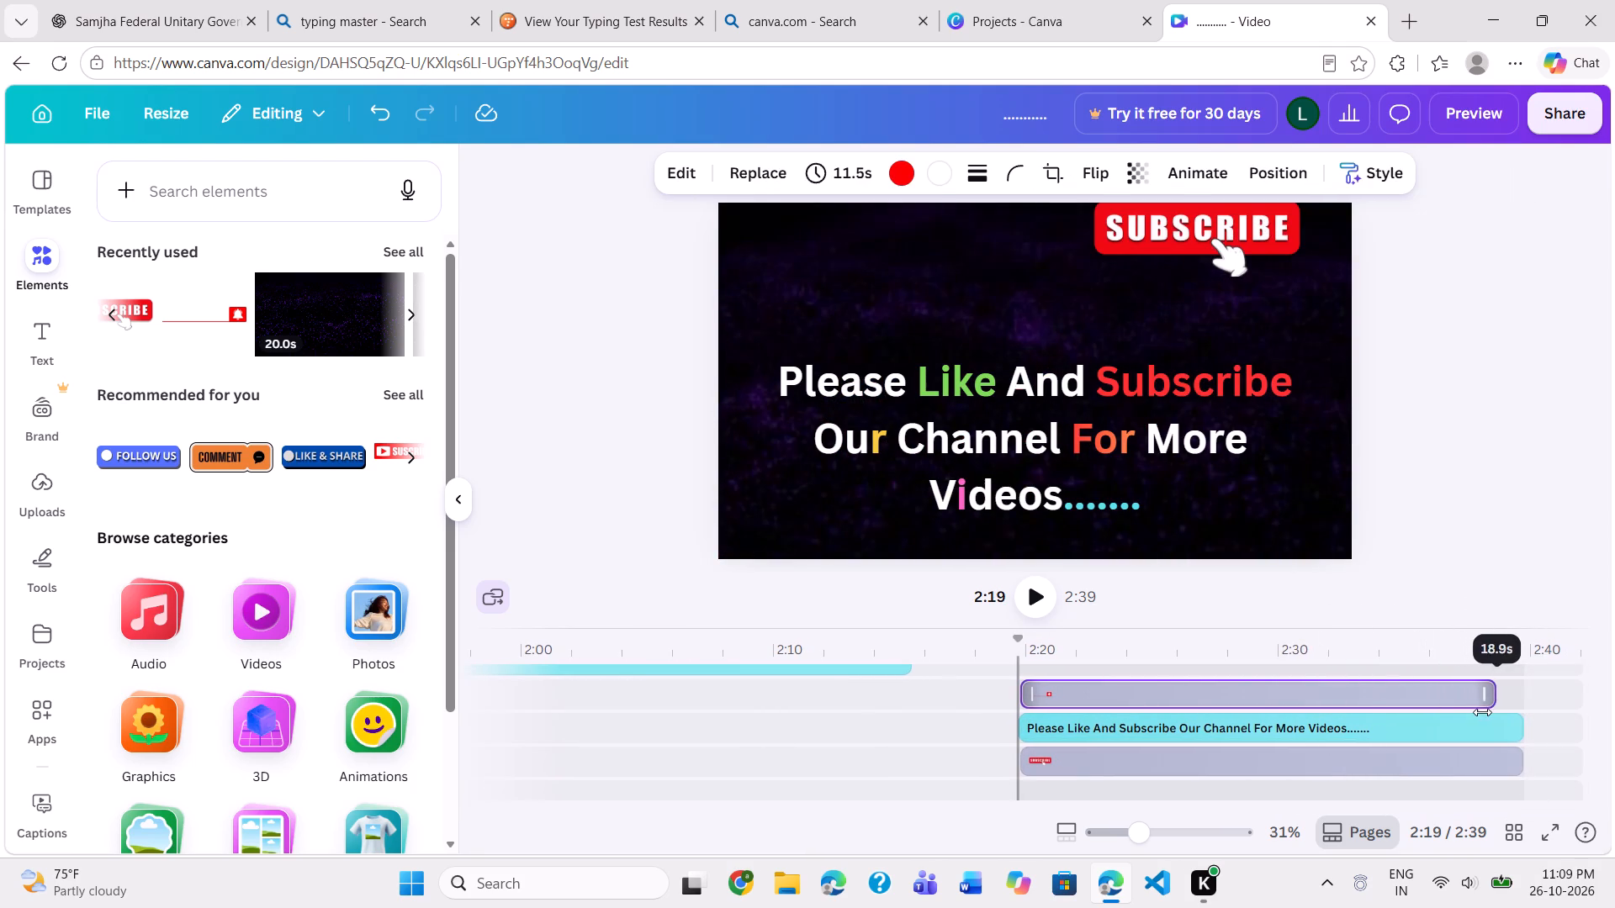
drag(1482, 712, 1501, 715)
Check the ends of the three closing blocks and the audio tracks against the end clip's finish at 2:39.
scroll(1501, 715, down, 3)
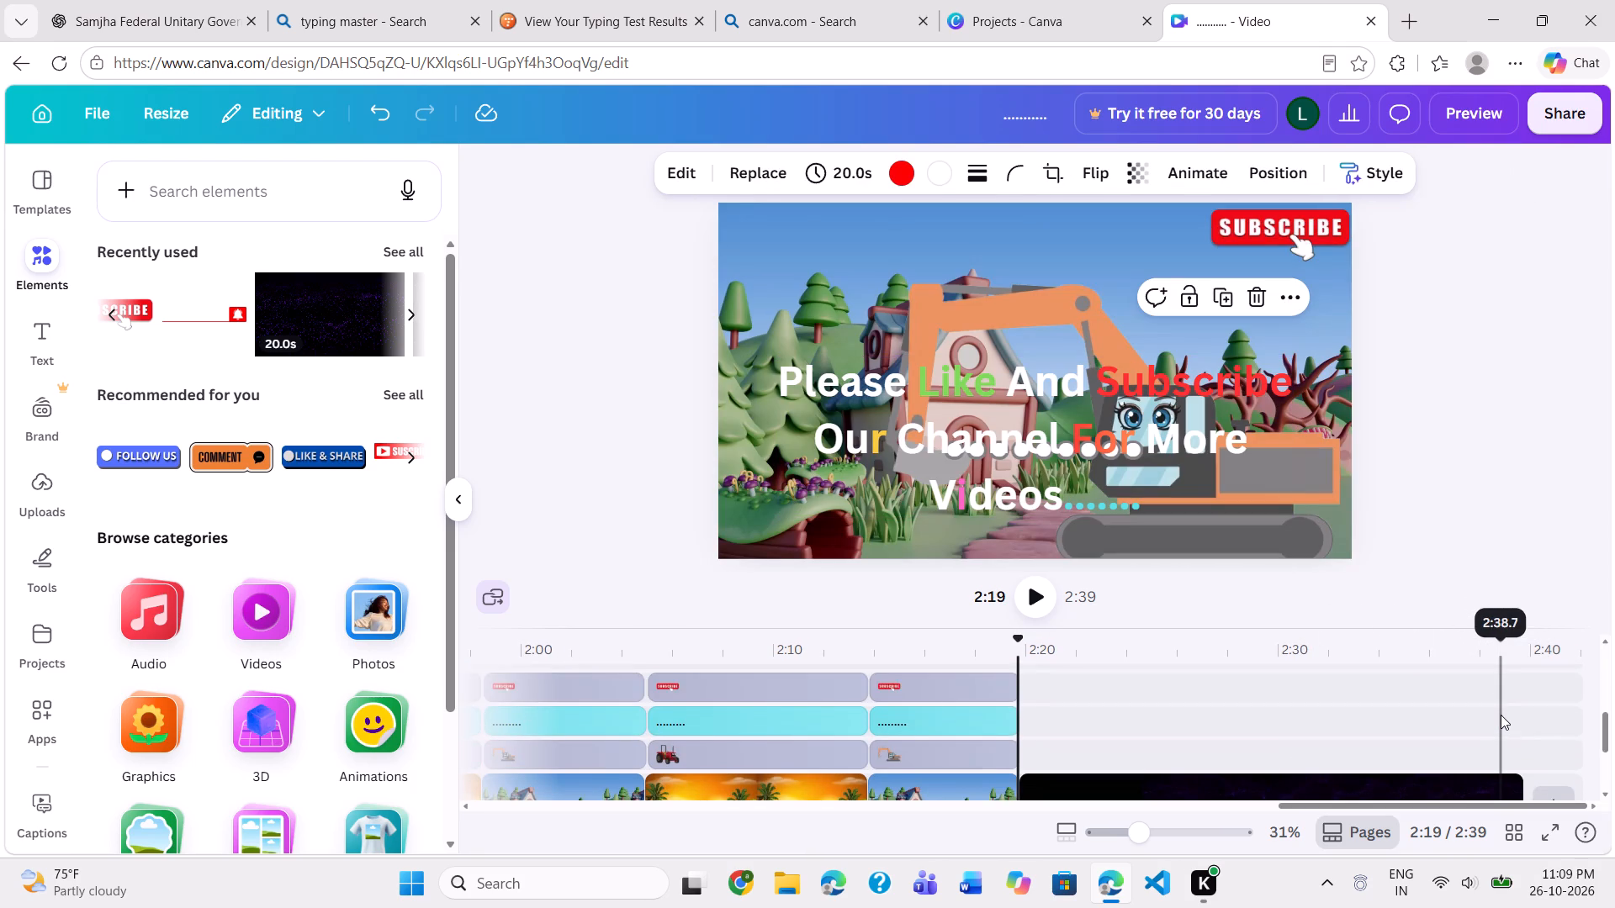
click(1524, 722)
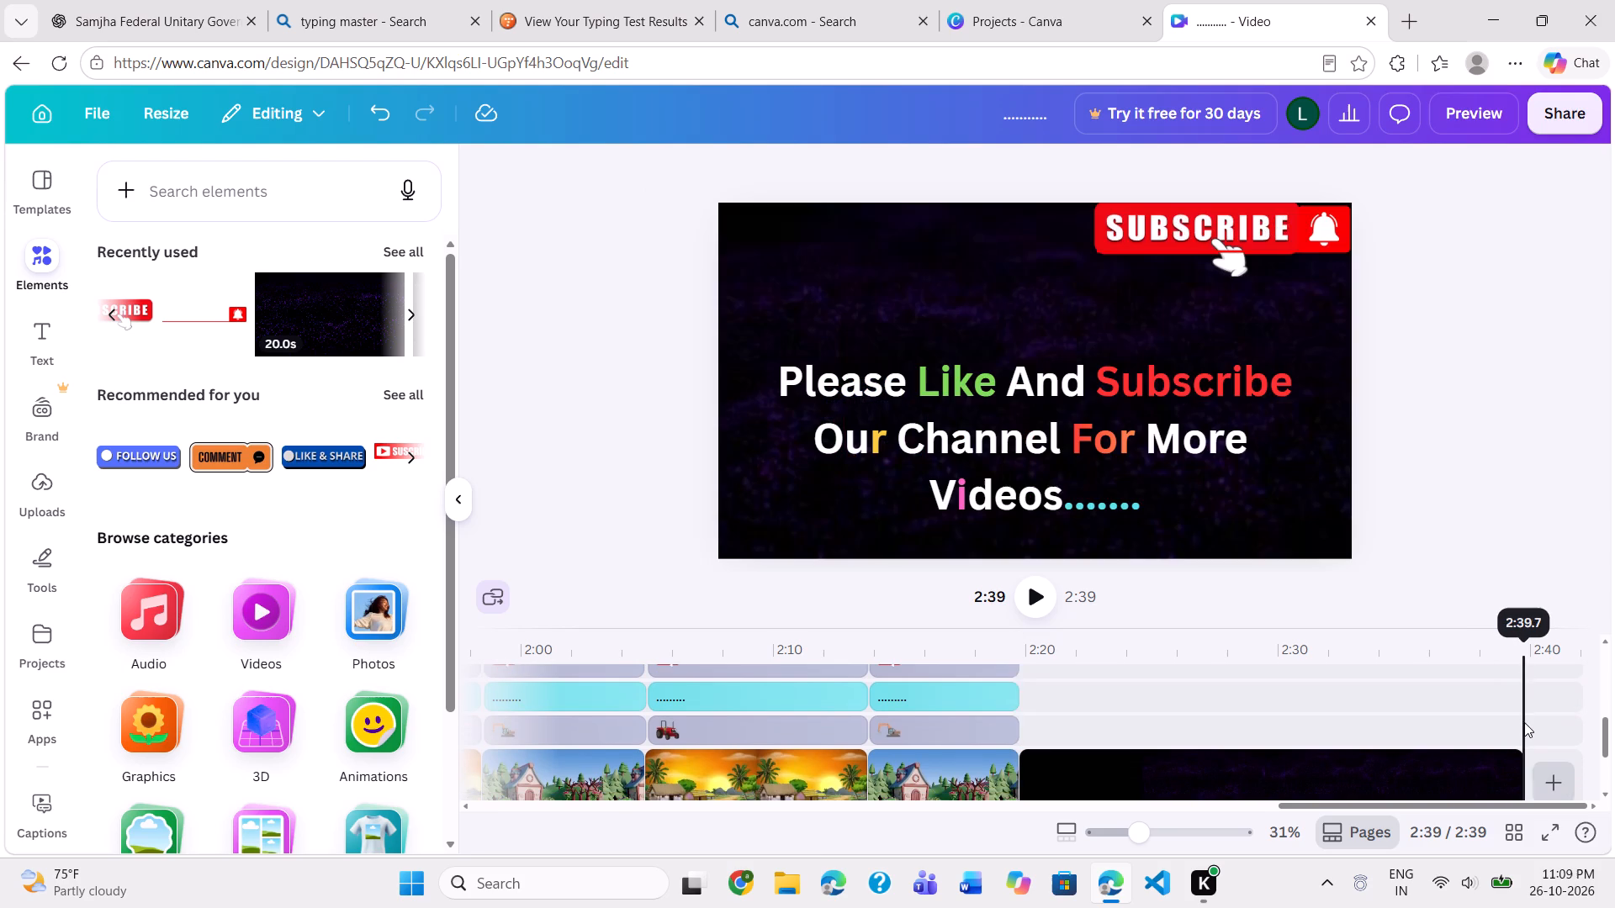
scroll(1524, 722, up, 3)
scroll(1524, 722, down, 1)
scroll(1524, 722, up, 1)
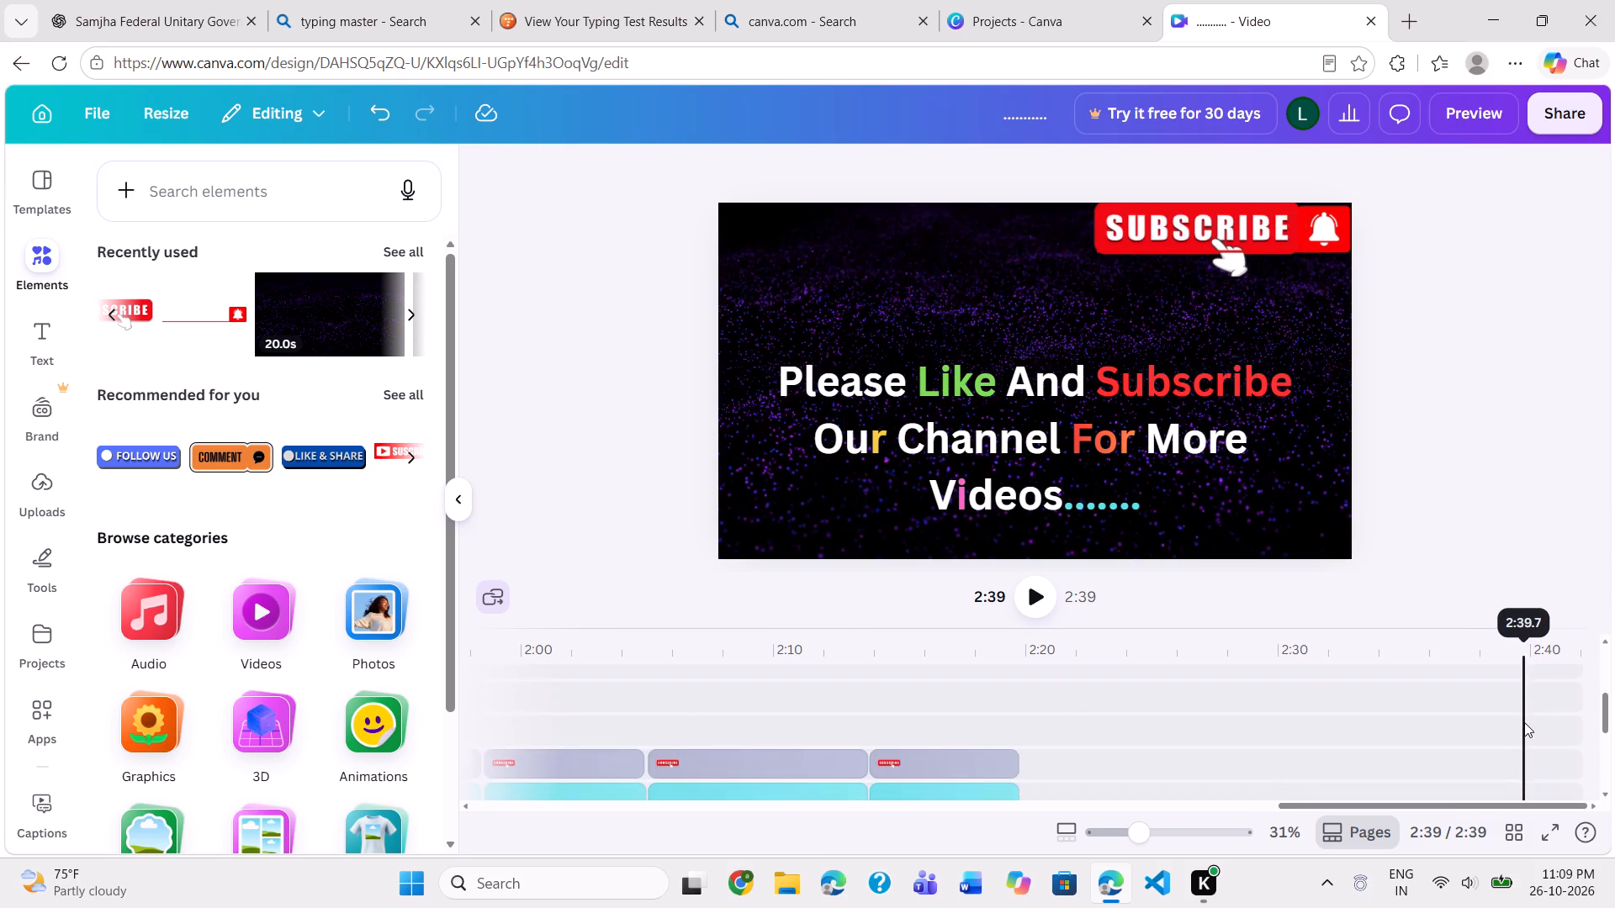
scroll(1524, 722, up, 2)
scroll(1524, 722, down, 1)
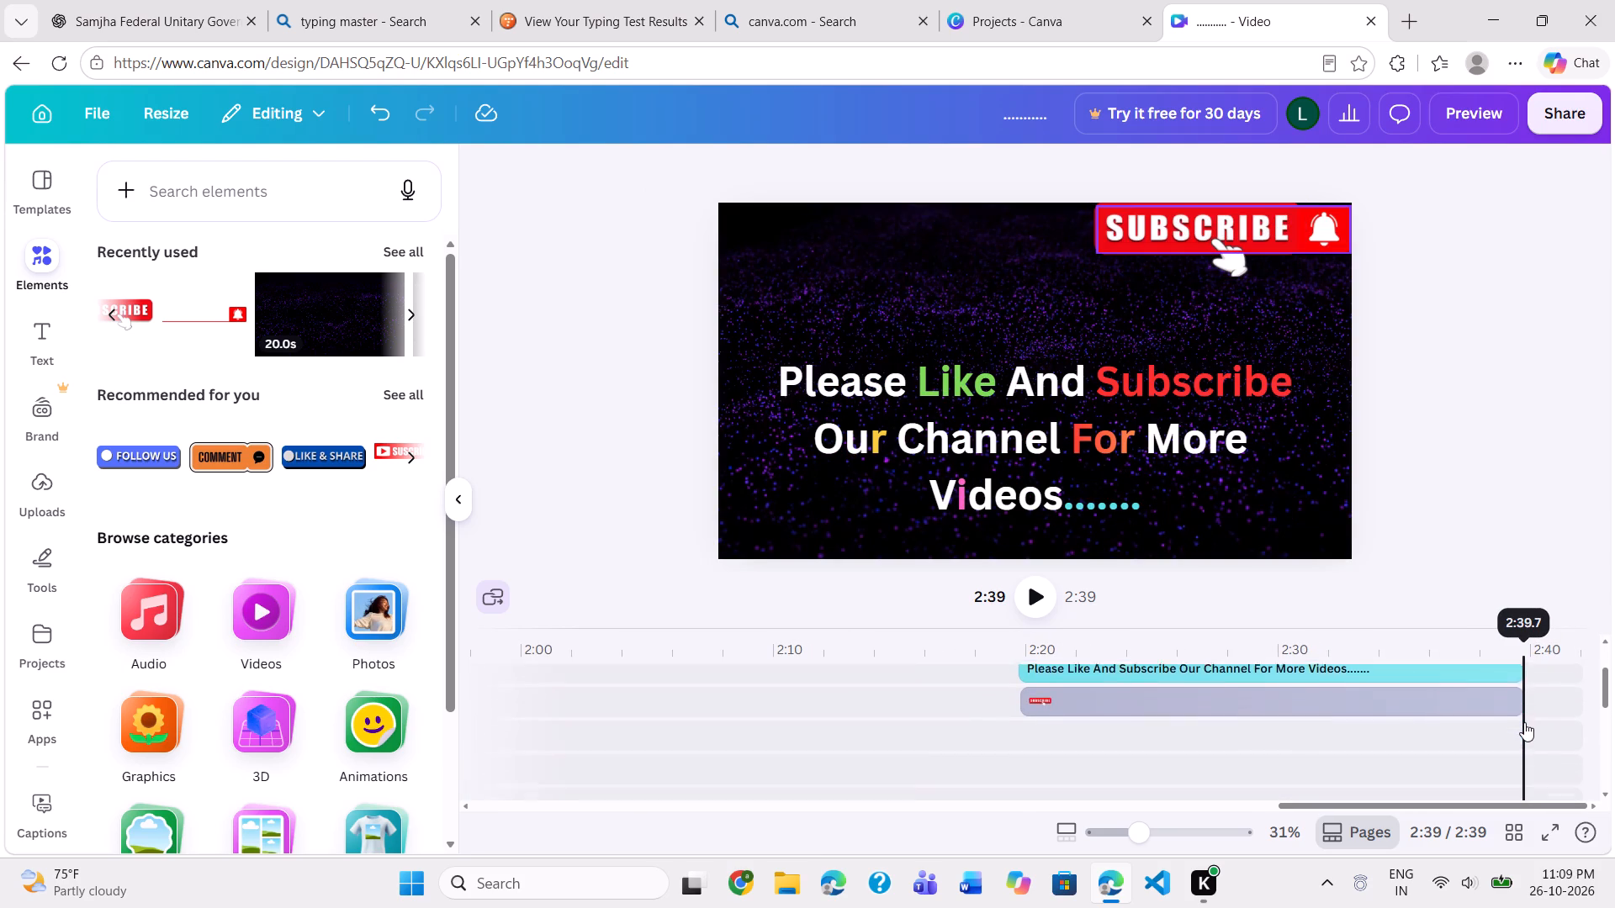
scroll(1524, 722, down, 4)
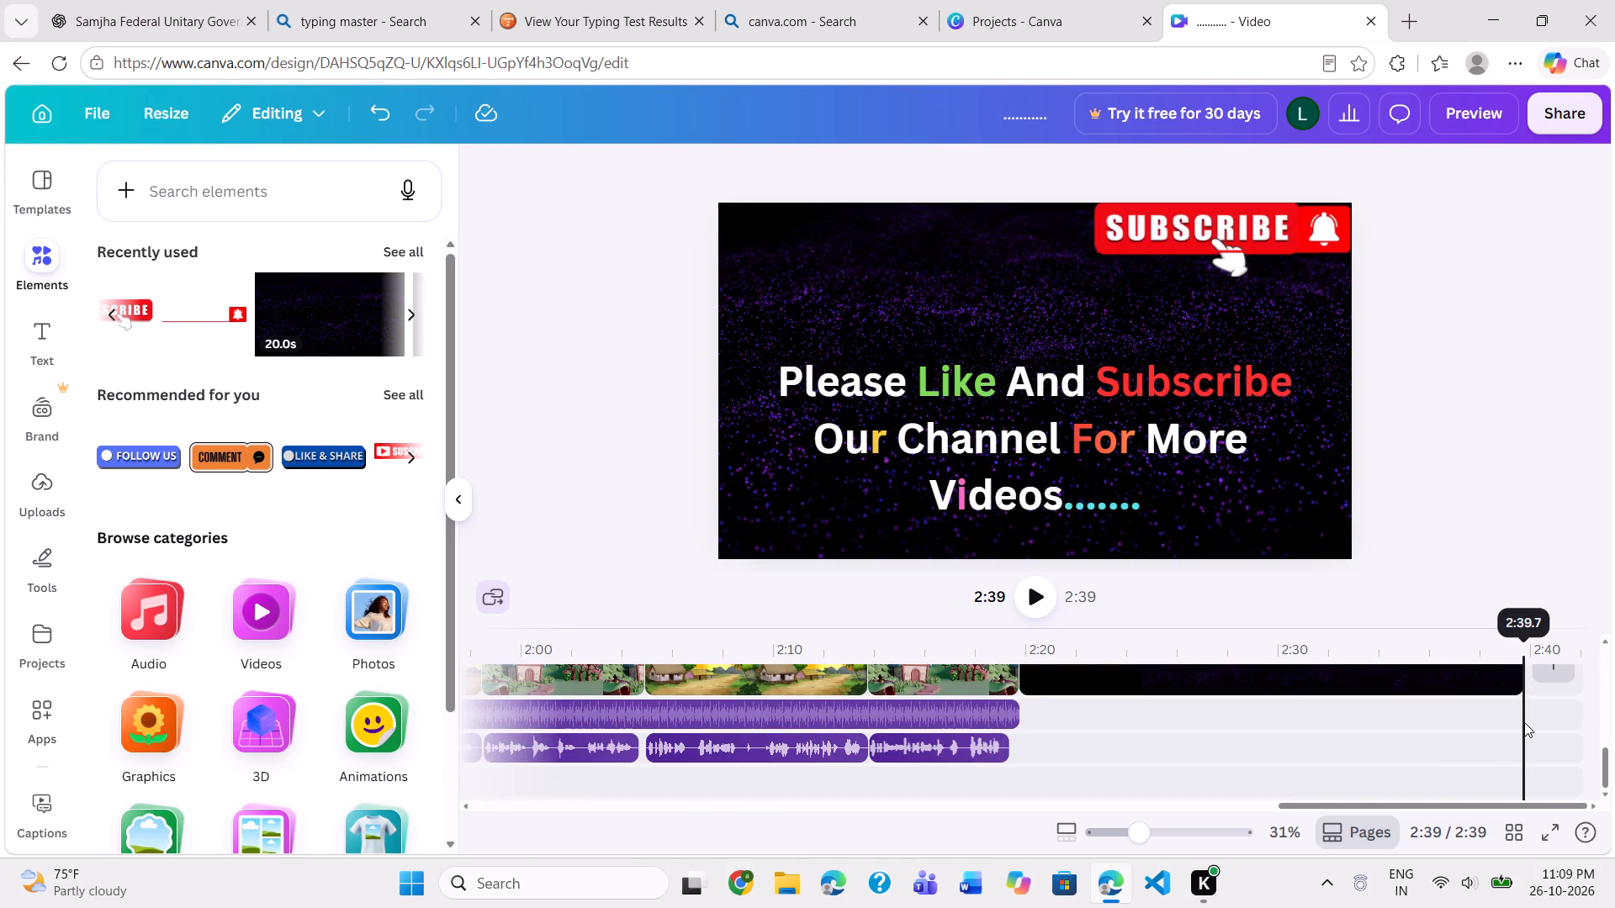
Play the end clip from about 2:20 and stop with the playhead at 2:27.
click(1034, 691)
key(space)
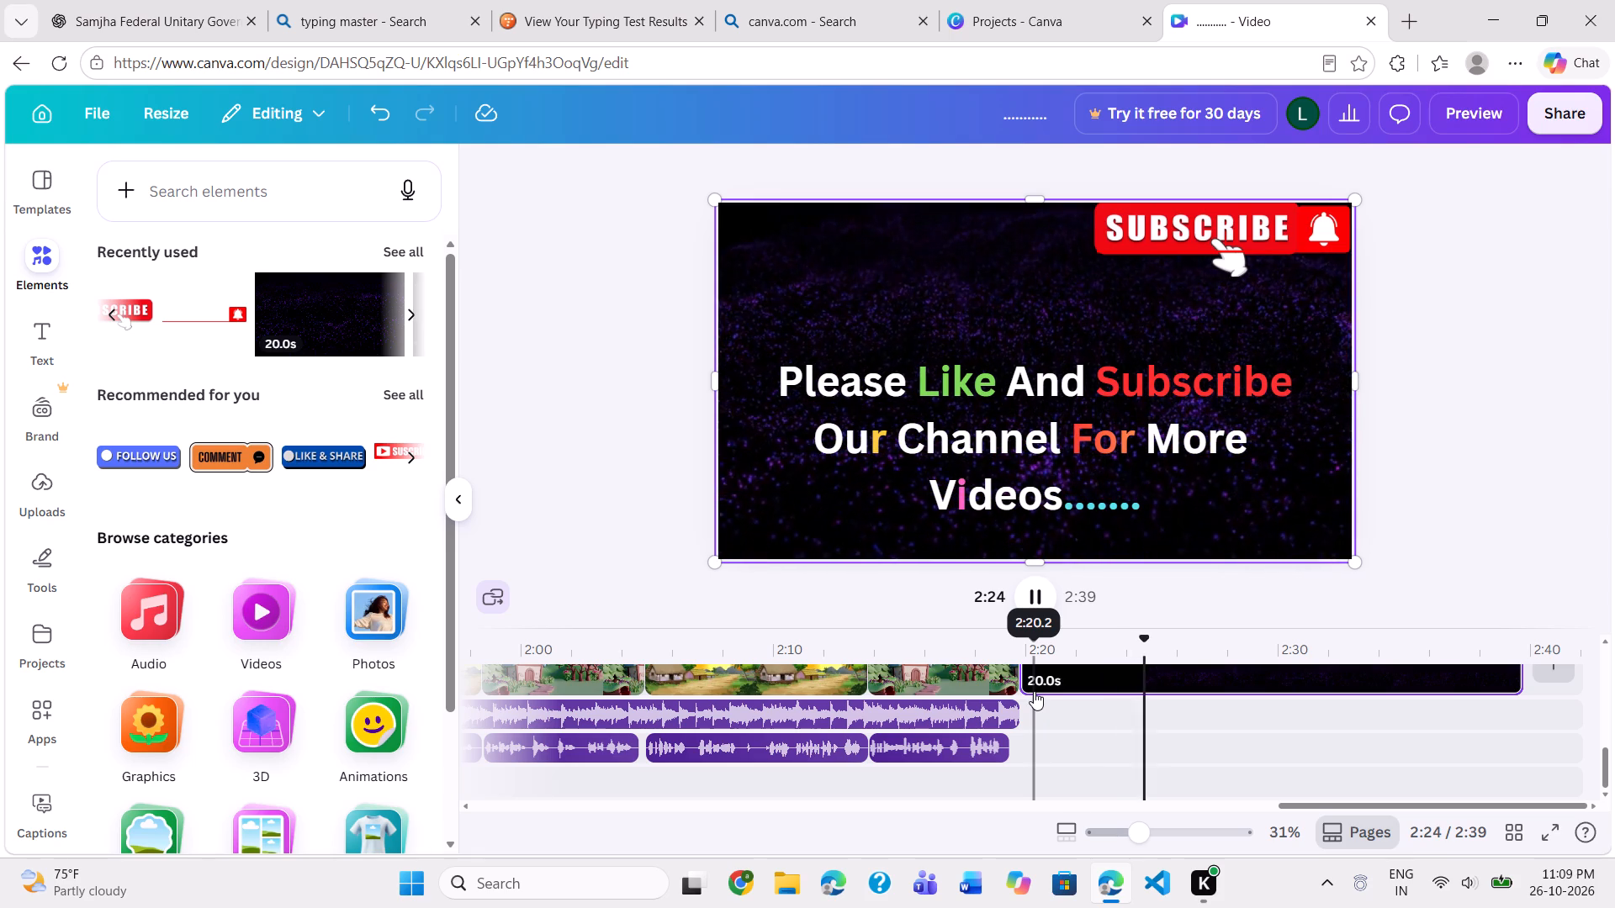
click(1208, 758)
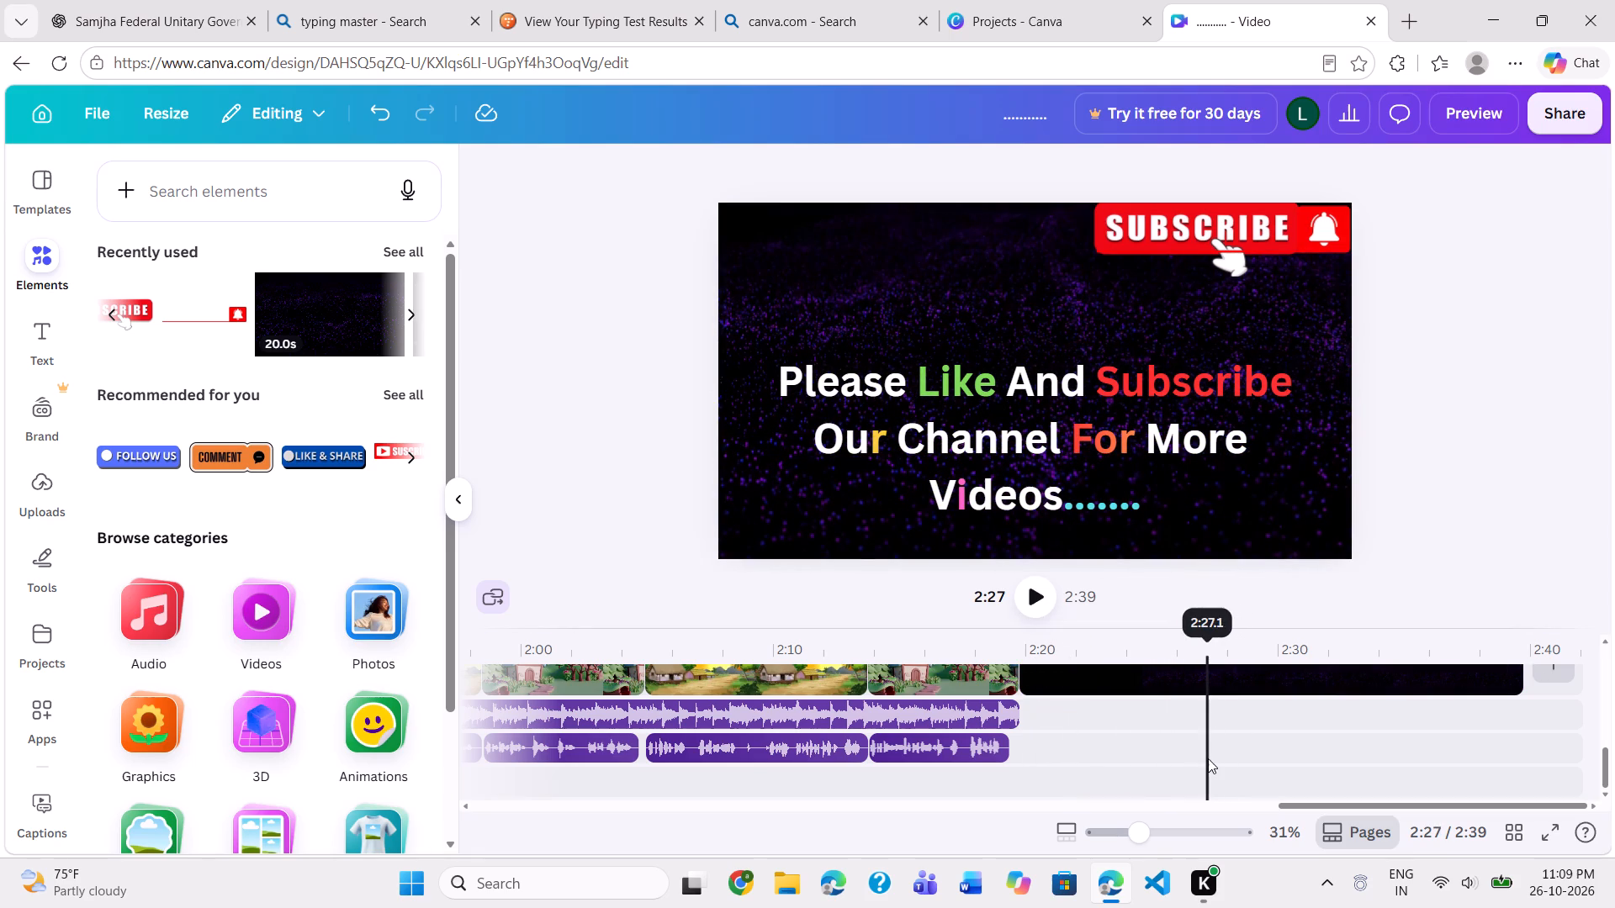
Search the elements for background music and show all the audio results.
click(197, 195)
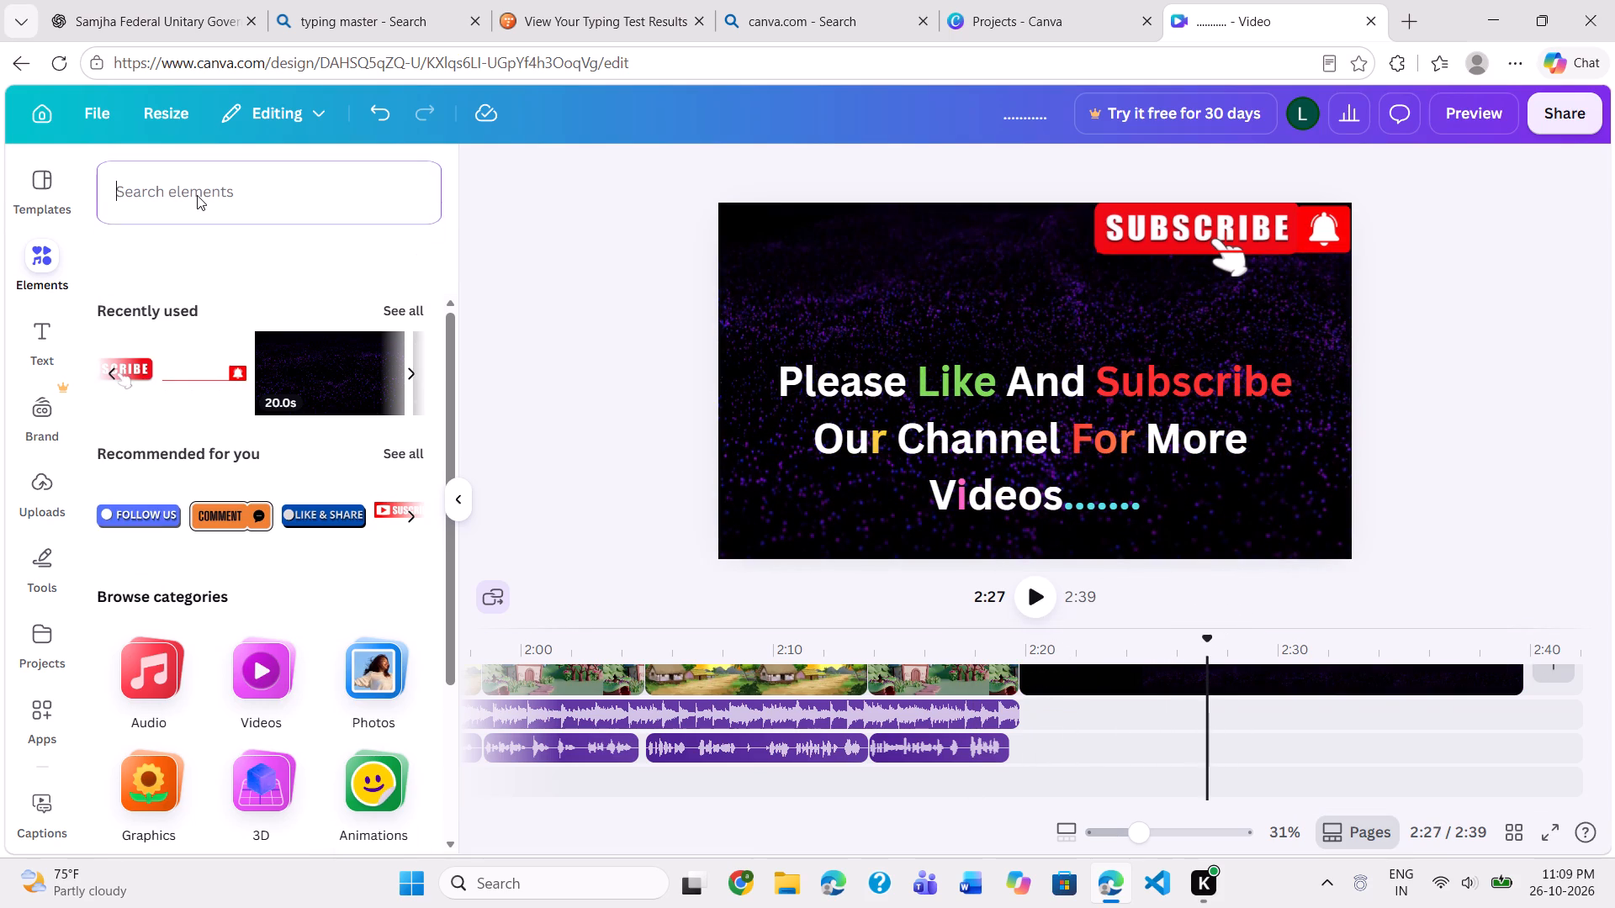
click(247, 359)
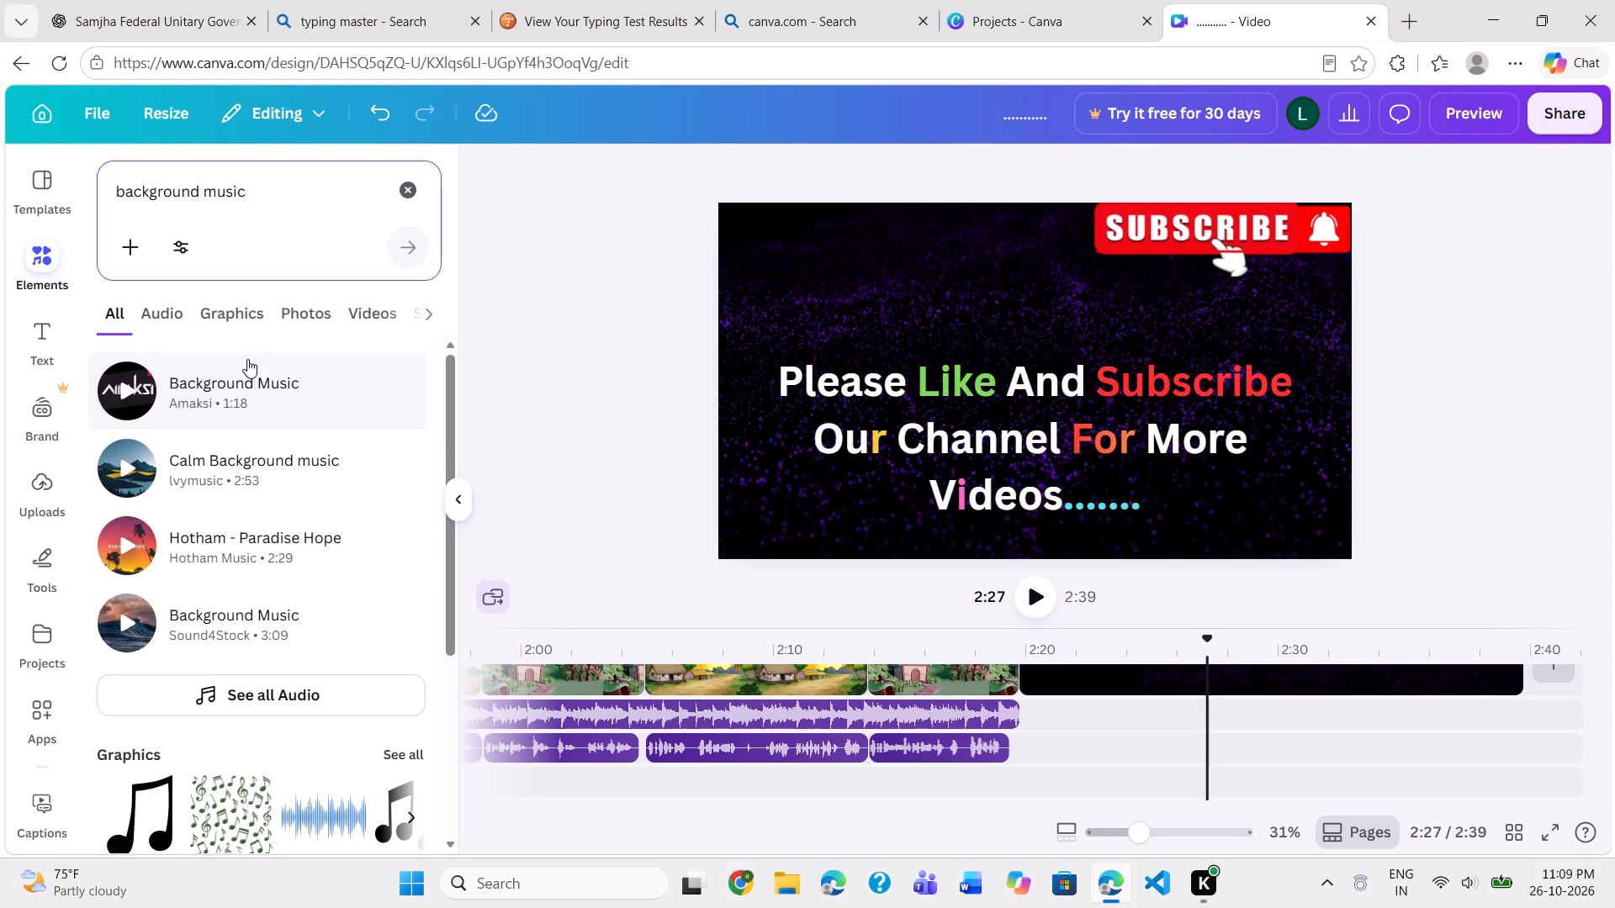
click(282, 694)
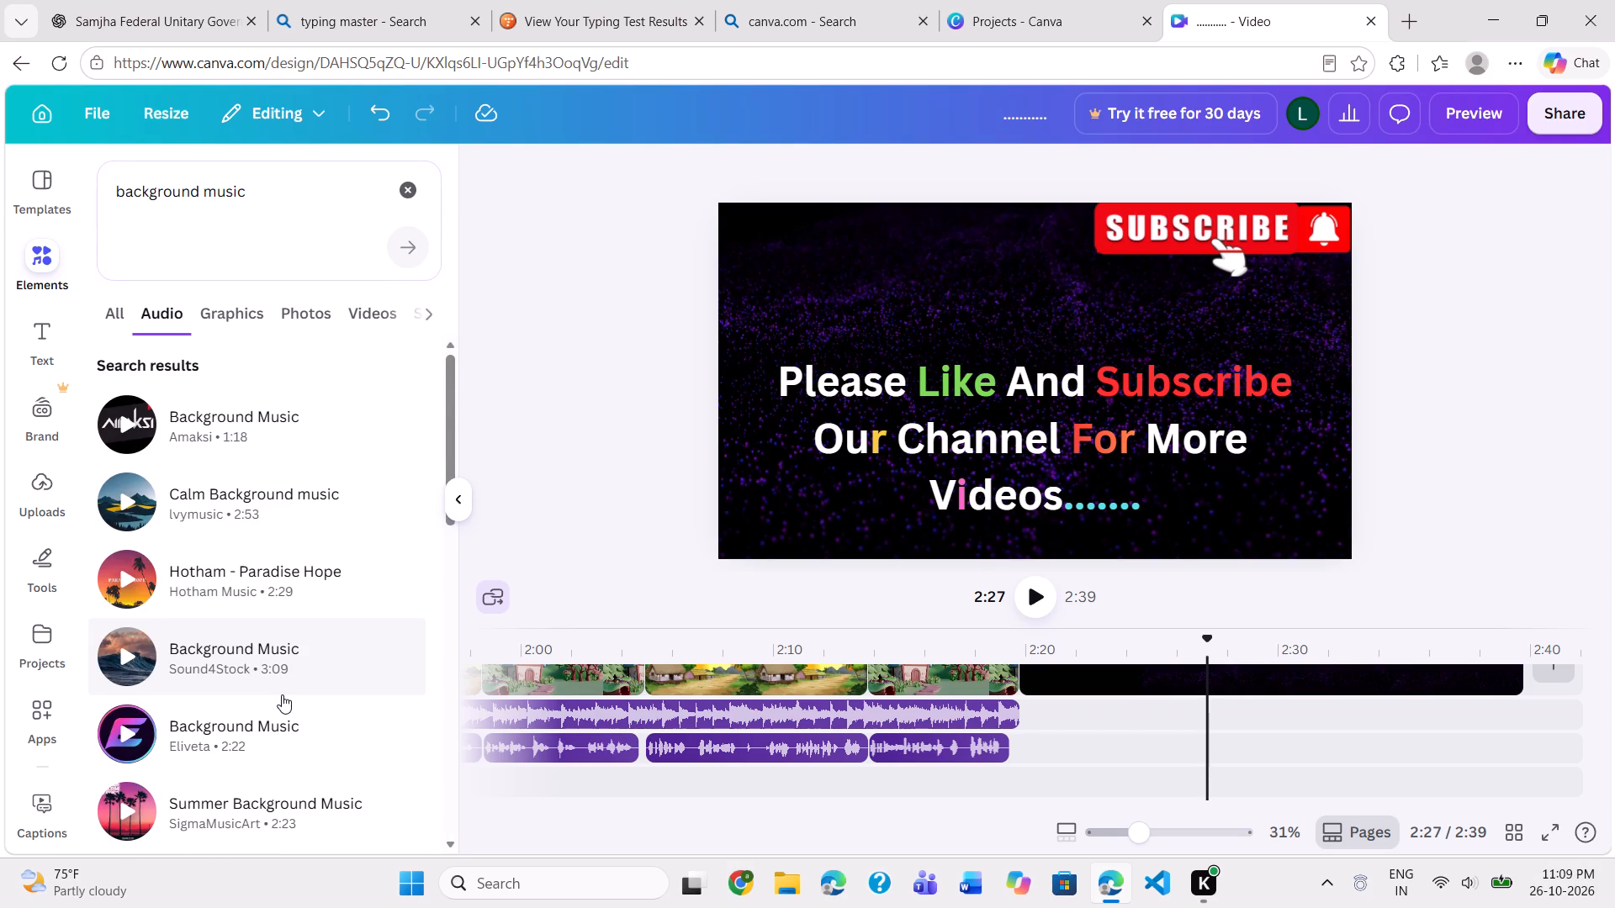
Preview Information Background Music and the Background Music tracks by MondaMusic, Monume, VibeHorn and DELOSound.
scroll(282, 694, down, 4)
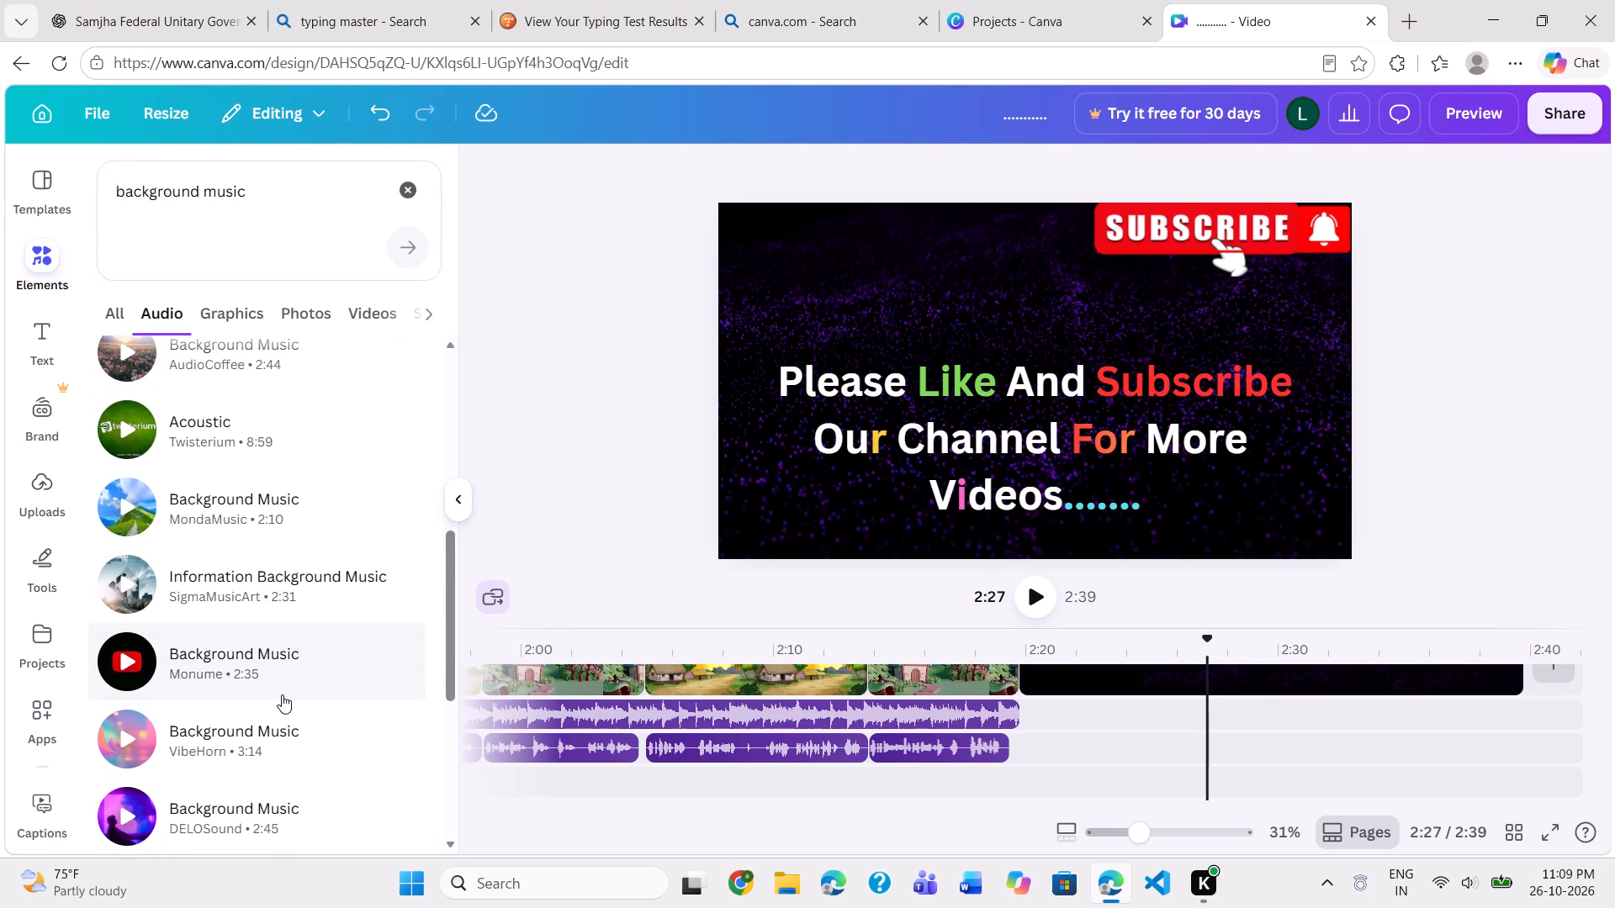
click(127, 506)
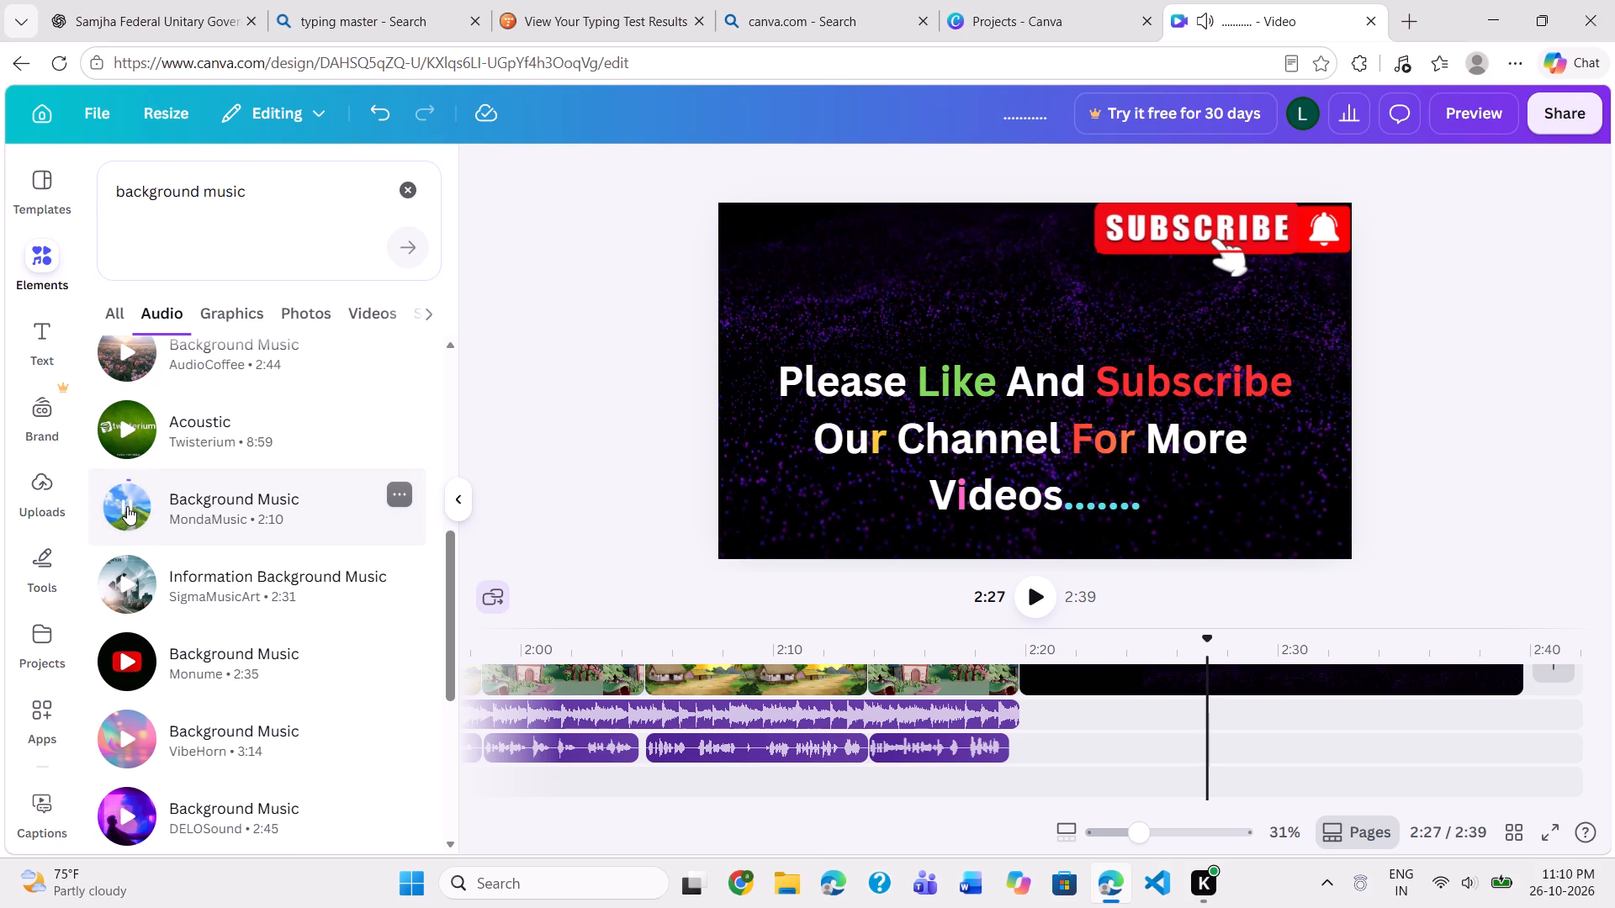
click(130, 583)
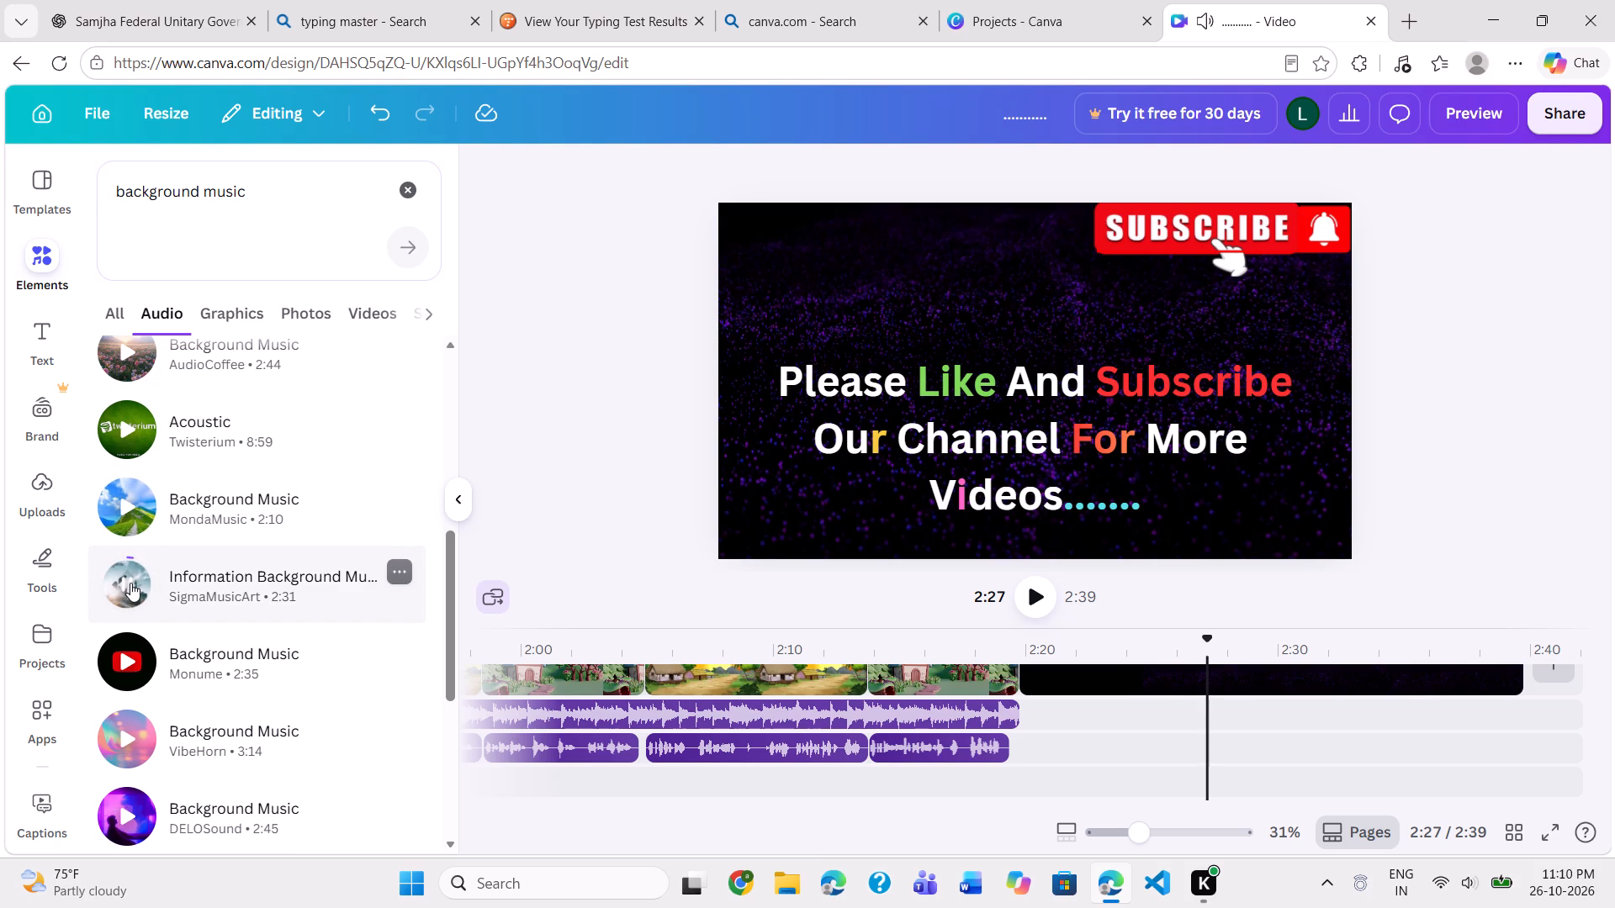
click(125, 656)
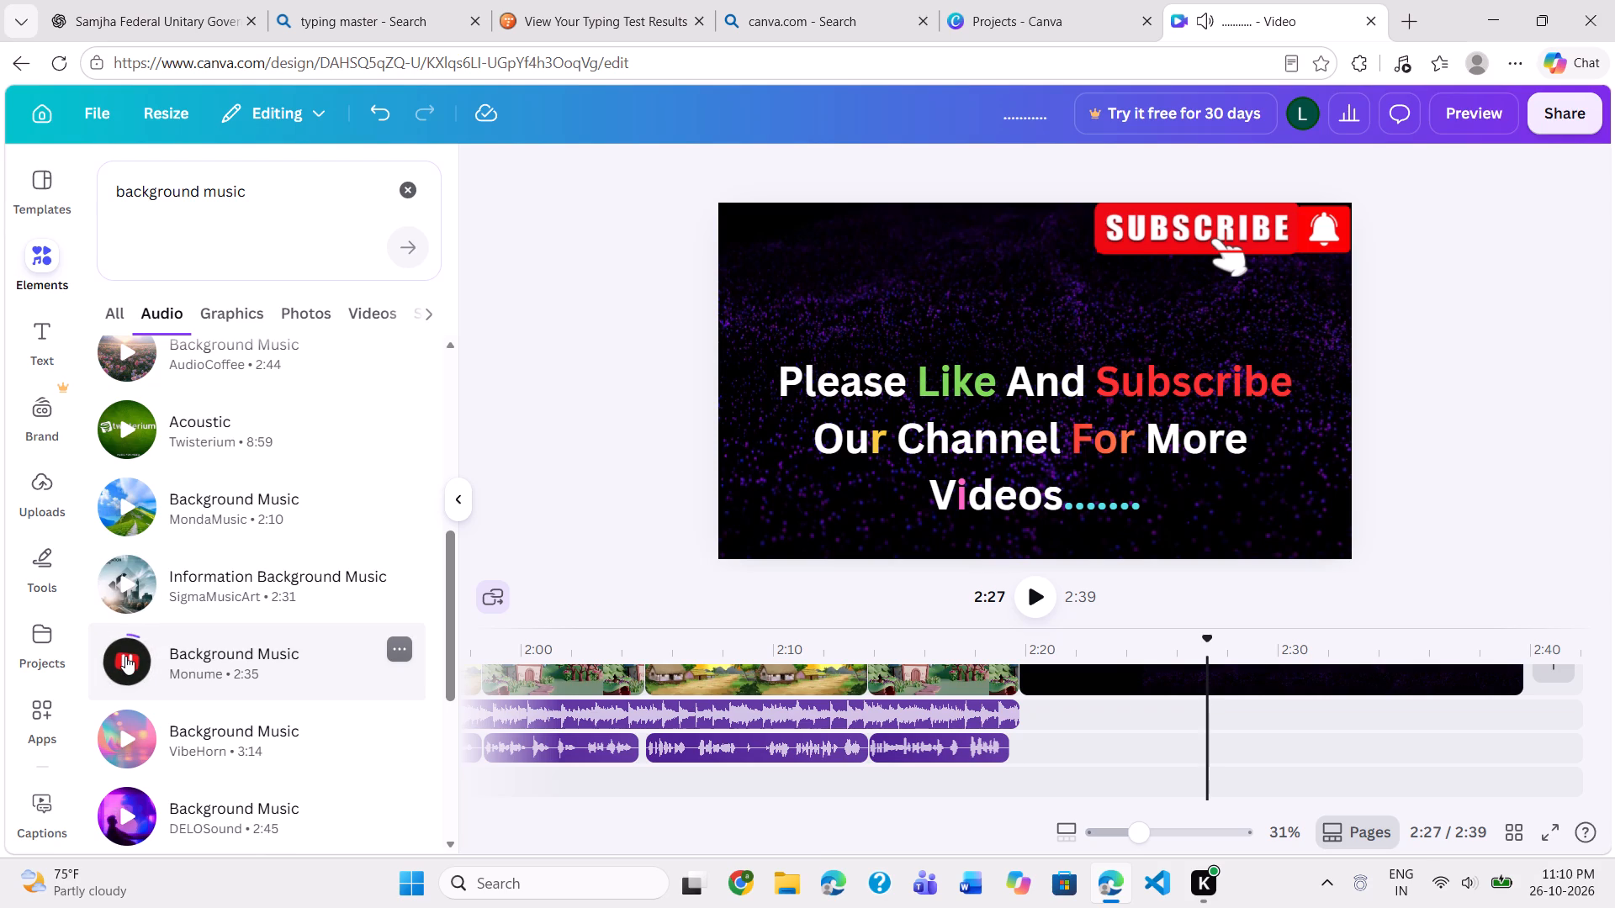
click(124, 733)
scroll(124, 733, down, 2)
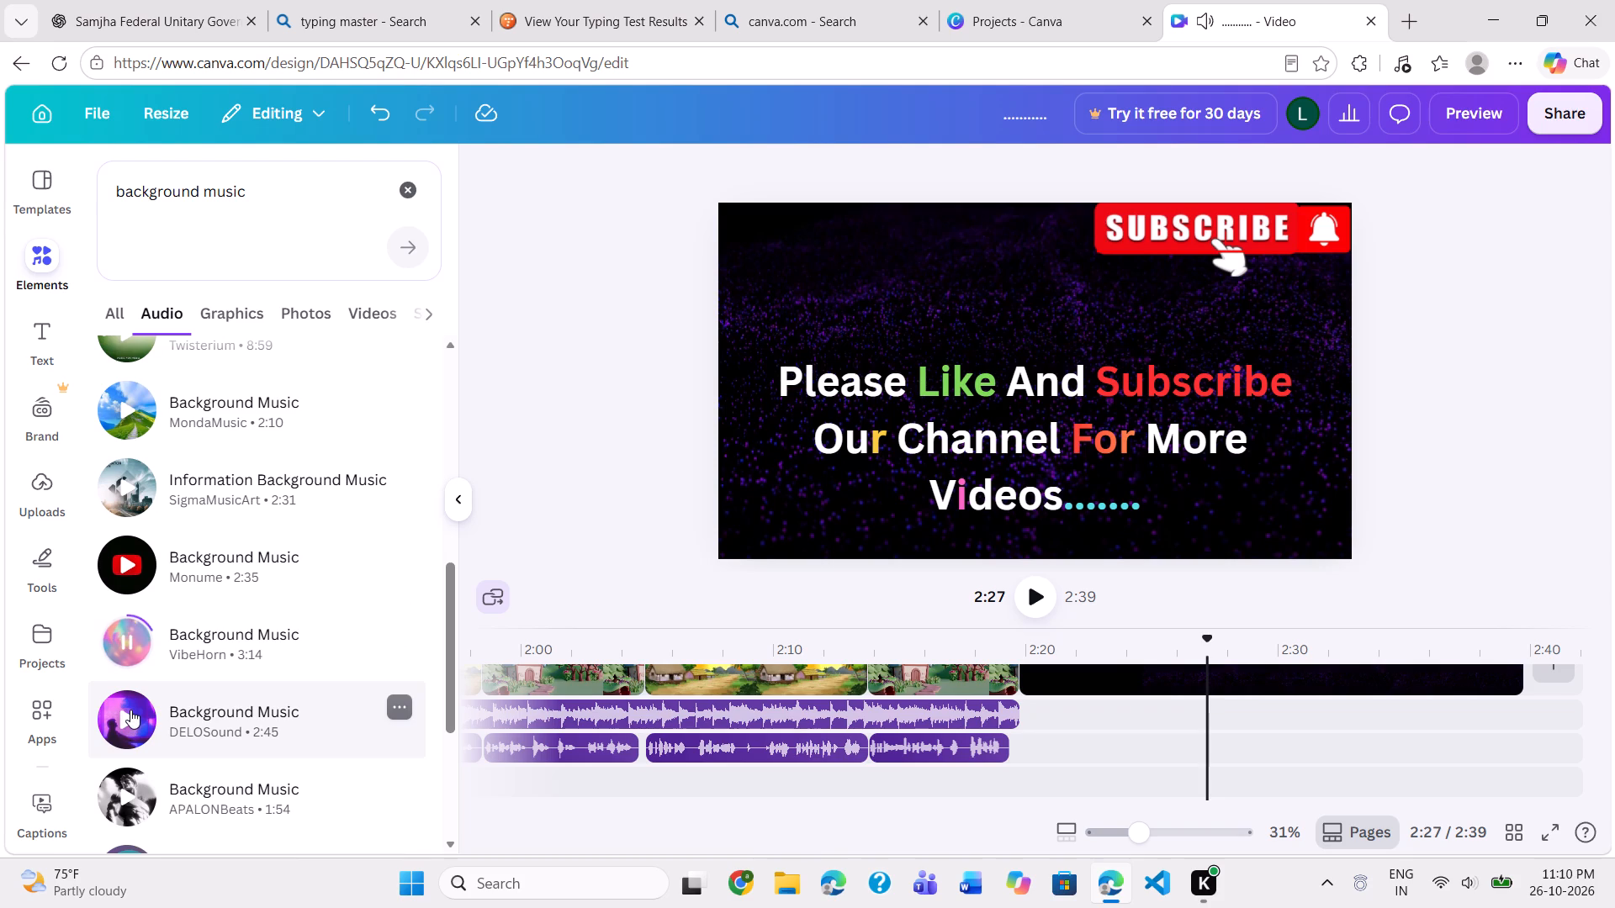
click(130, 710)
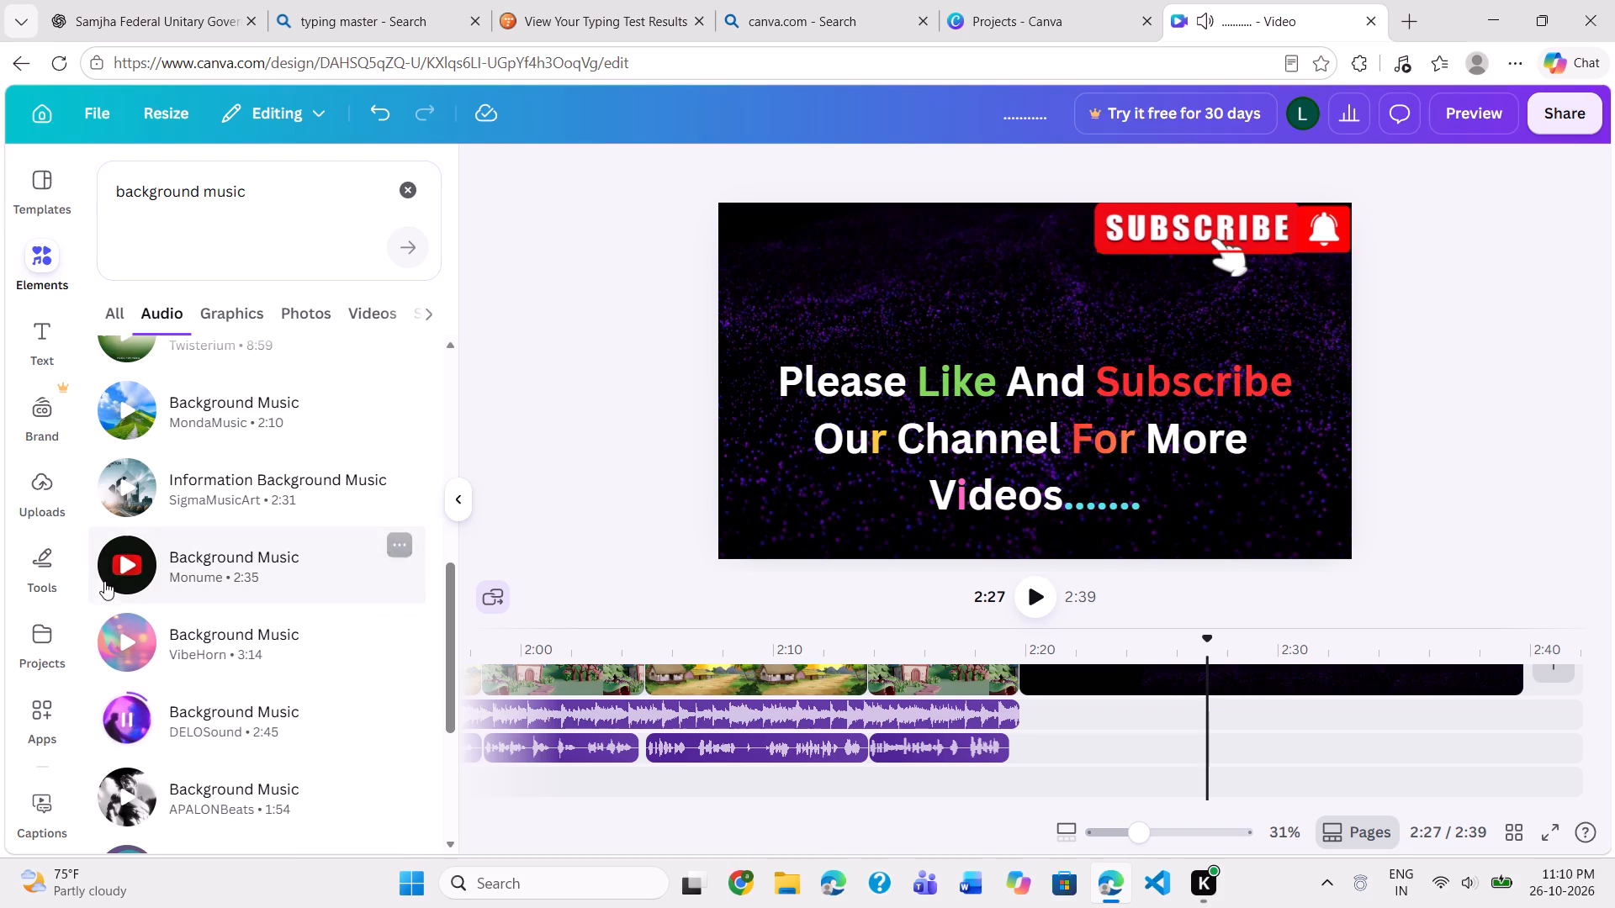
click(124, 420)
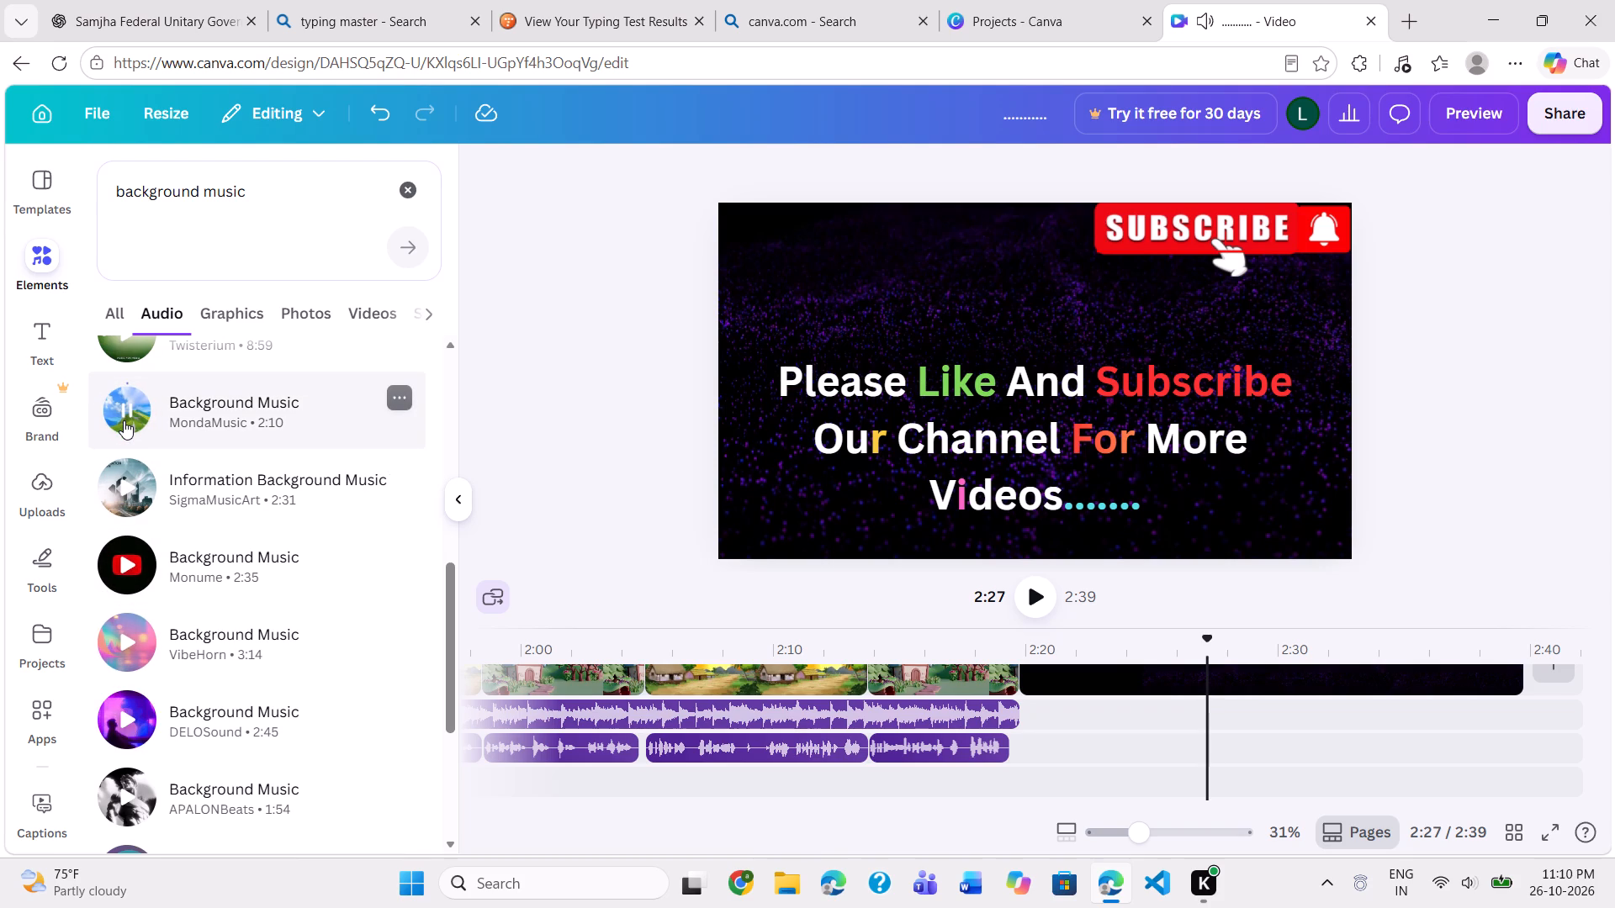
Add the Background Music track by MondaMusic to the timeline at 2:27 and stop its preview.
click(232, 411)
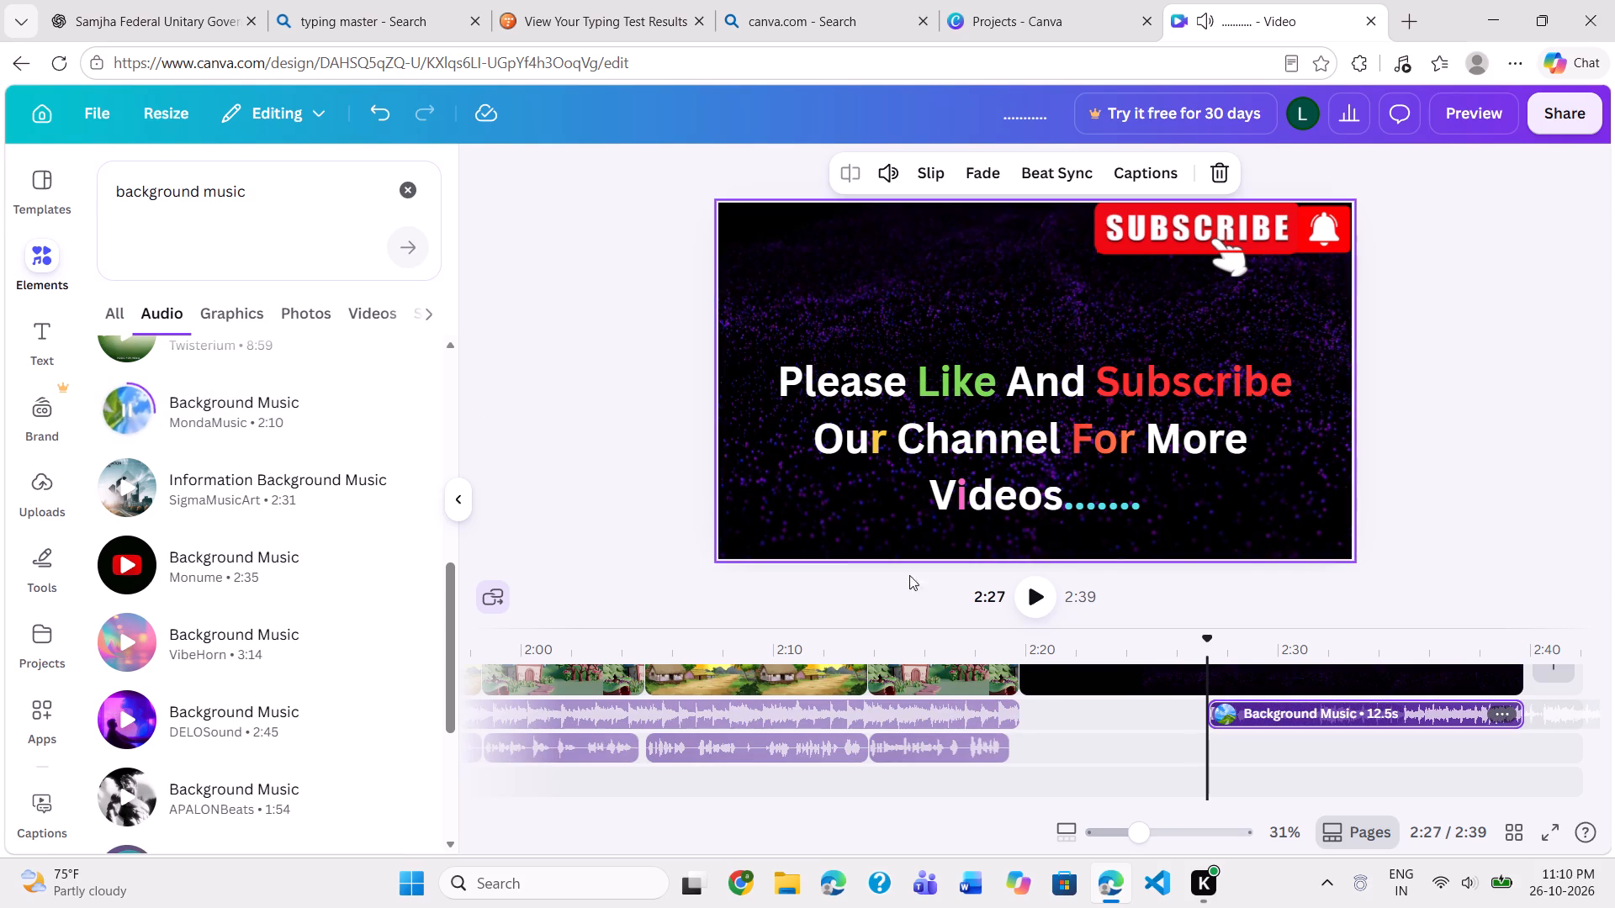
click(132, 405)
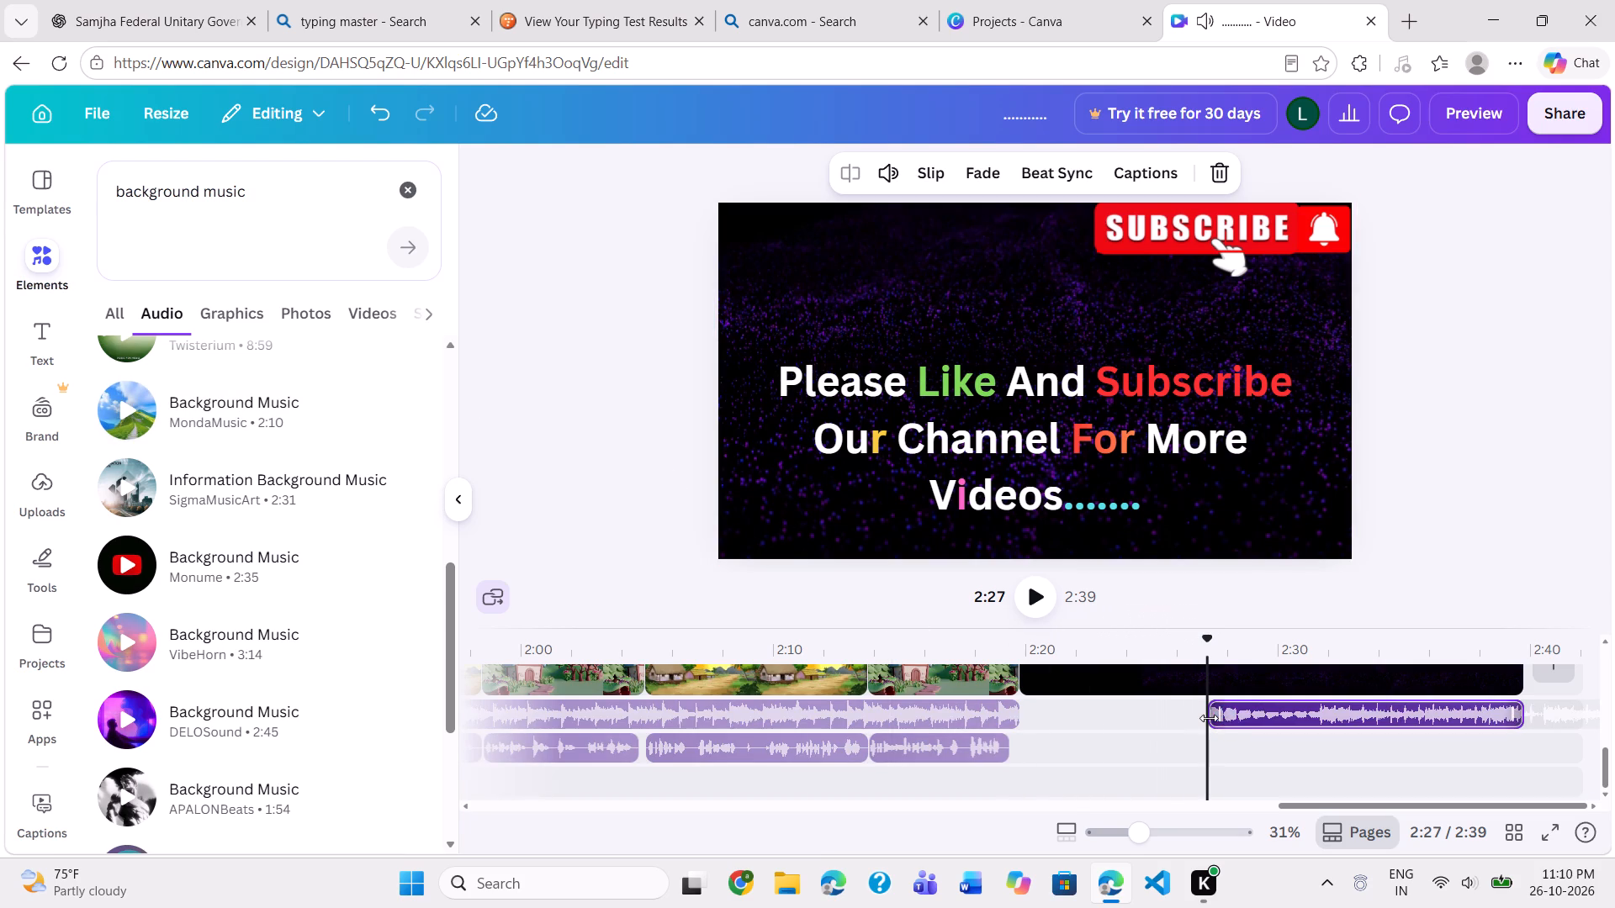
Move the Background Music track to the end clip's start at 2:19 and extend it to the clip's end at 2:39.
drag(1209, 718, 1042, 718)
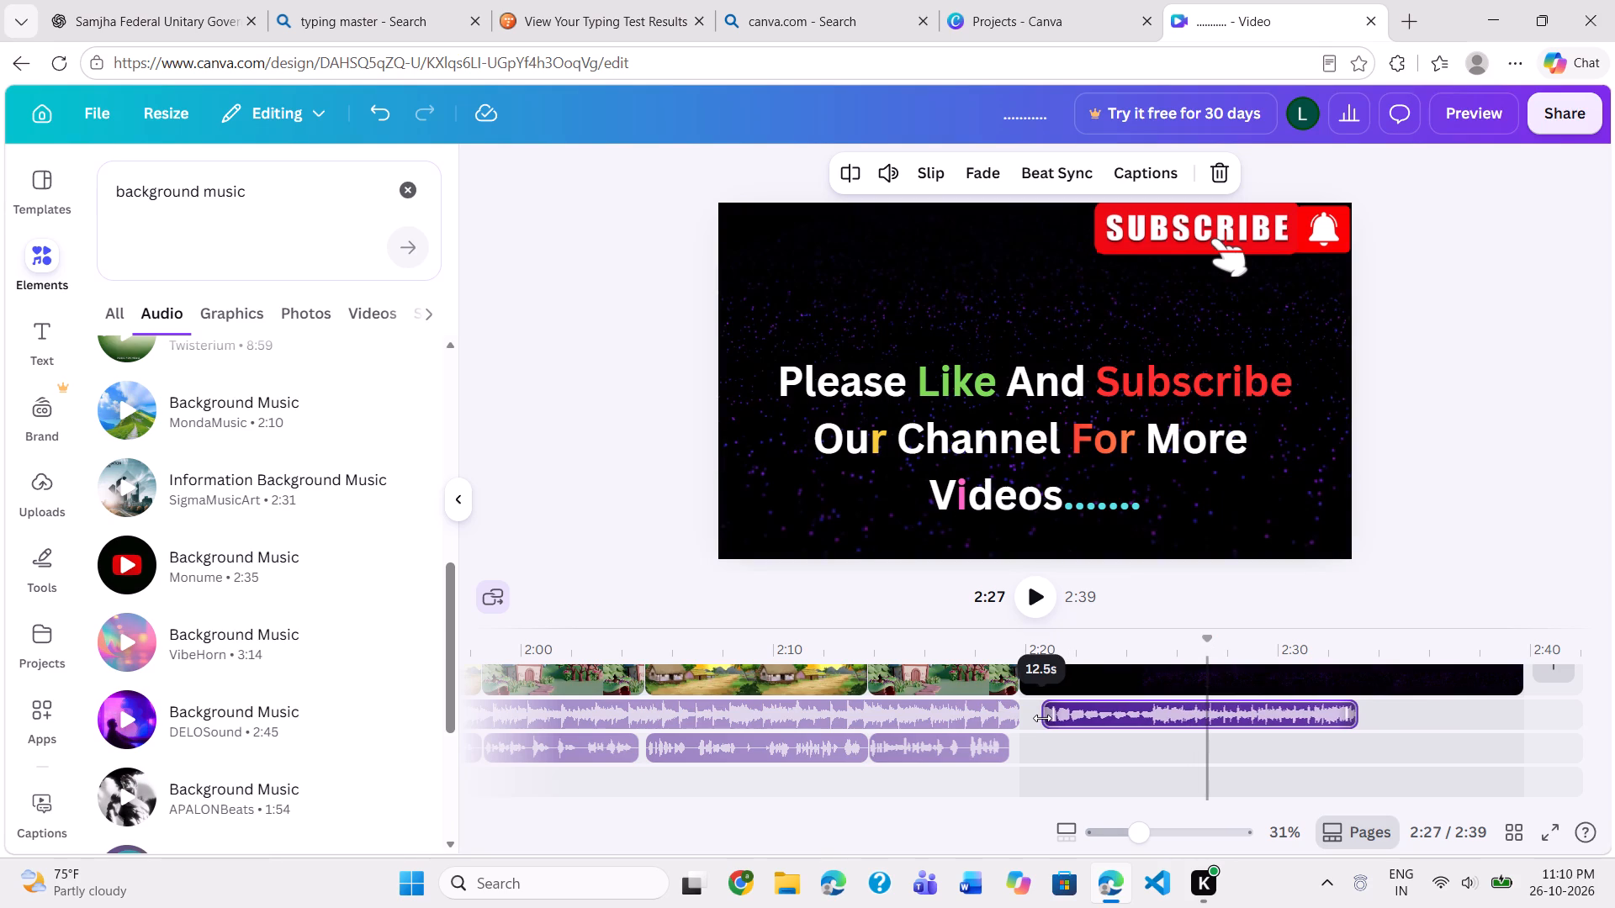
drag(1042, 718, 1025, 714)
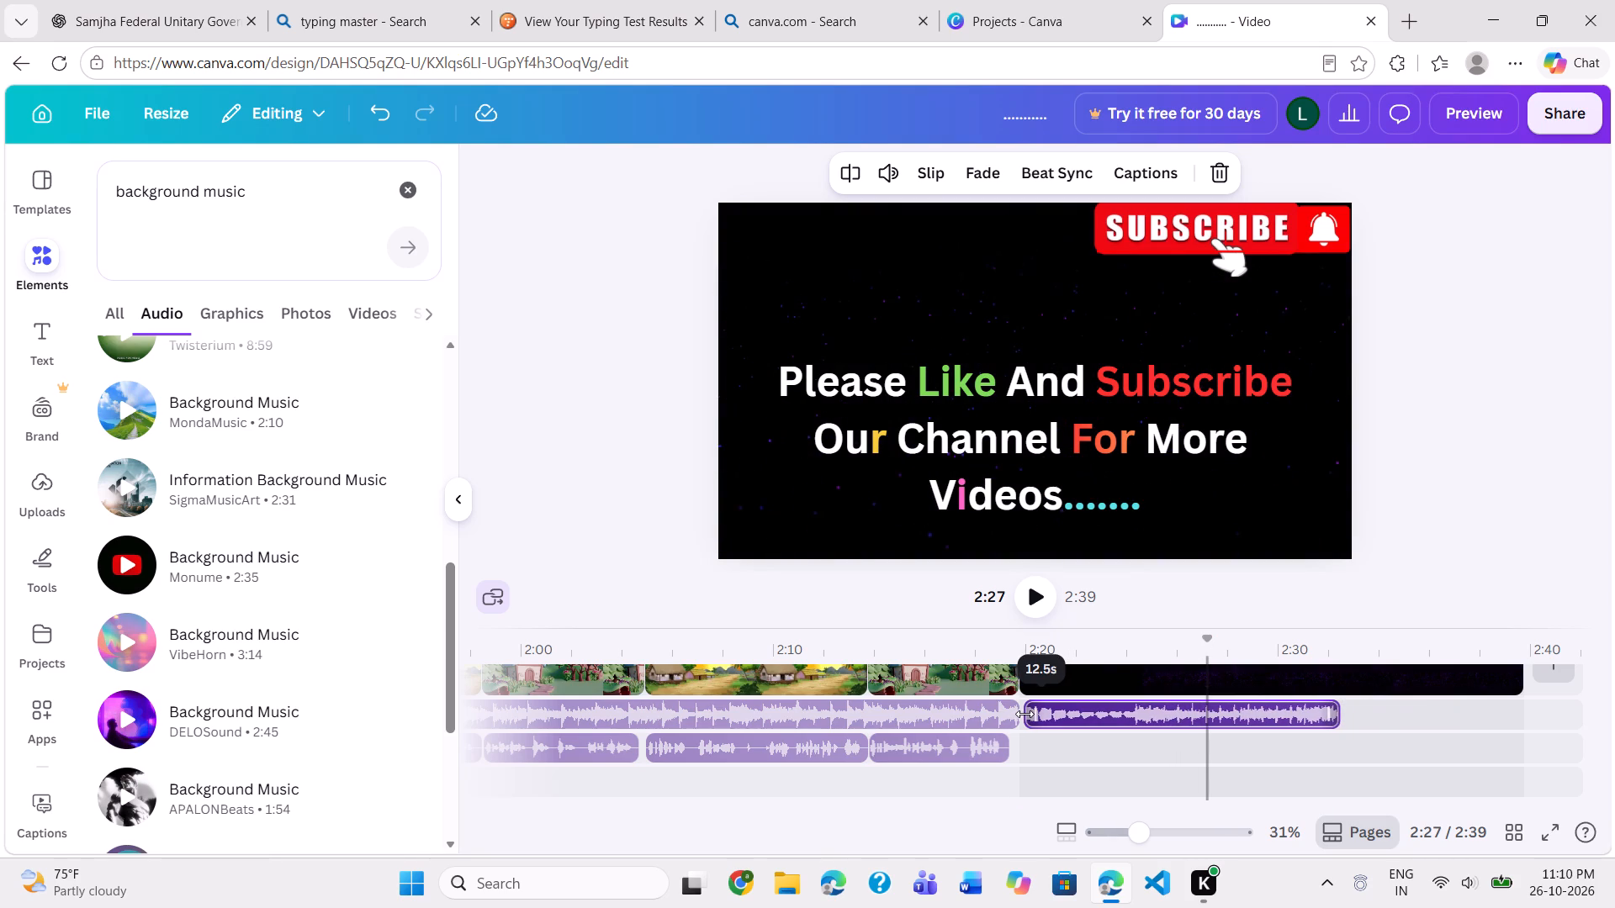
drag(1025, 714, 1023, 712)
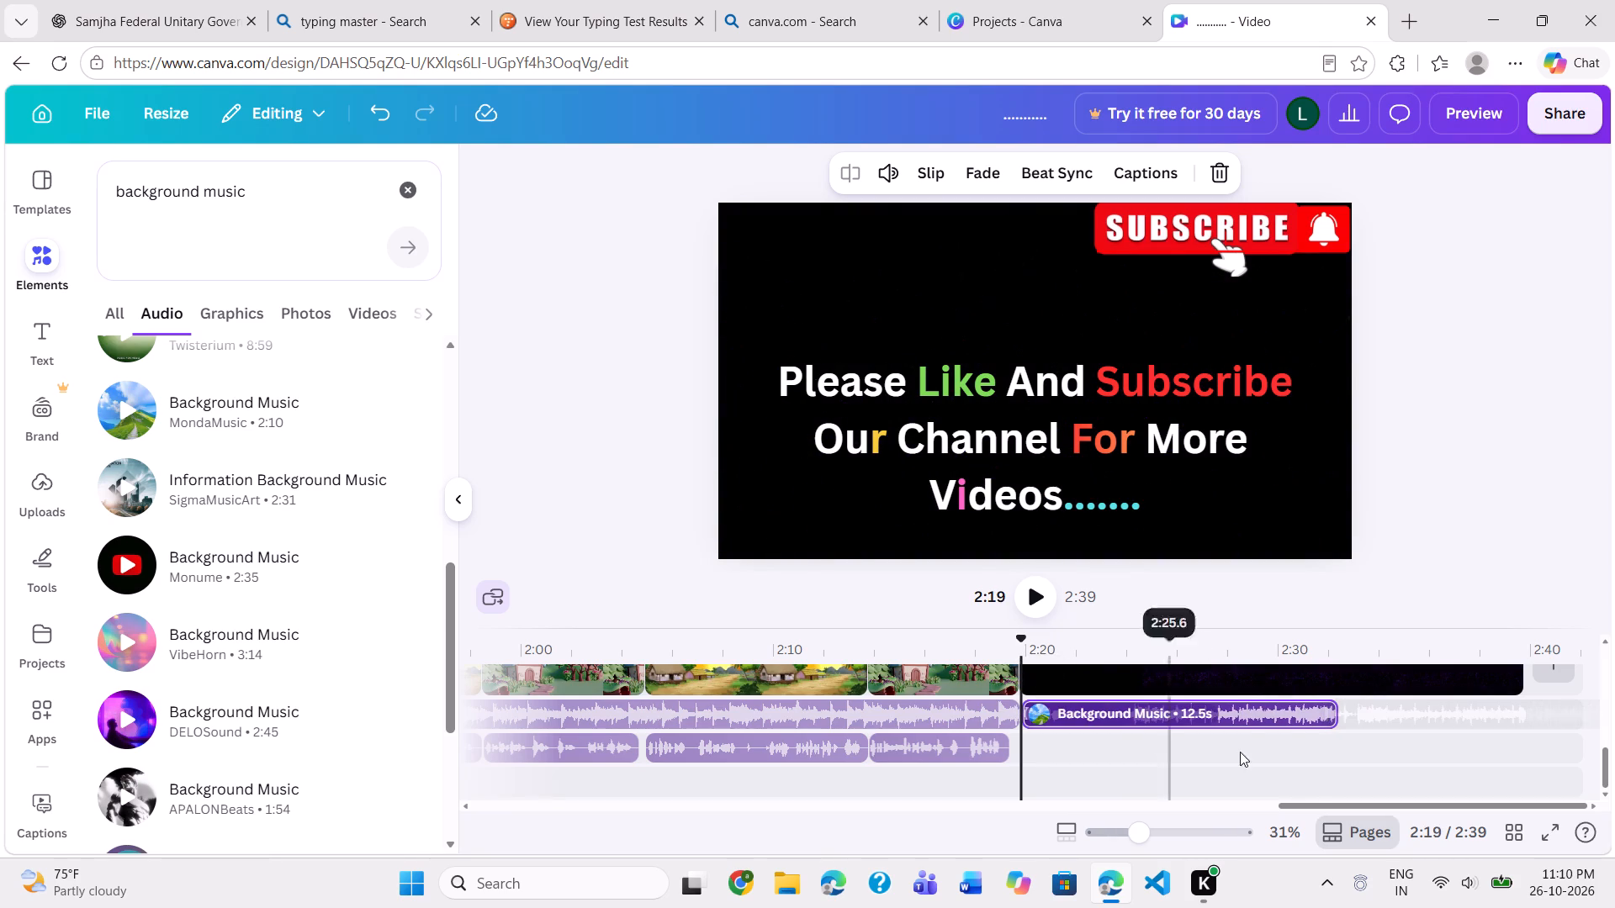
drag(1331, 711, 1358, 709)
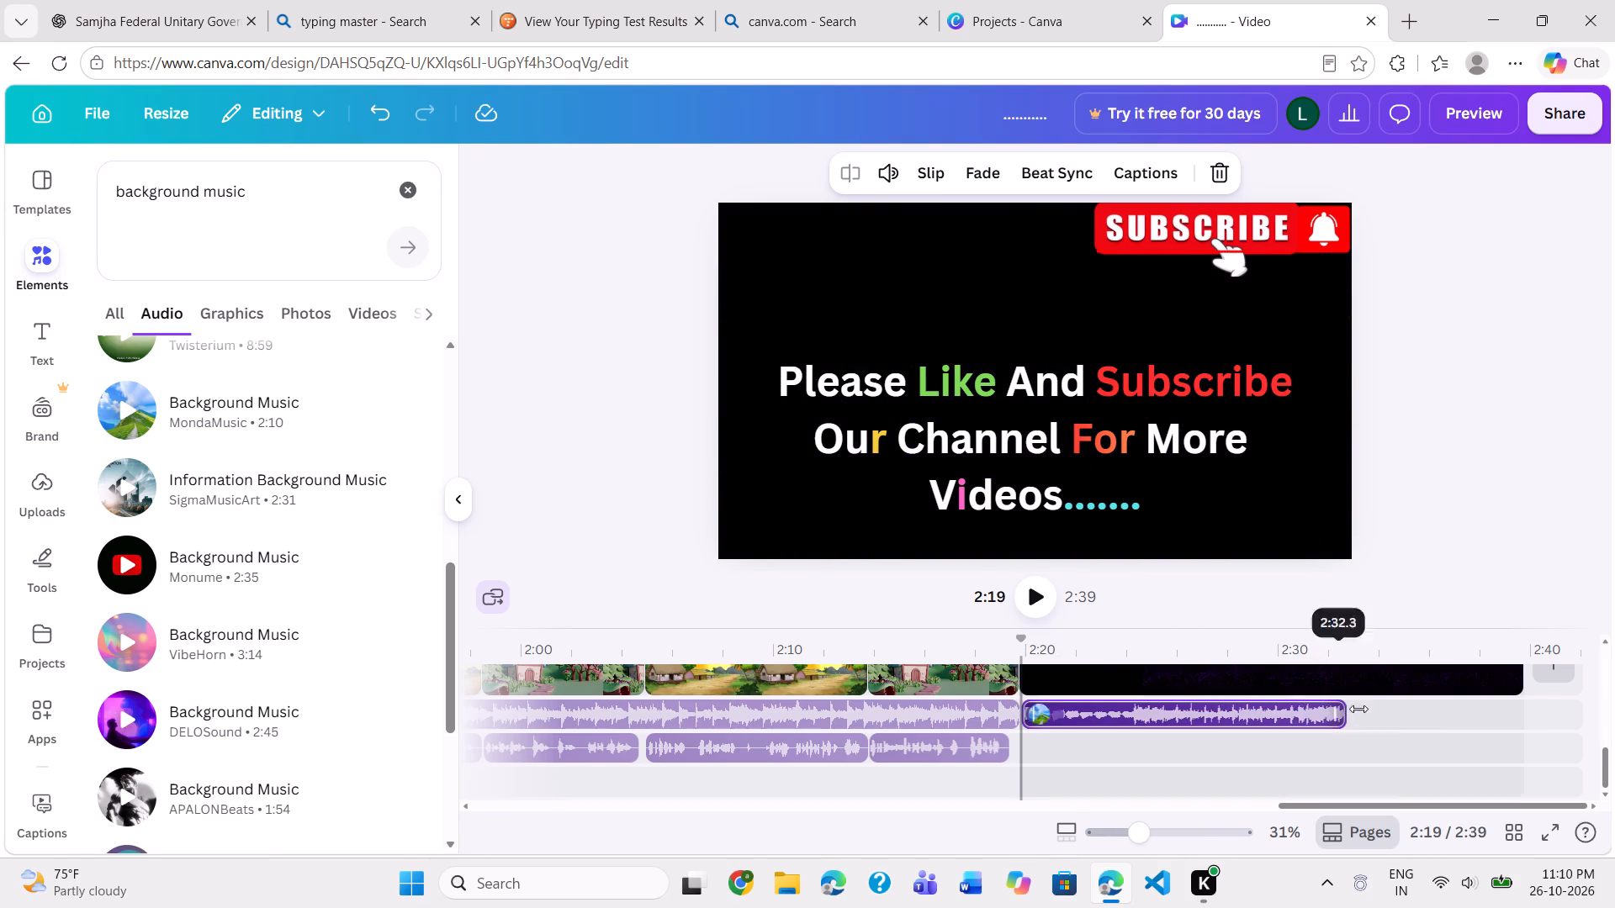
drag(1358, 709, 1512, 715)
Move the red bell graphic clear of the Subscribe sticker on the end clip and delete the Subscribe sticker.
scroll(1253, 742, up, 2)
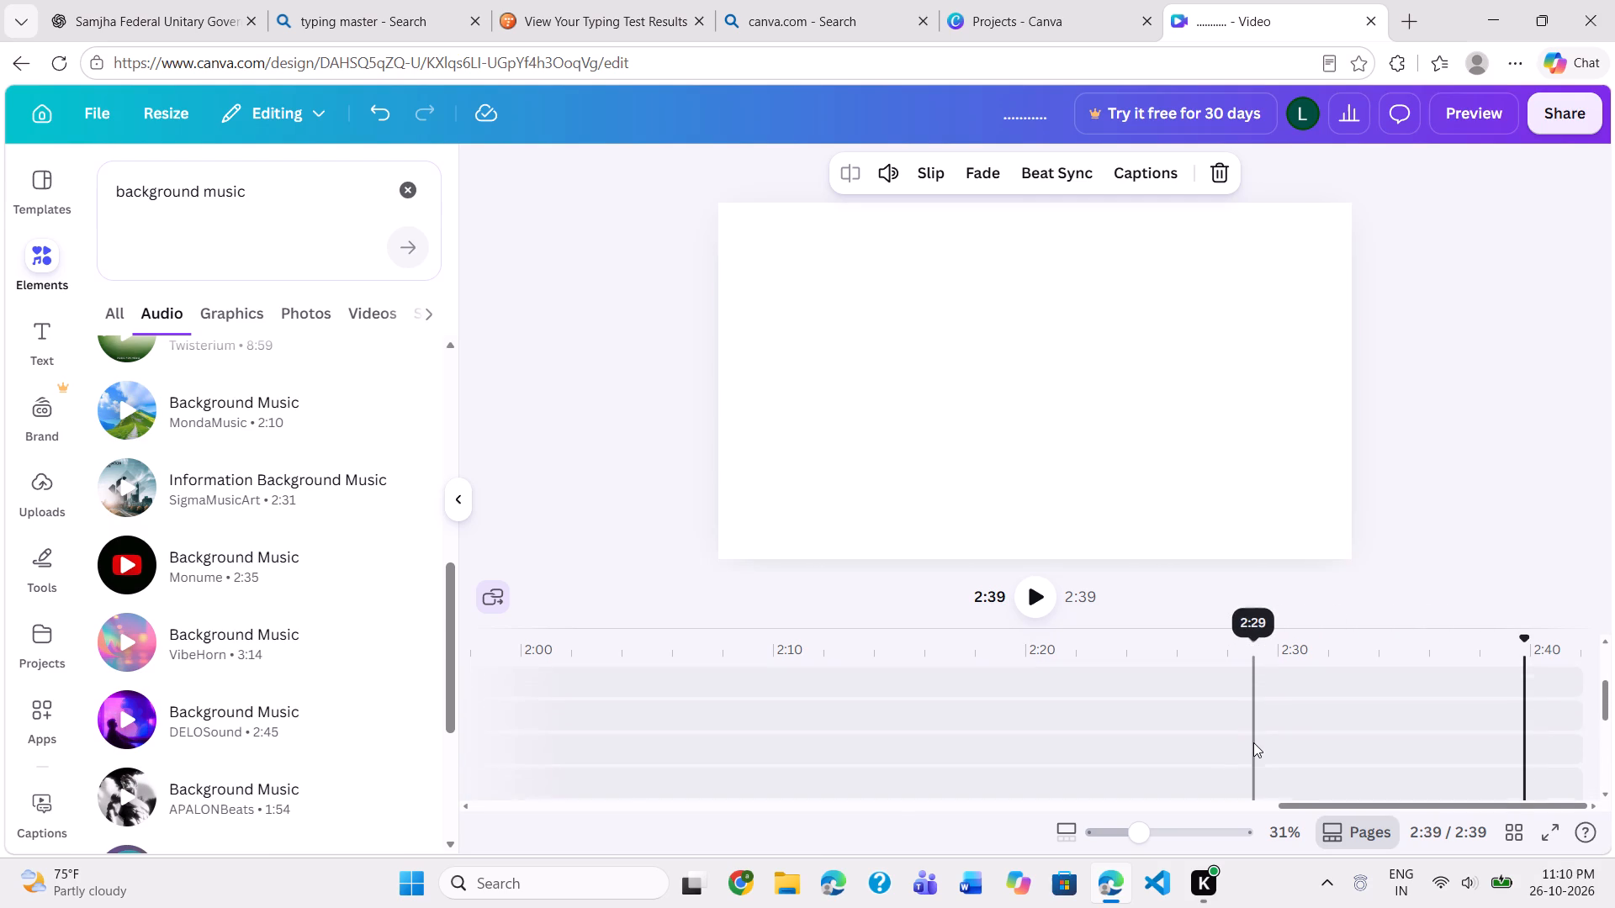
scroll(1253, 742, up, 1)
click(1221, 740)
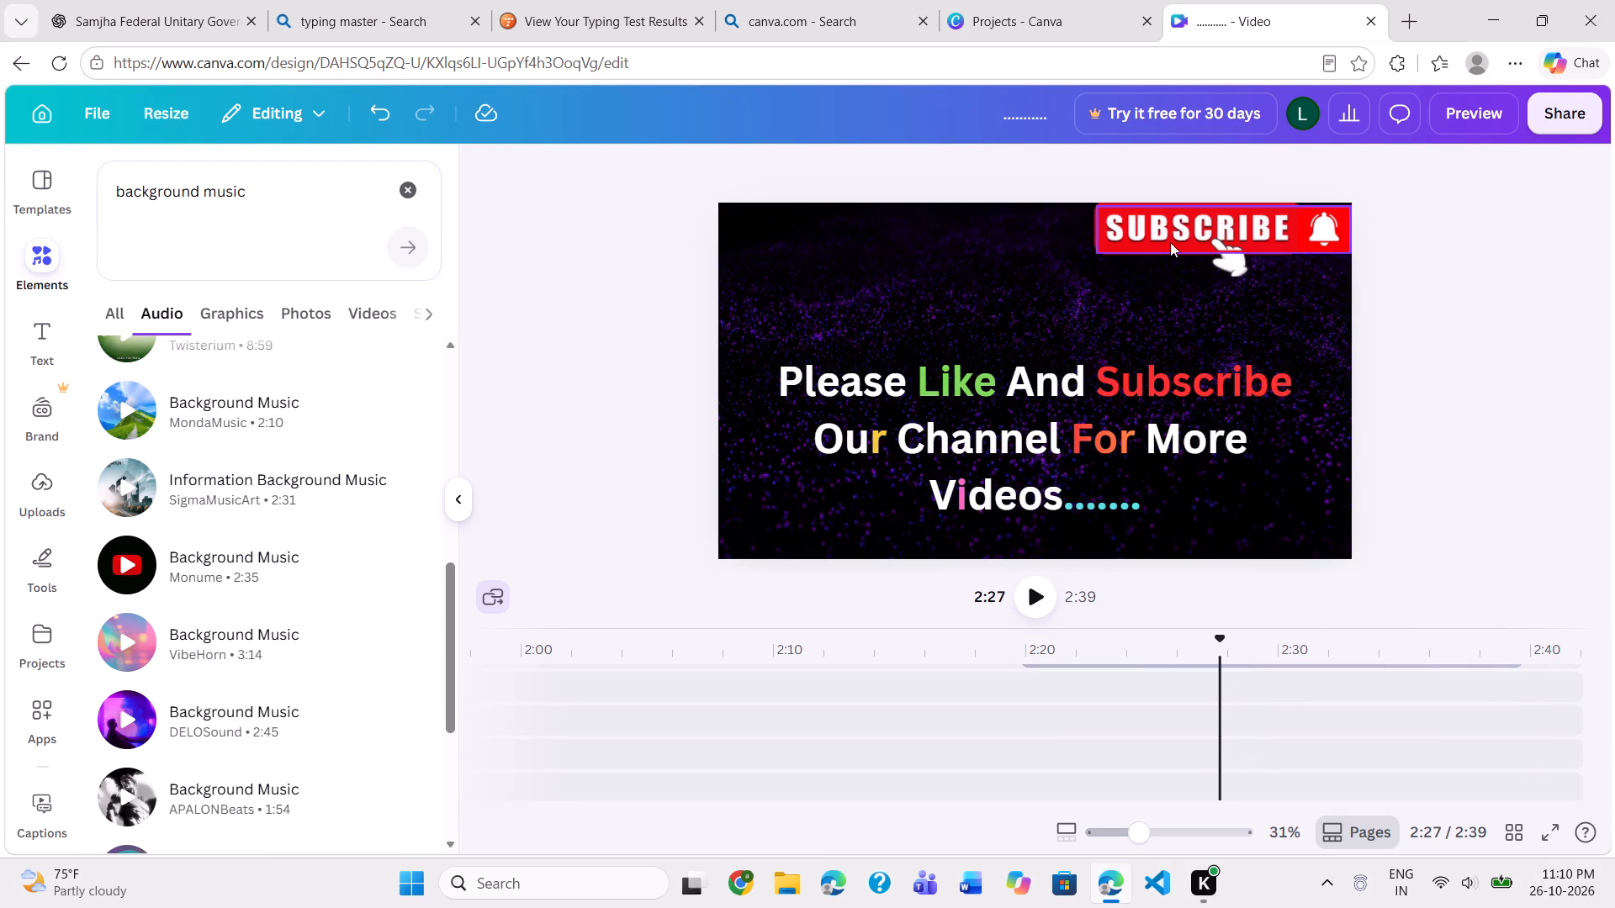
click(1194, 229)
click(1194, 229)
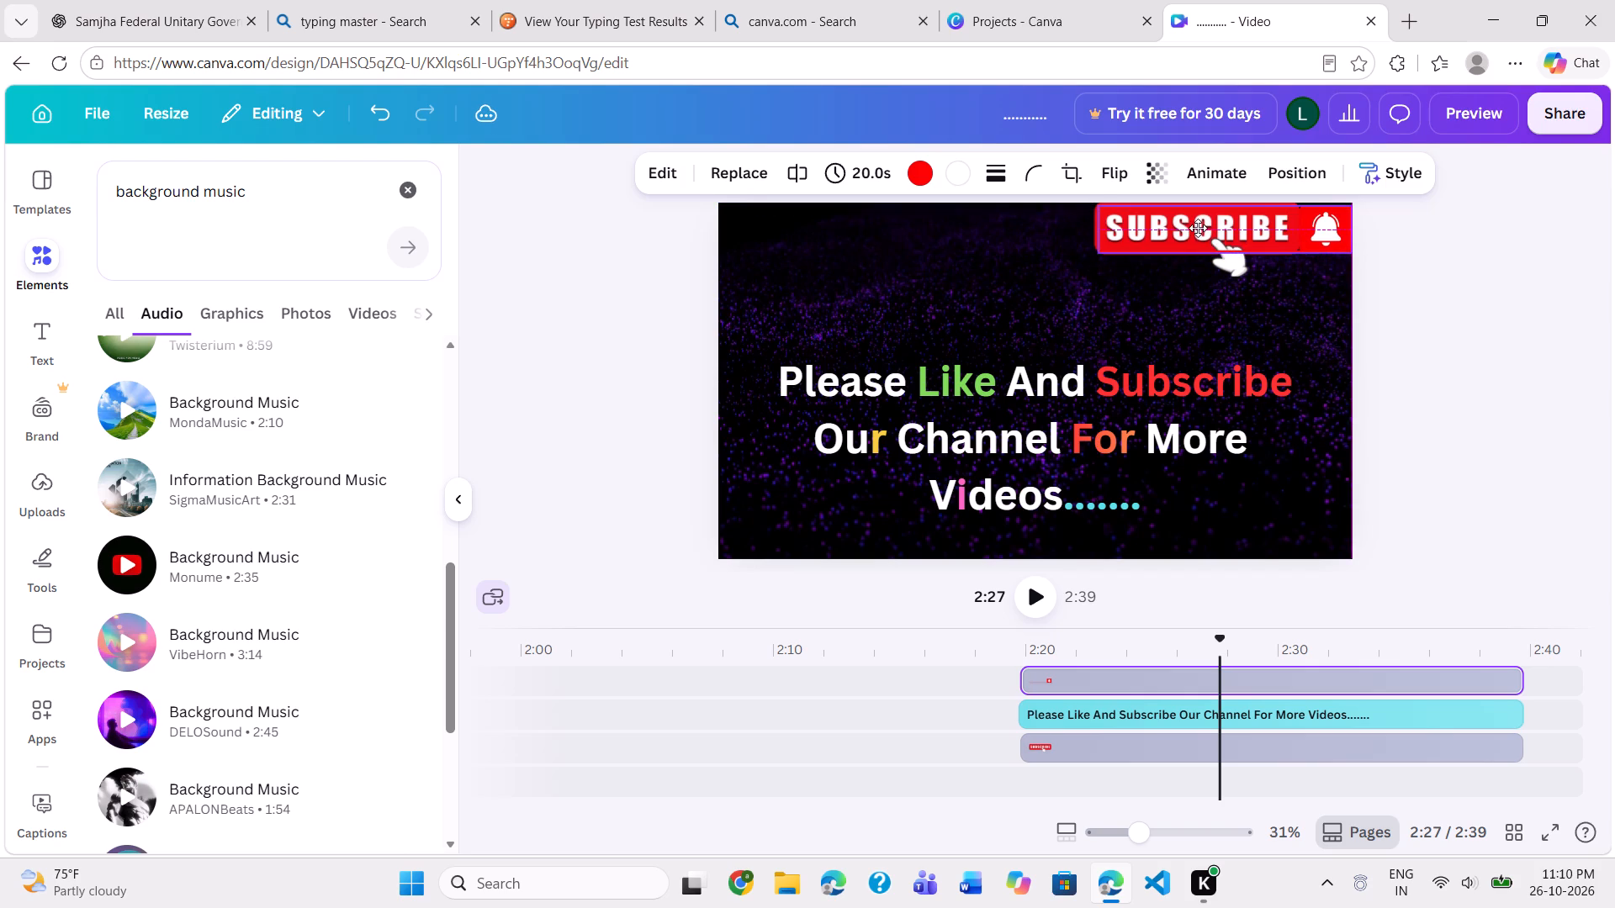
click(1161, 217)
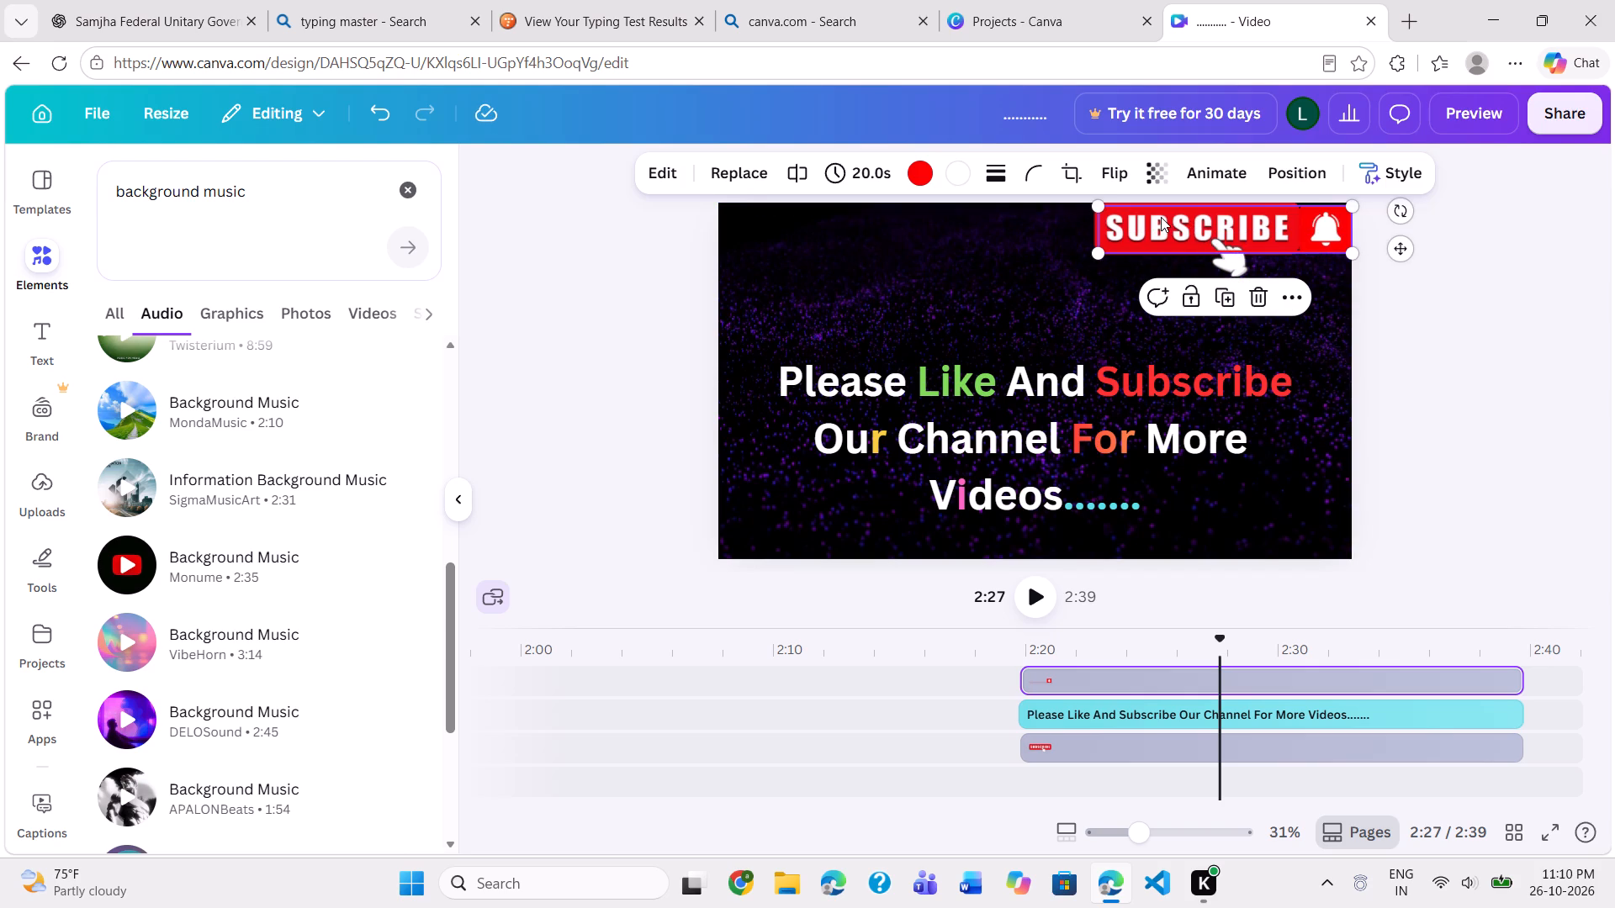
click(1161, 217)
click(1161, 217)
drag(1161, 217, 1135, 237)
drag(1135, 237, 1102, 240)
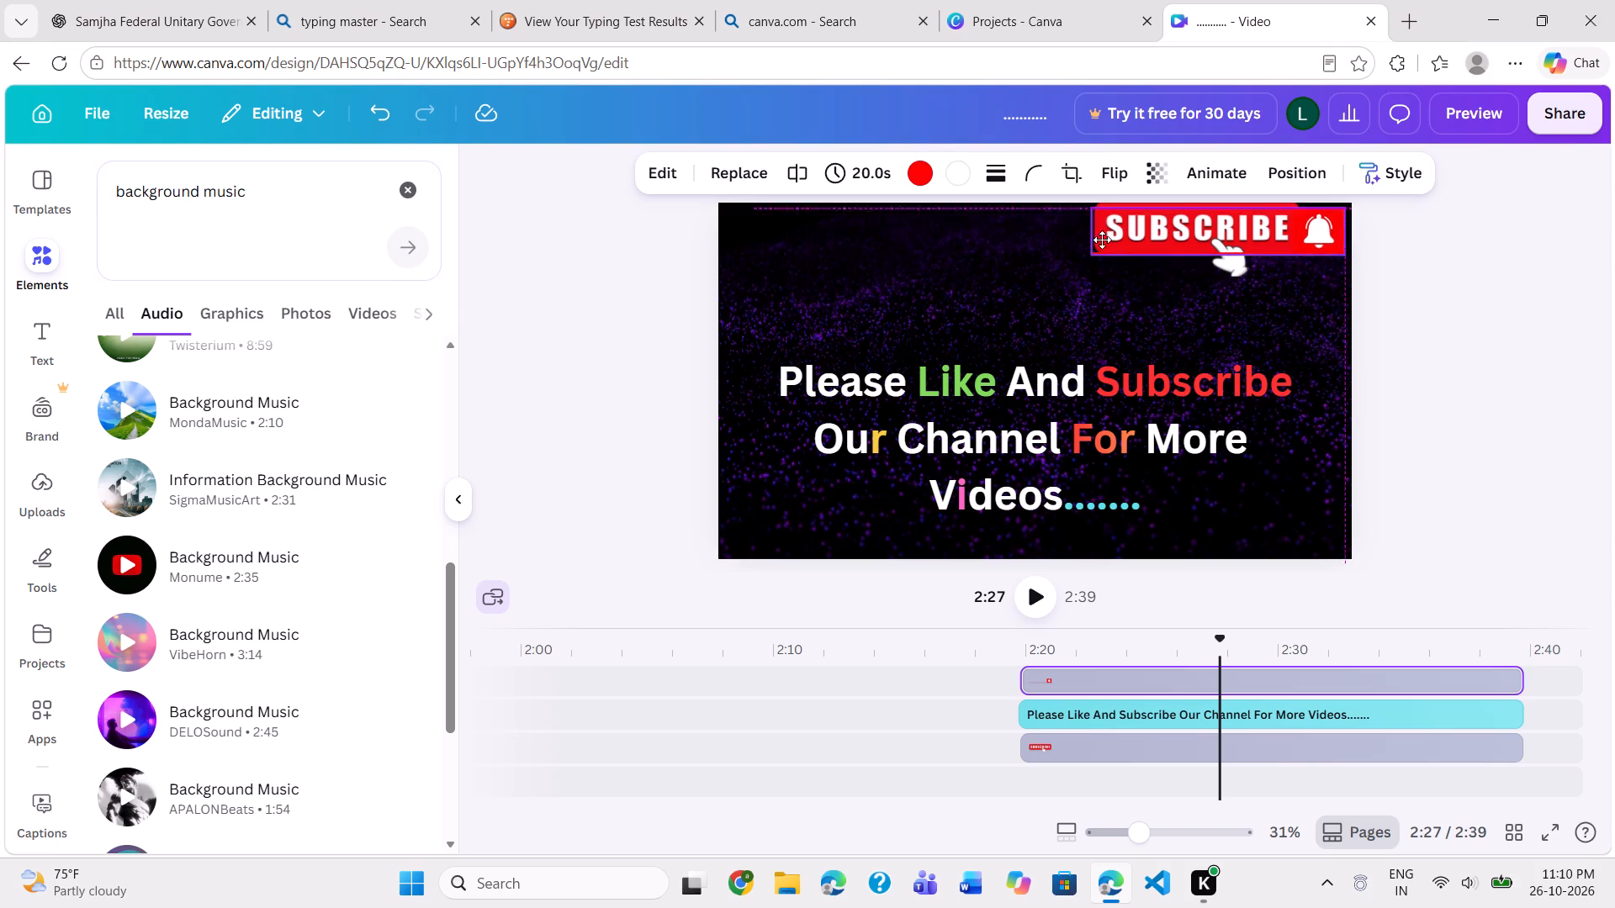
drag(1102, 240, 1159, 331)
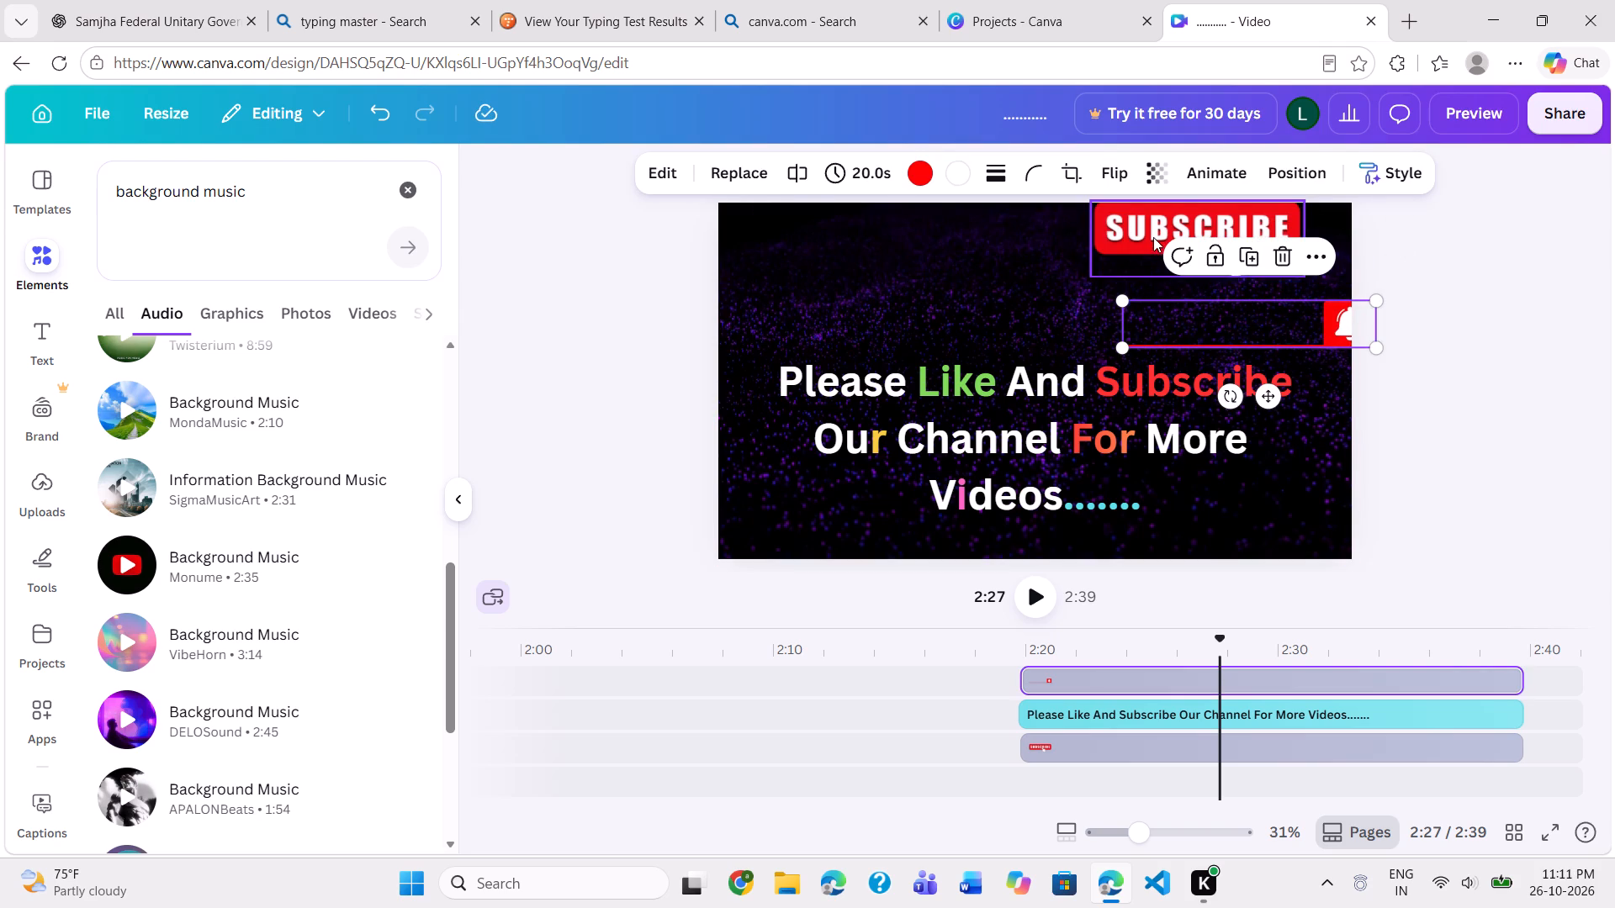
click(1153, 237)
click(1237, 315)
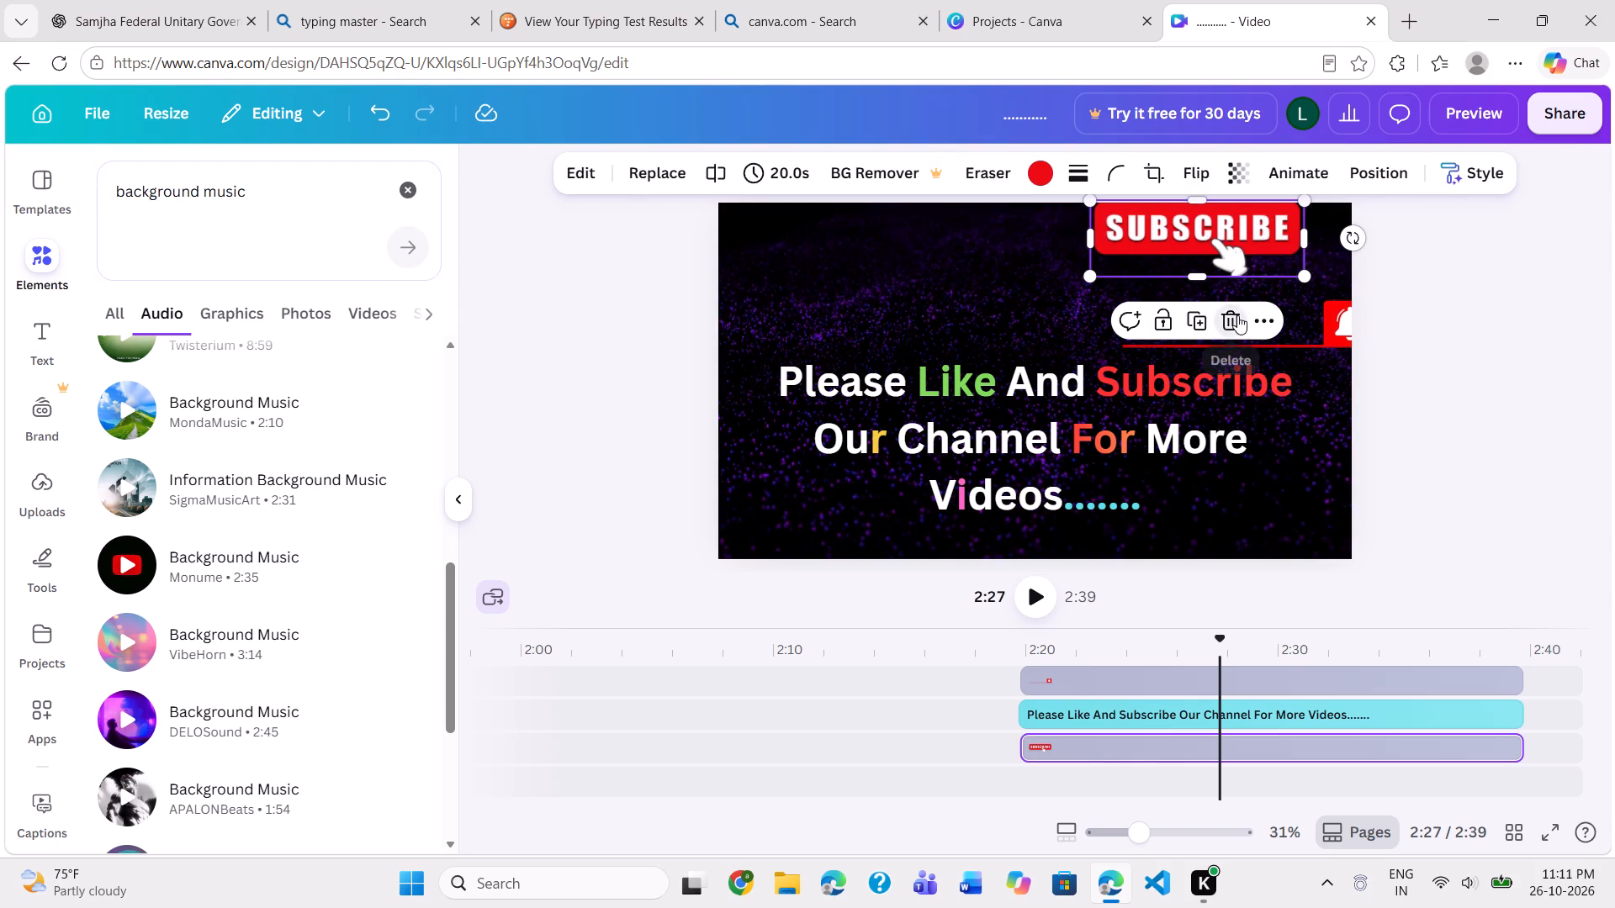
Position the red bell graphic flush in the upper-right corner of the end clip's frame.
drag(1270, 325, 1250, 259)
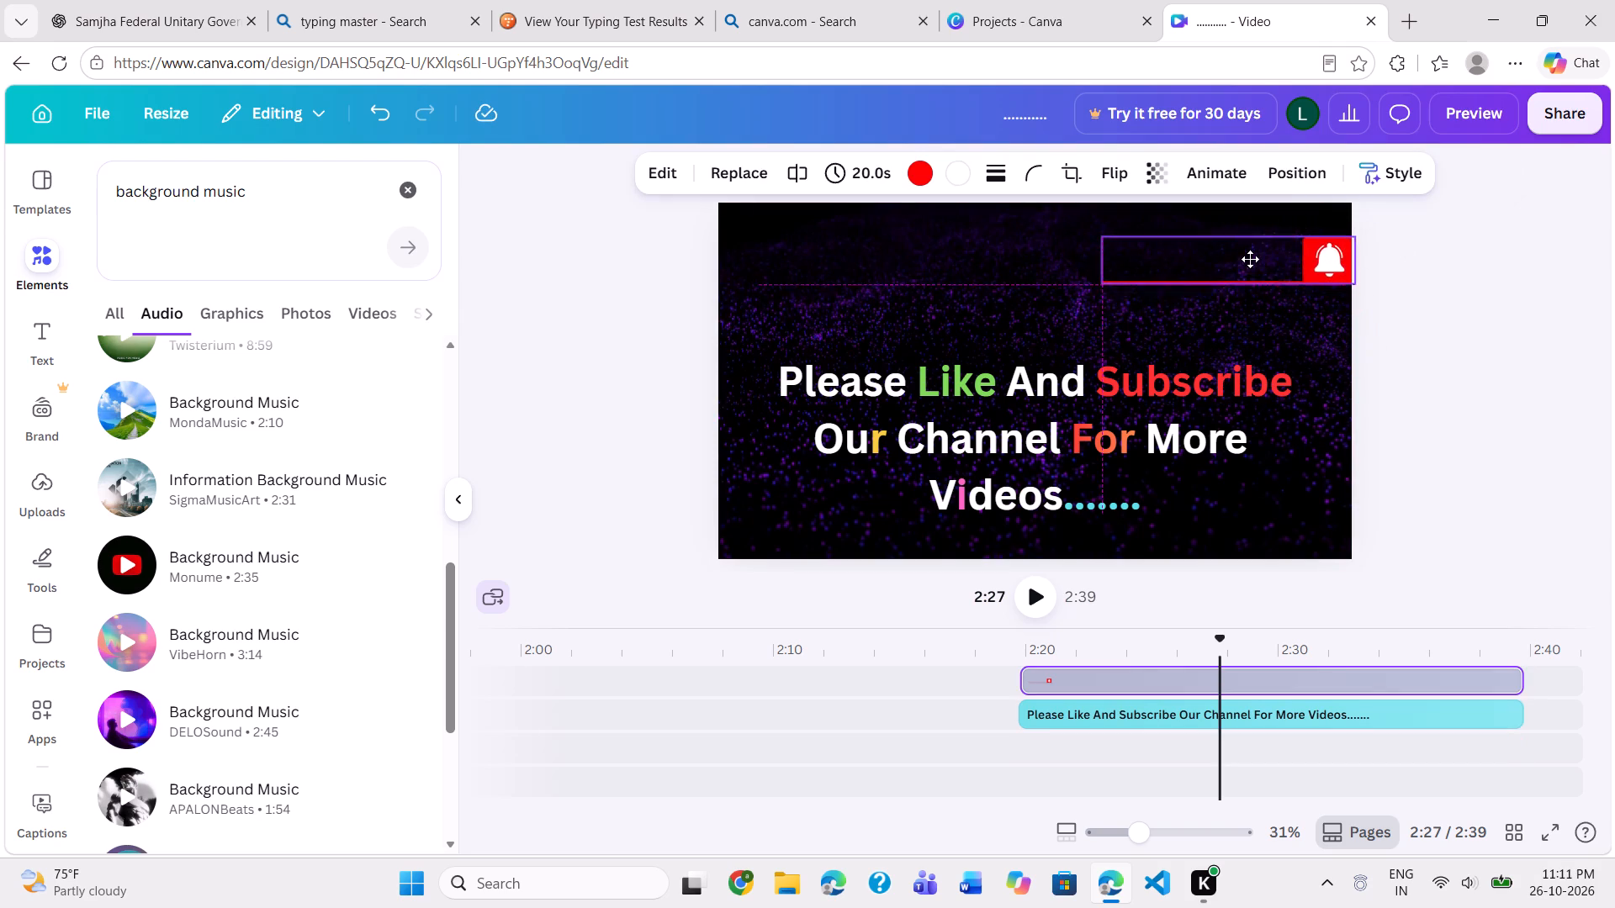
drag(1250, 259, 1247, 230)
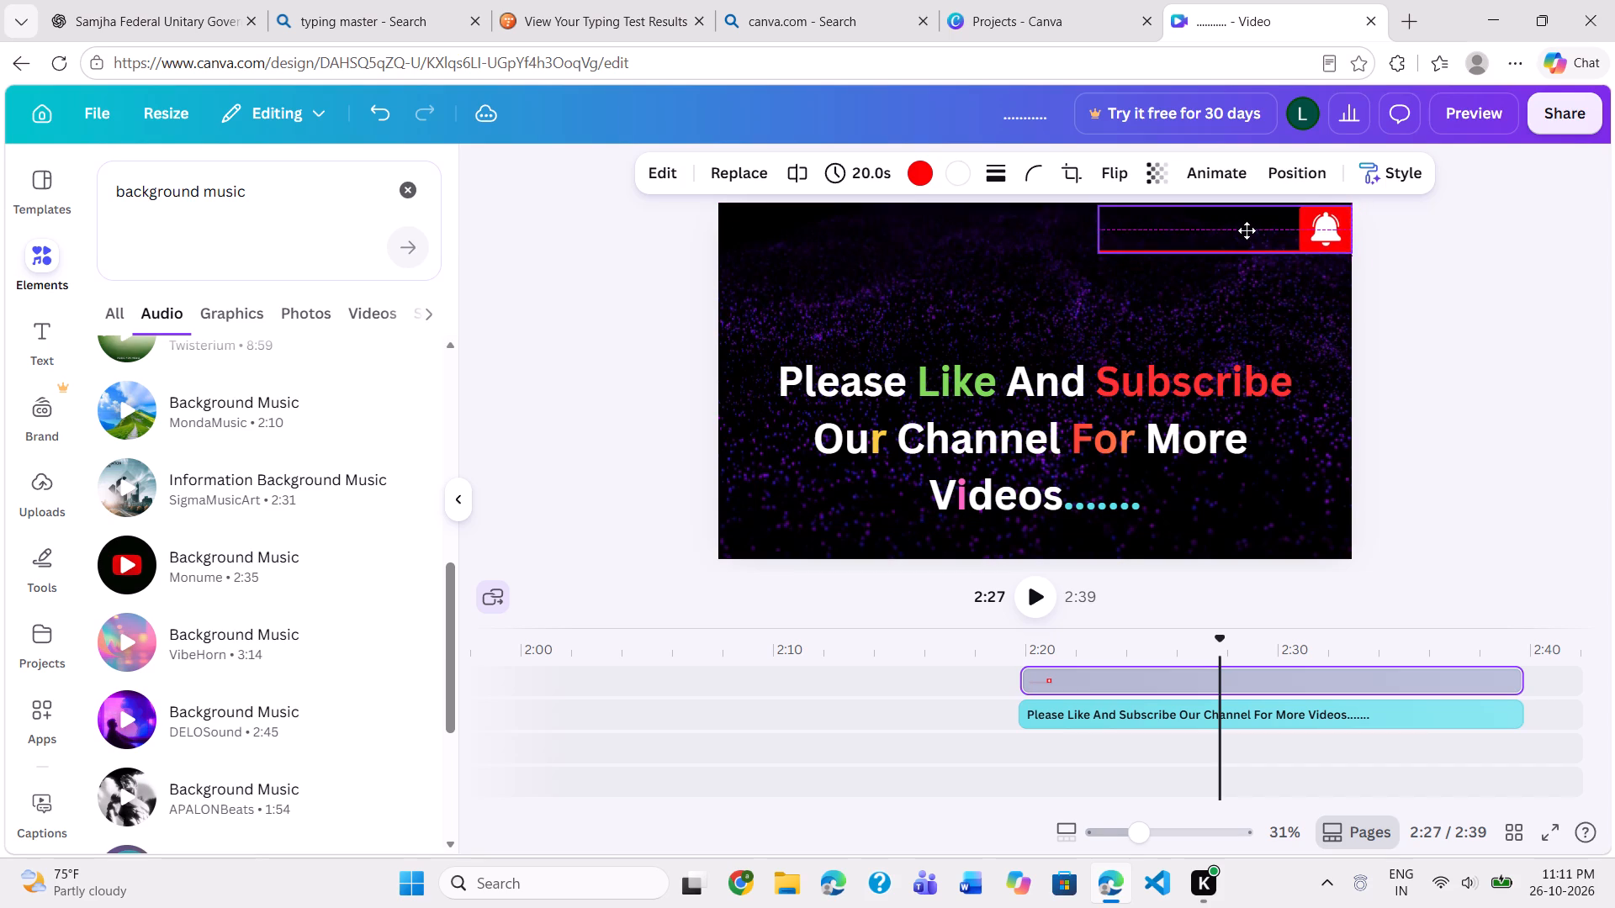
drag(1247, 230, 1245, 228)
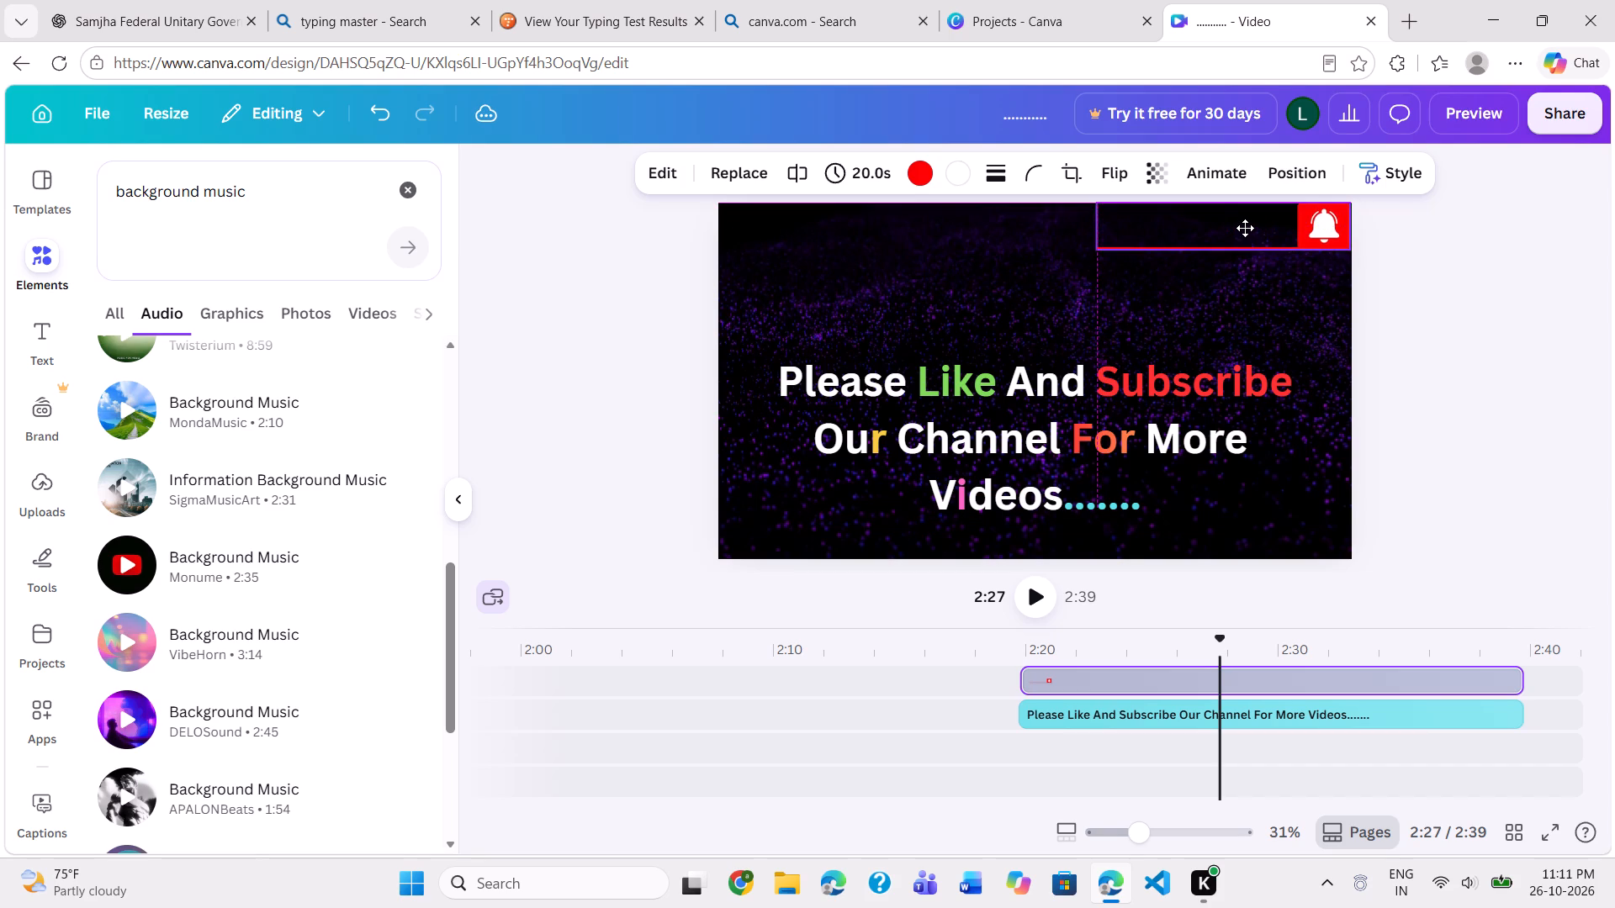
drag(1245, 228, 1249, 228)
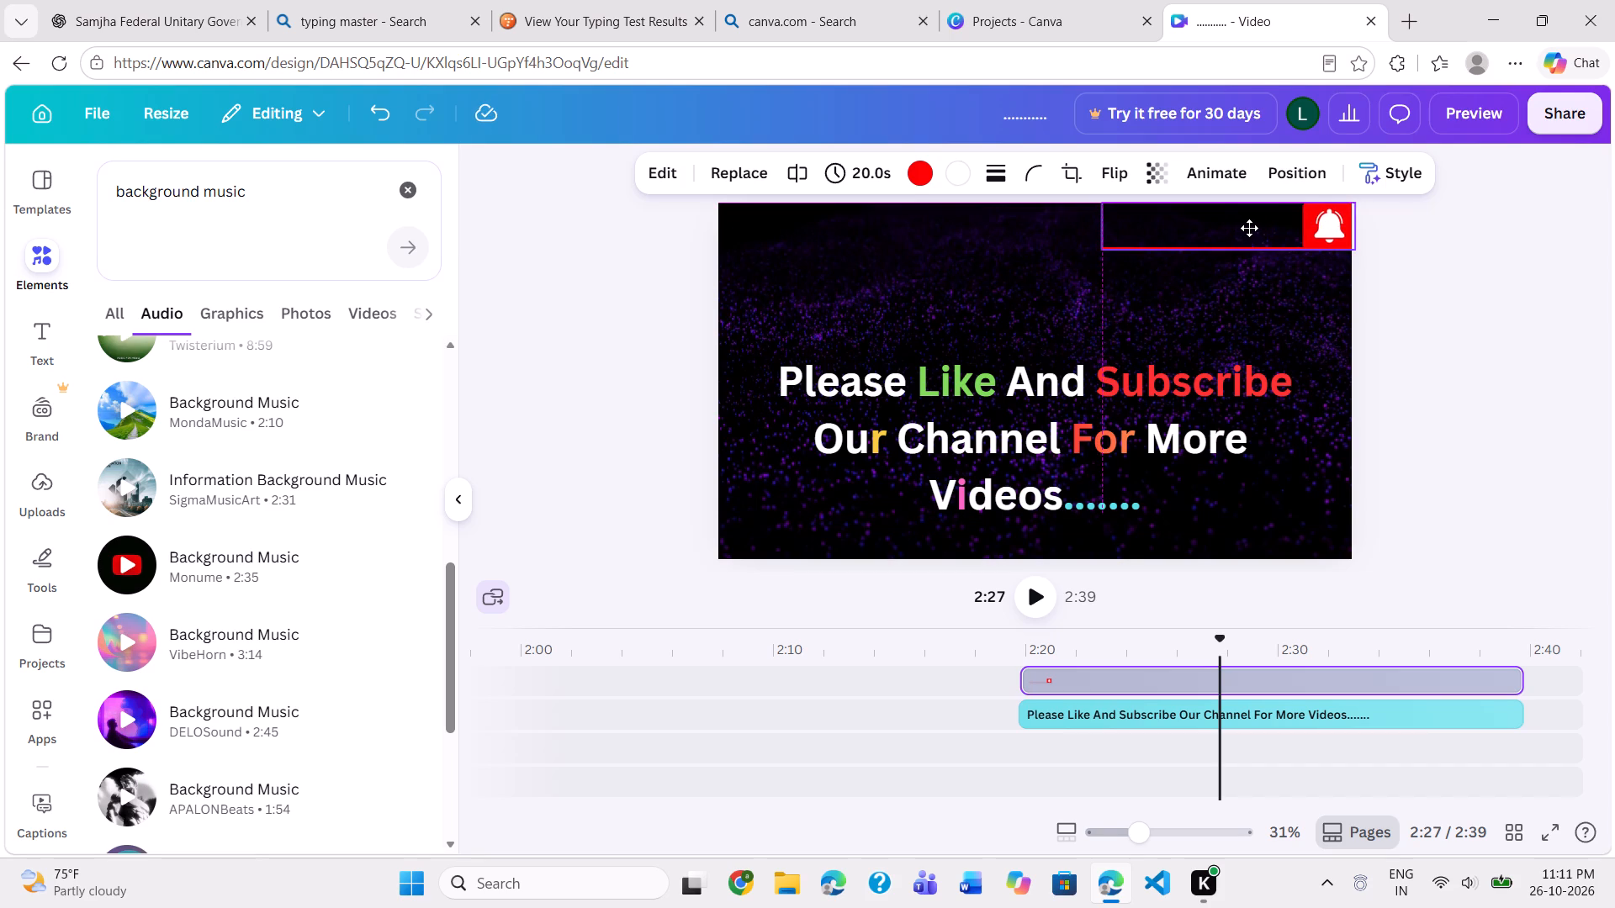
drag(1249, 228, 1248, 228)
drag(1248, 228, 1247, 228)
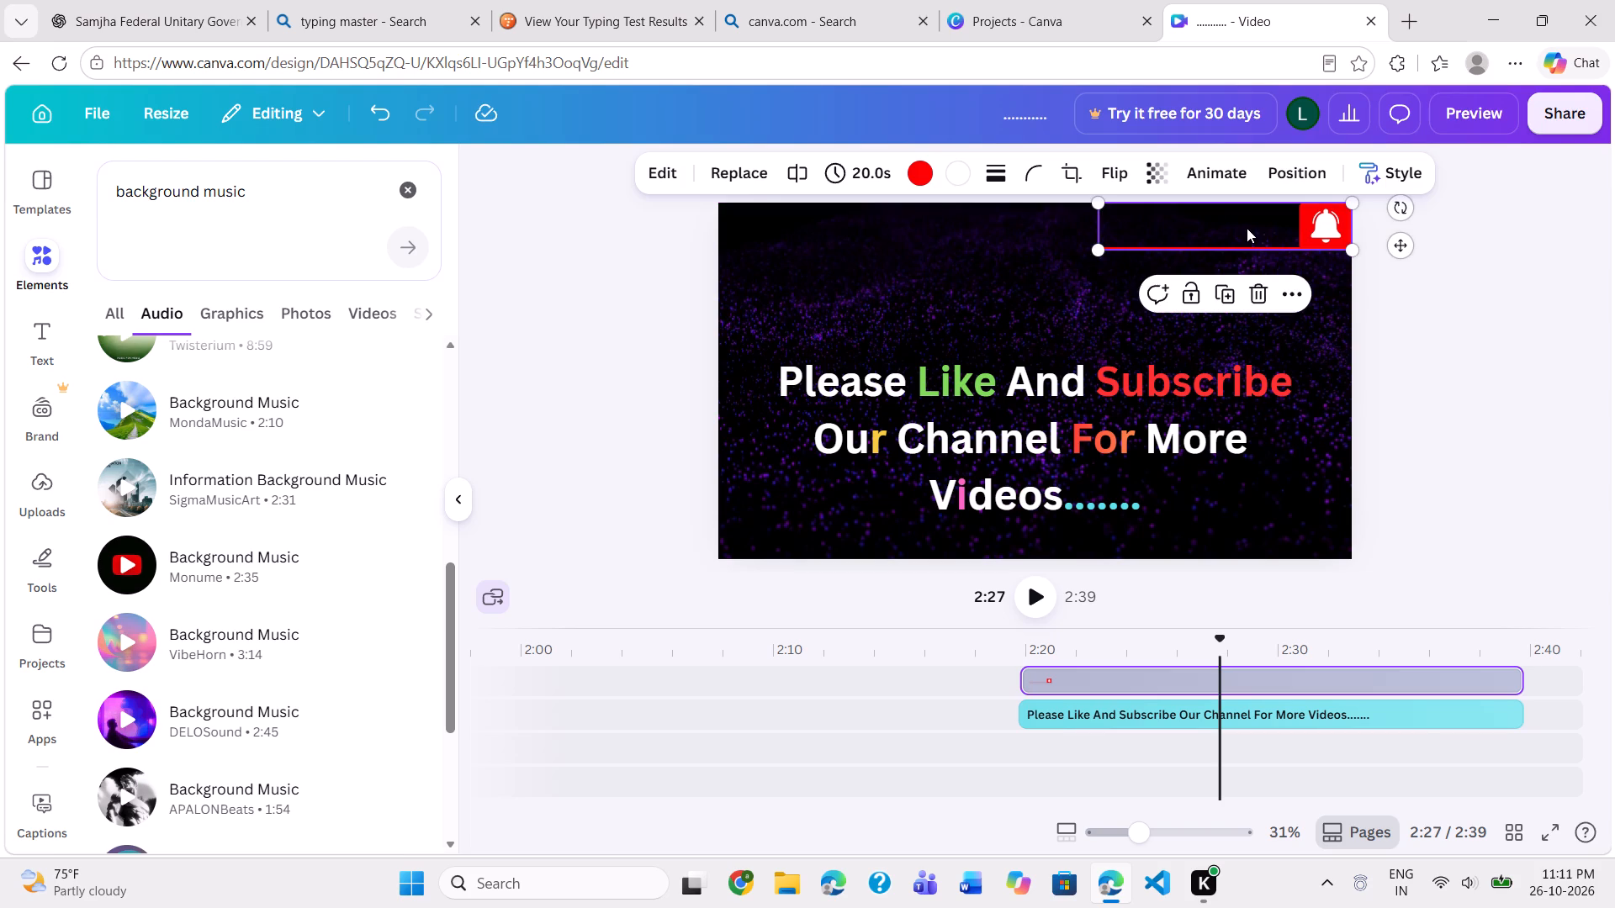
click(1064, 304)
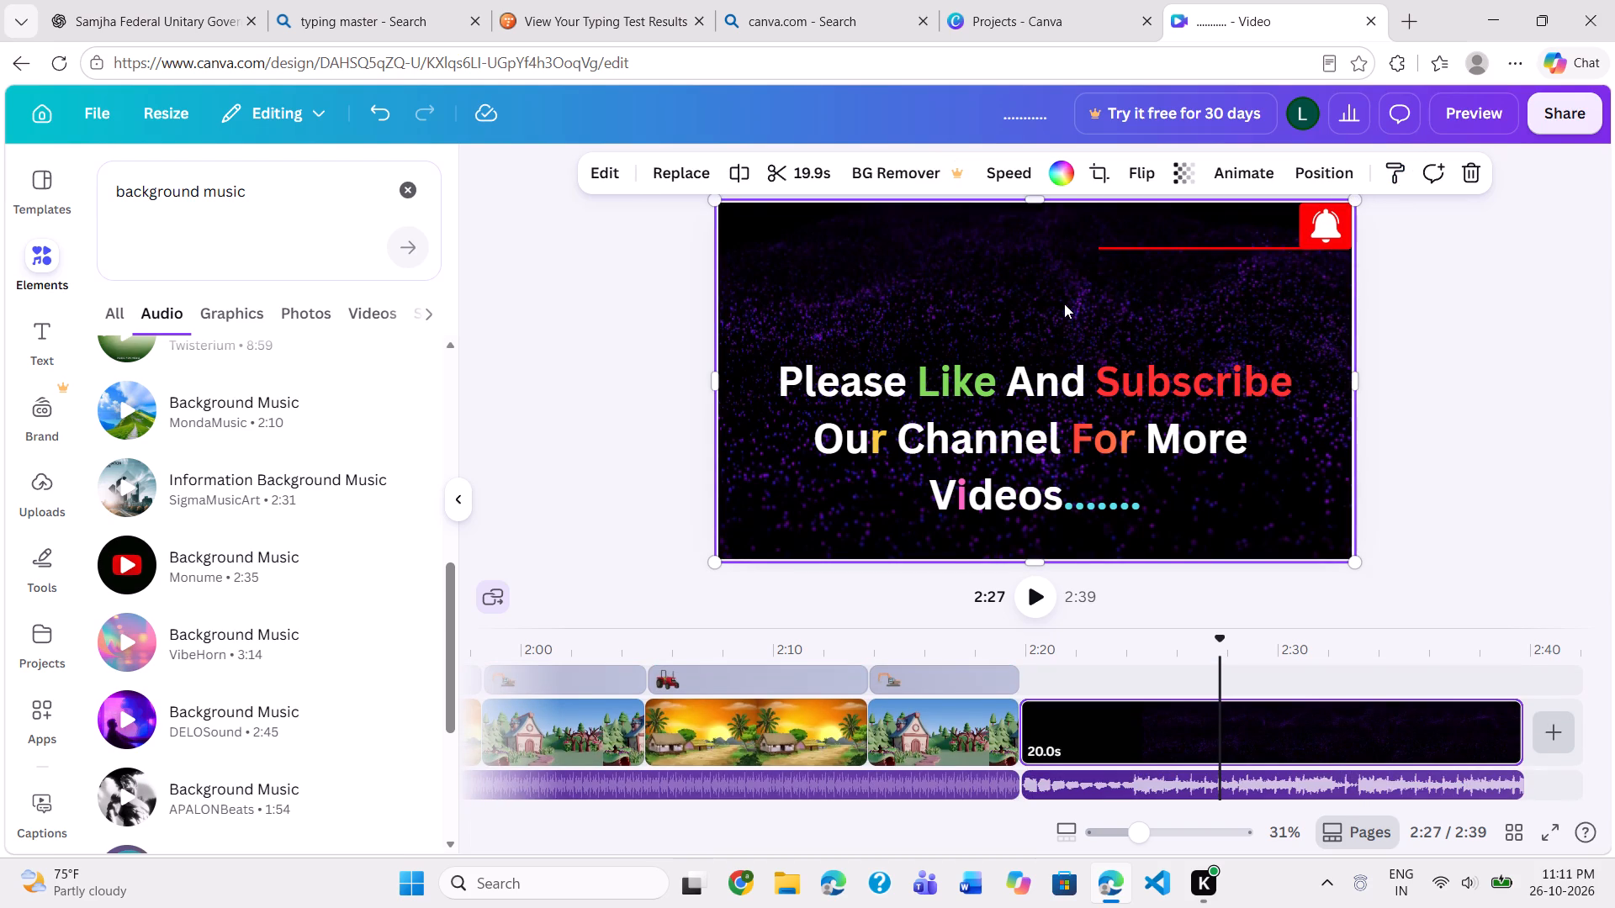
Search the elements for subscribe again and show all the graphics results.
click(410, 186)
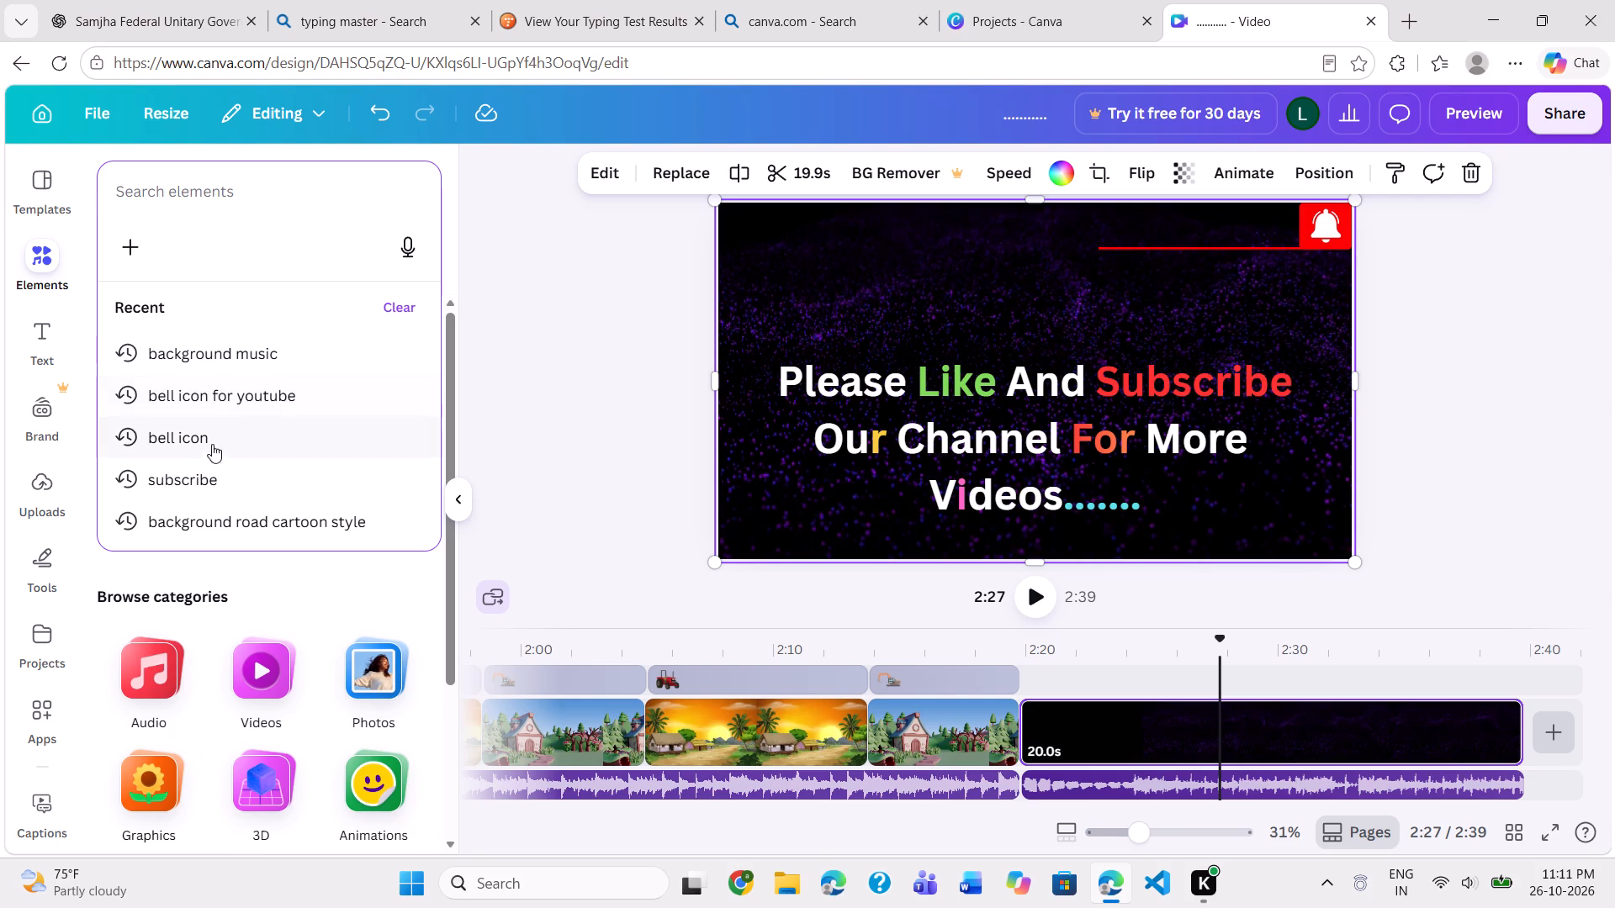
click(212, 472)
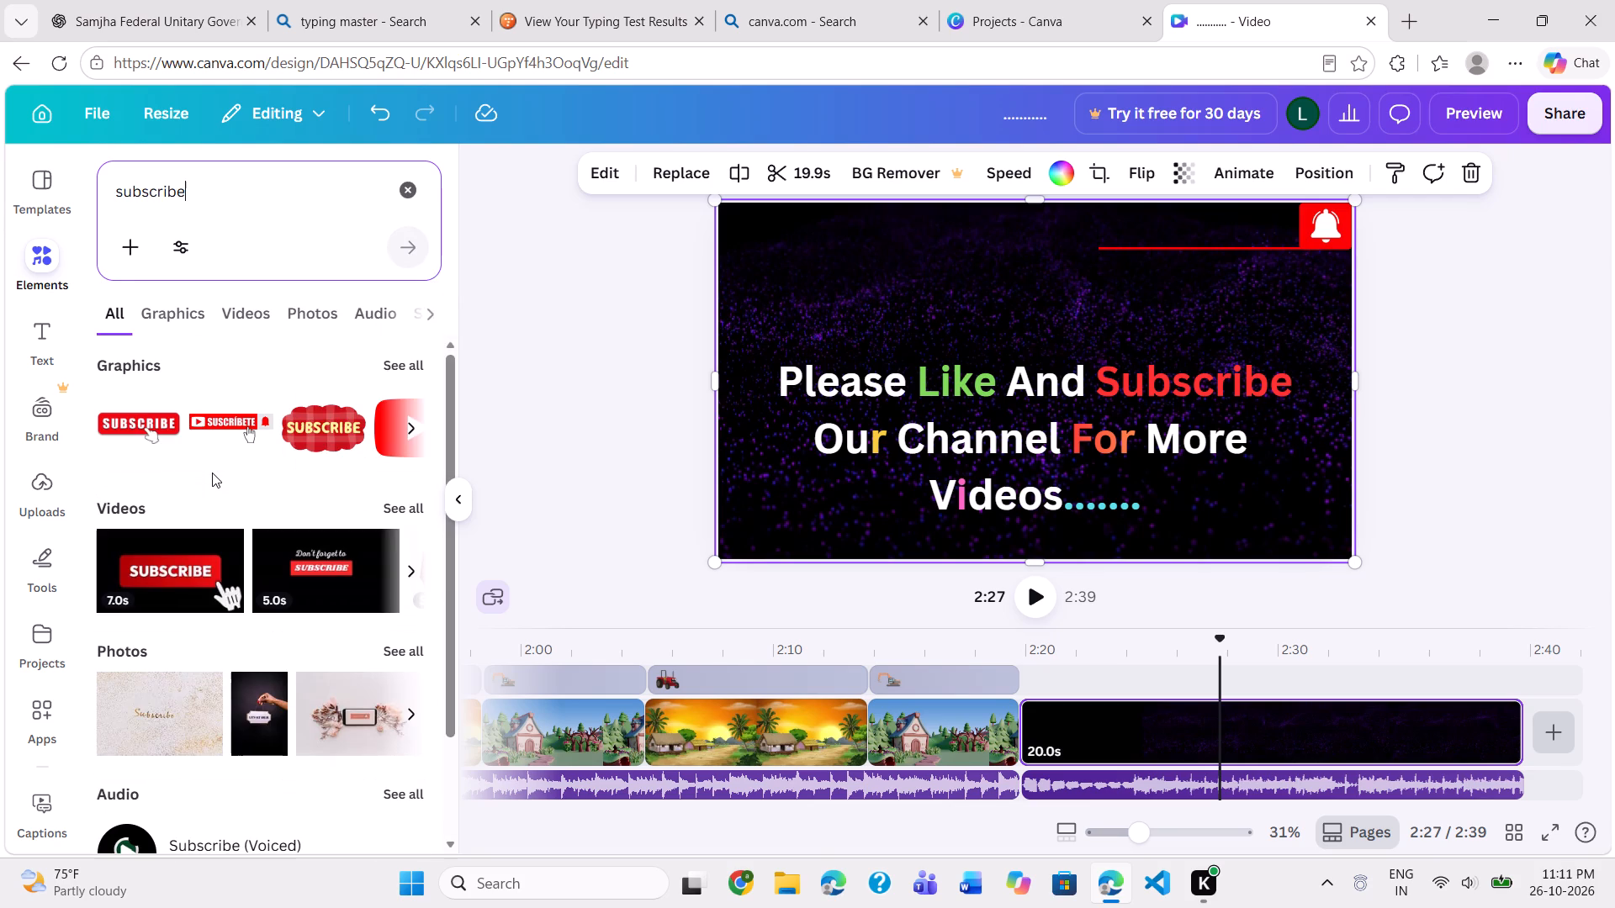
scroll(326, 440, left, 1)
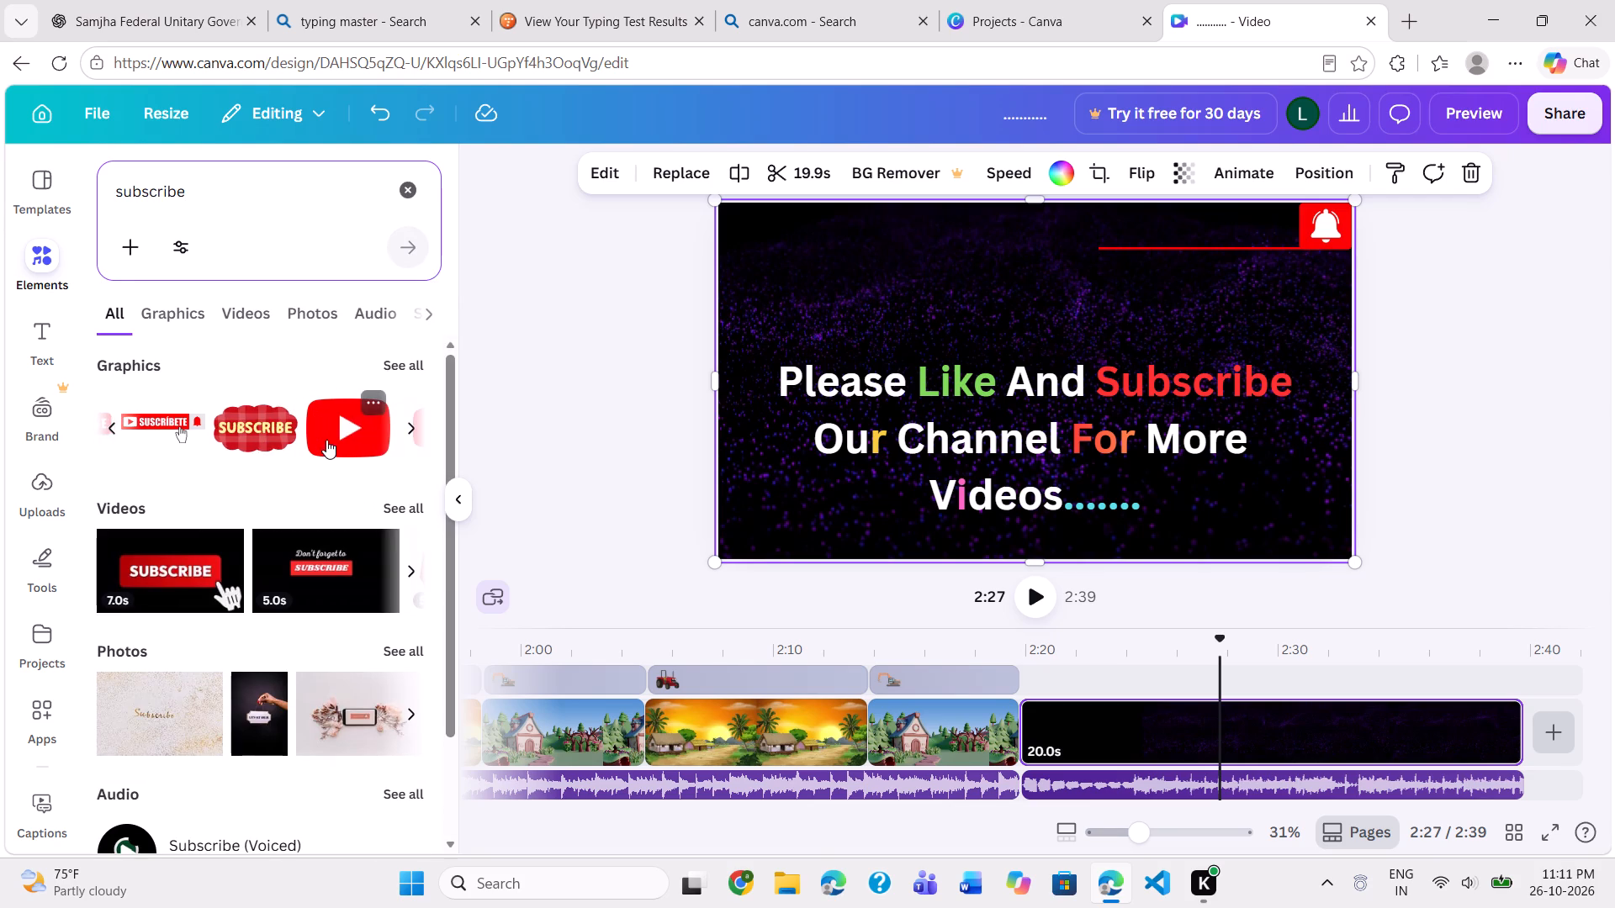
click(408, 356)
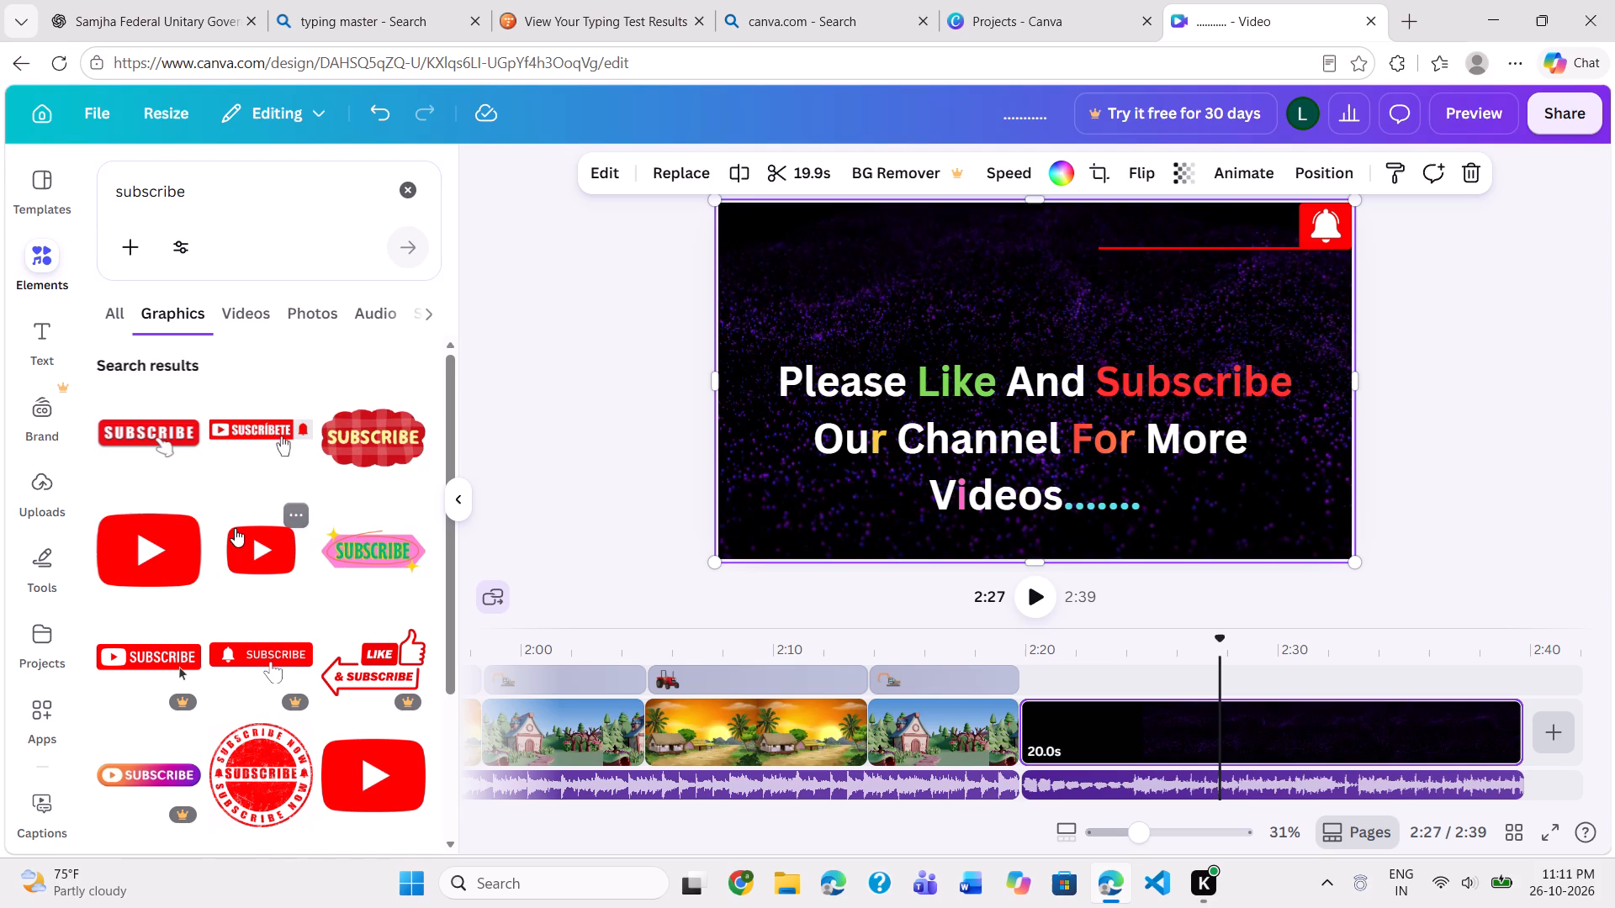
Browse the subscribe graphics results for a sticker that suits the end clip.
scroll(235, 528, down, 3)
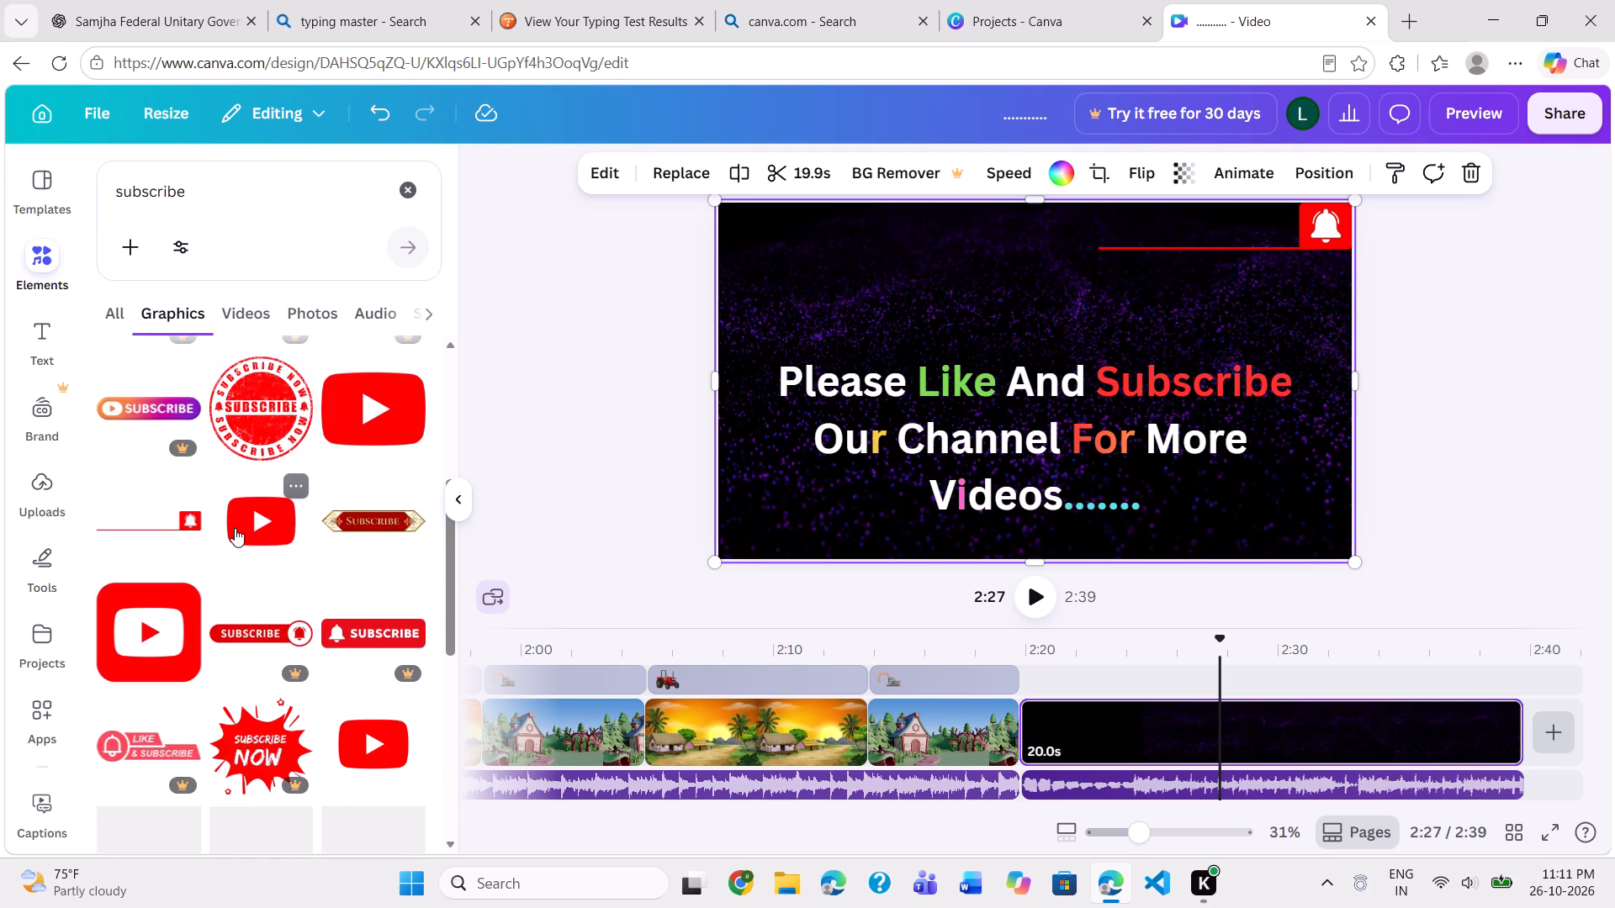
scroll(235, 528, down, 1)
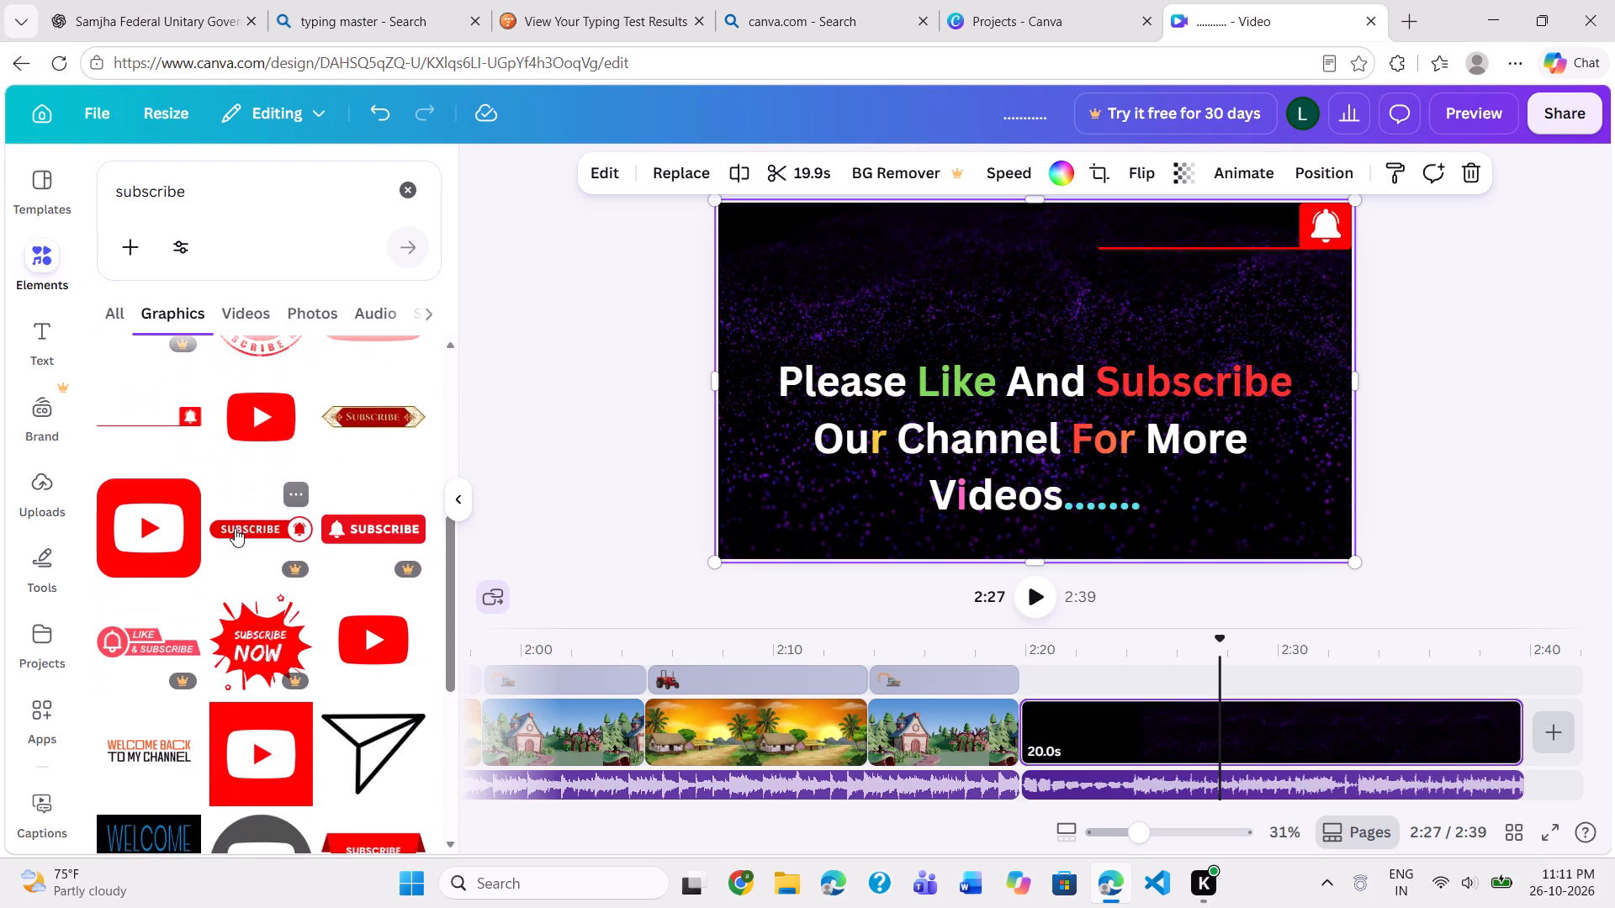
scroll(235, 528, down, 1)
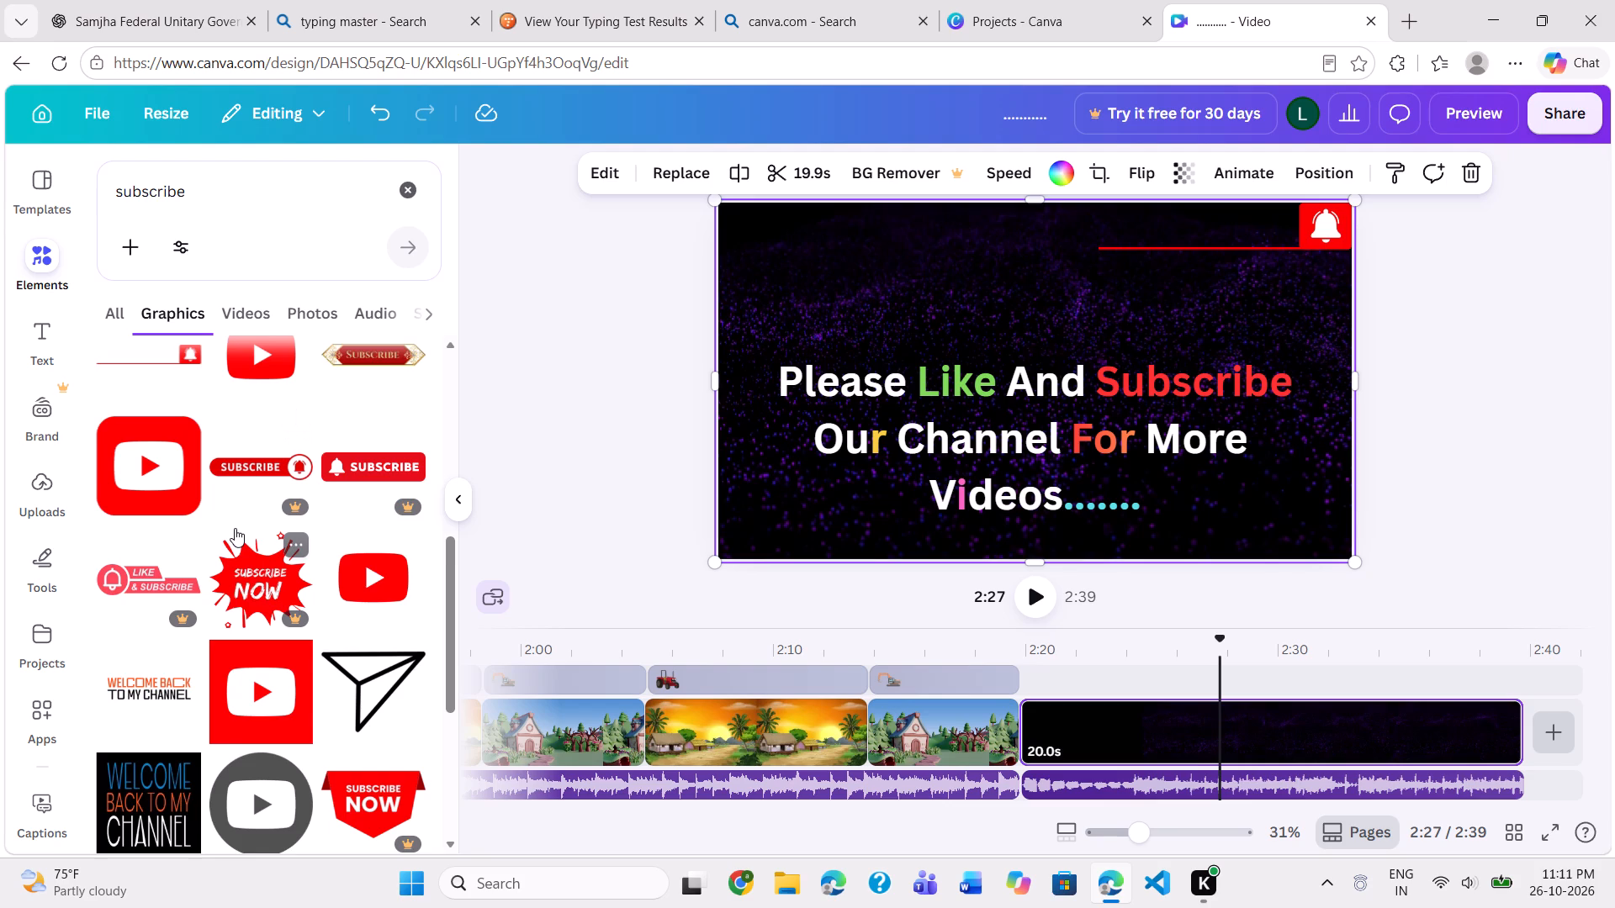
scroll(235, 528, down, 3)
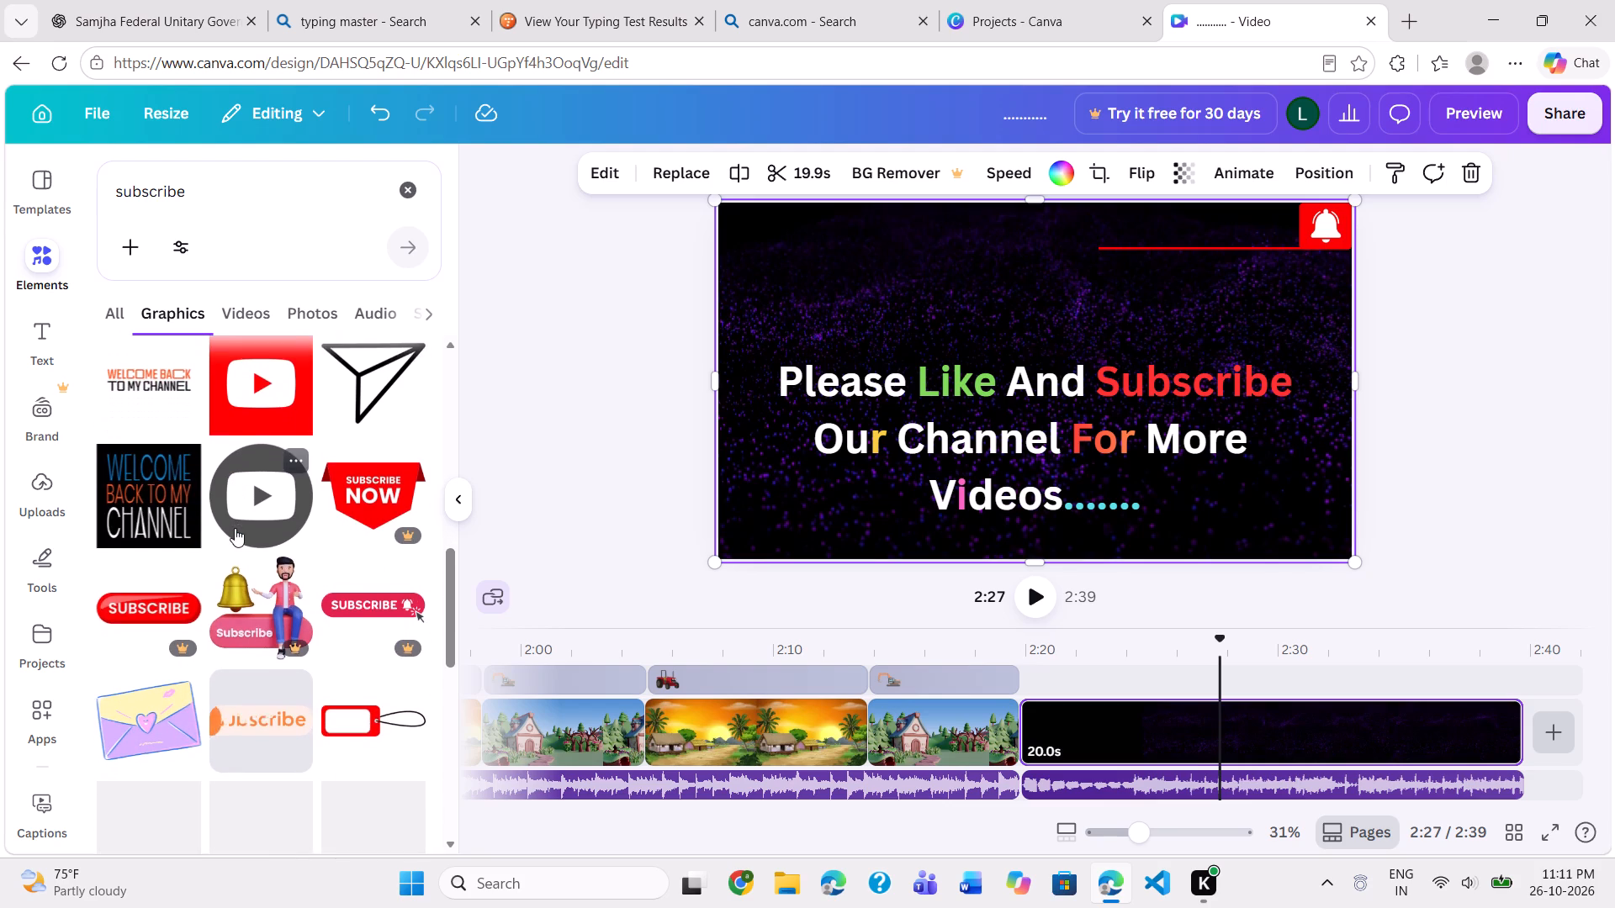
scroll(235, 528, down, 4)
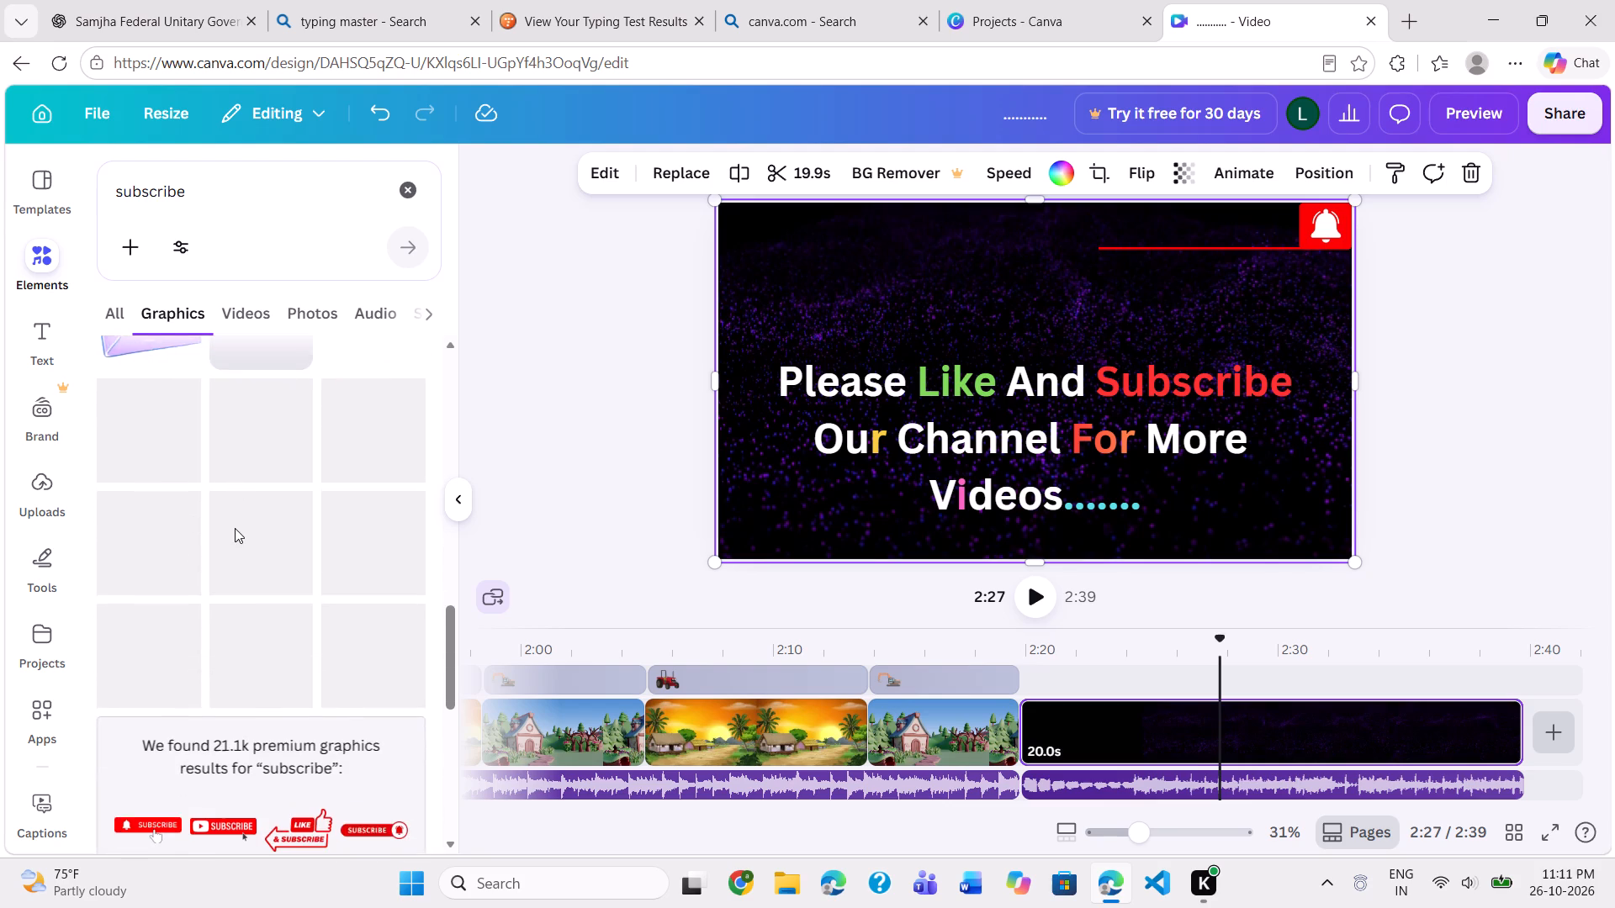
scroll(235, 528, down, 1)
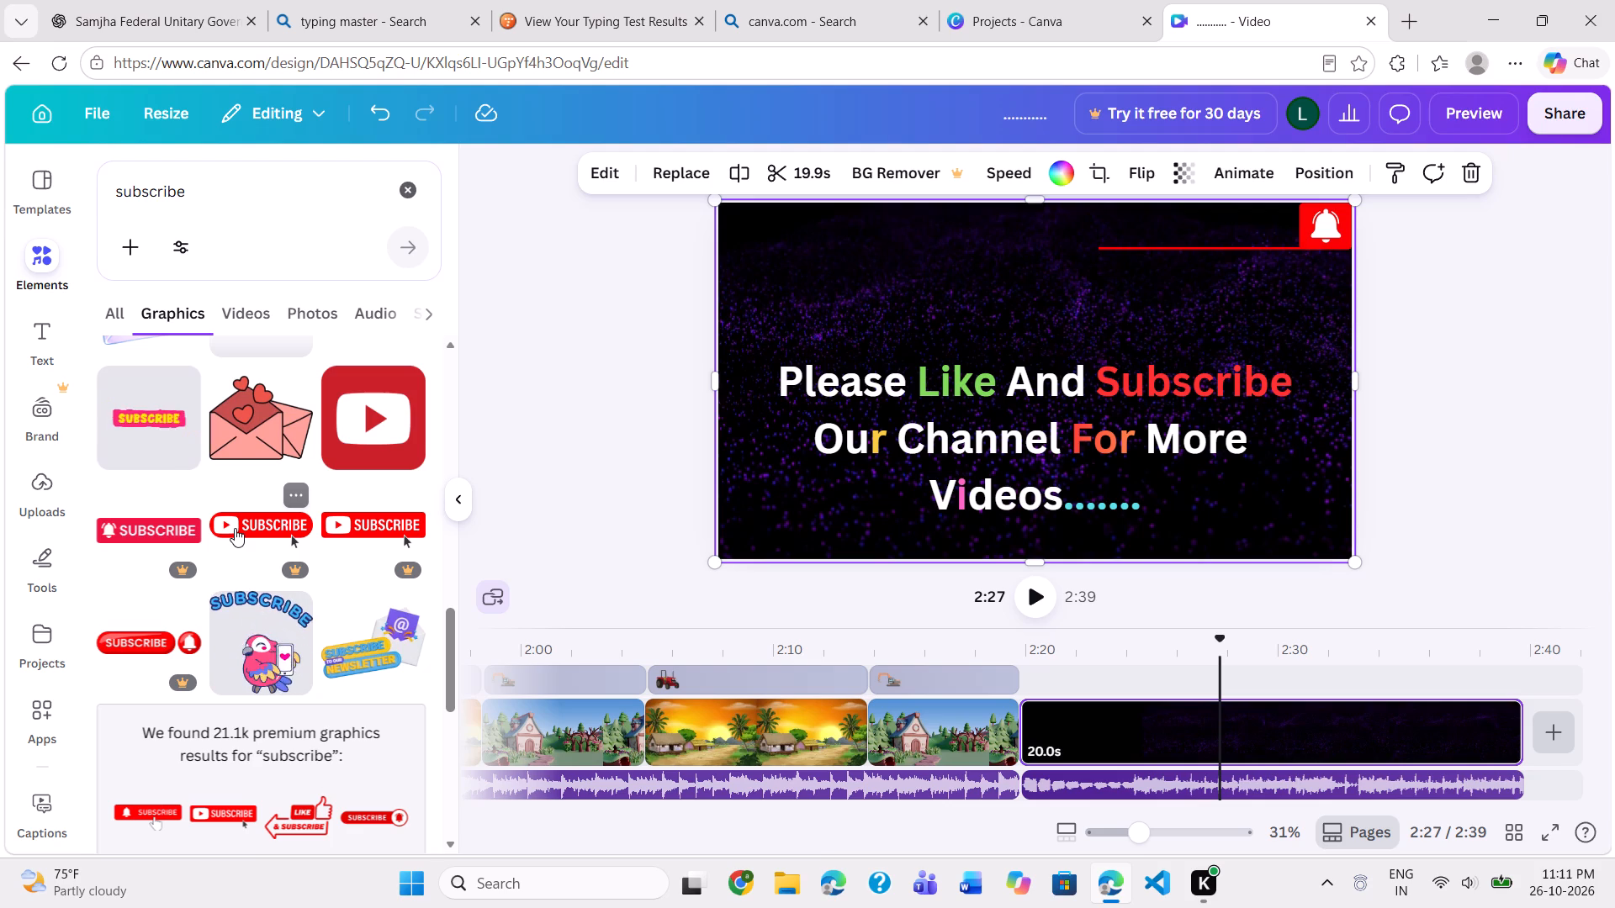
scroll(235, 528, down, 3)
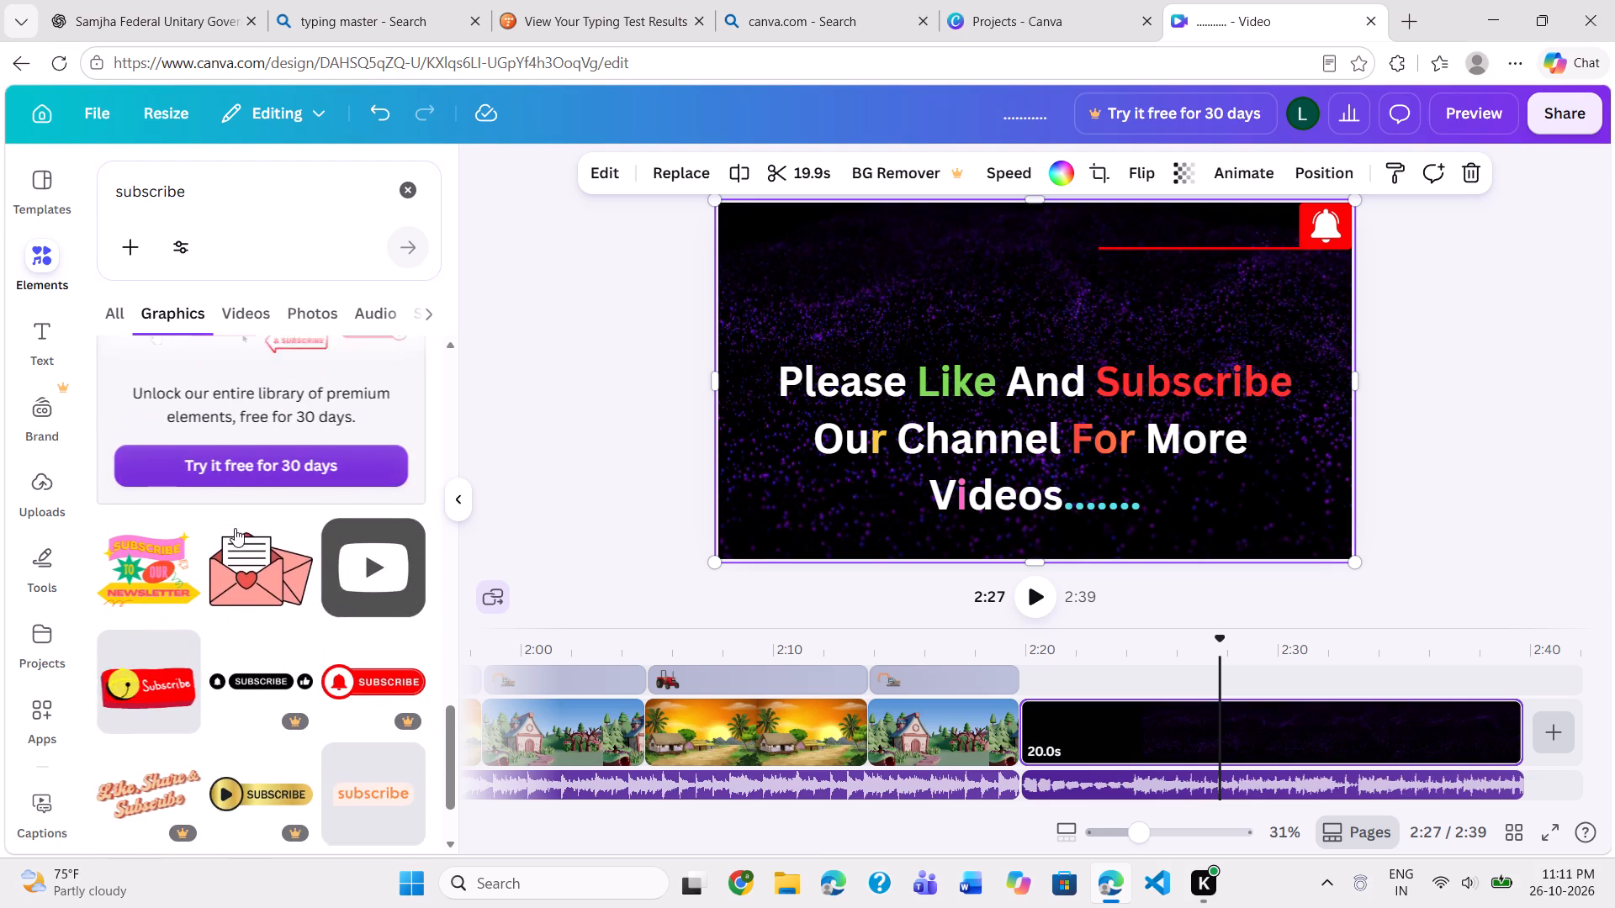
scroll(235, 528, down, 4)
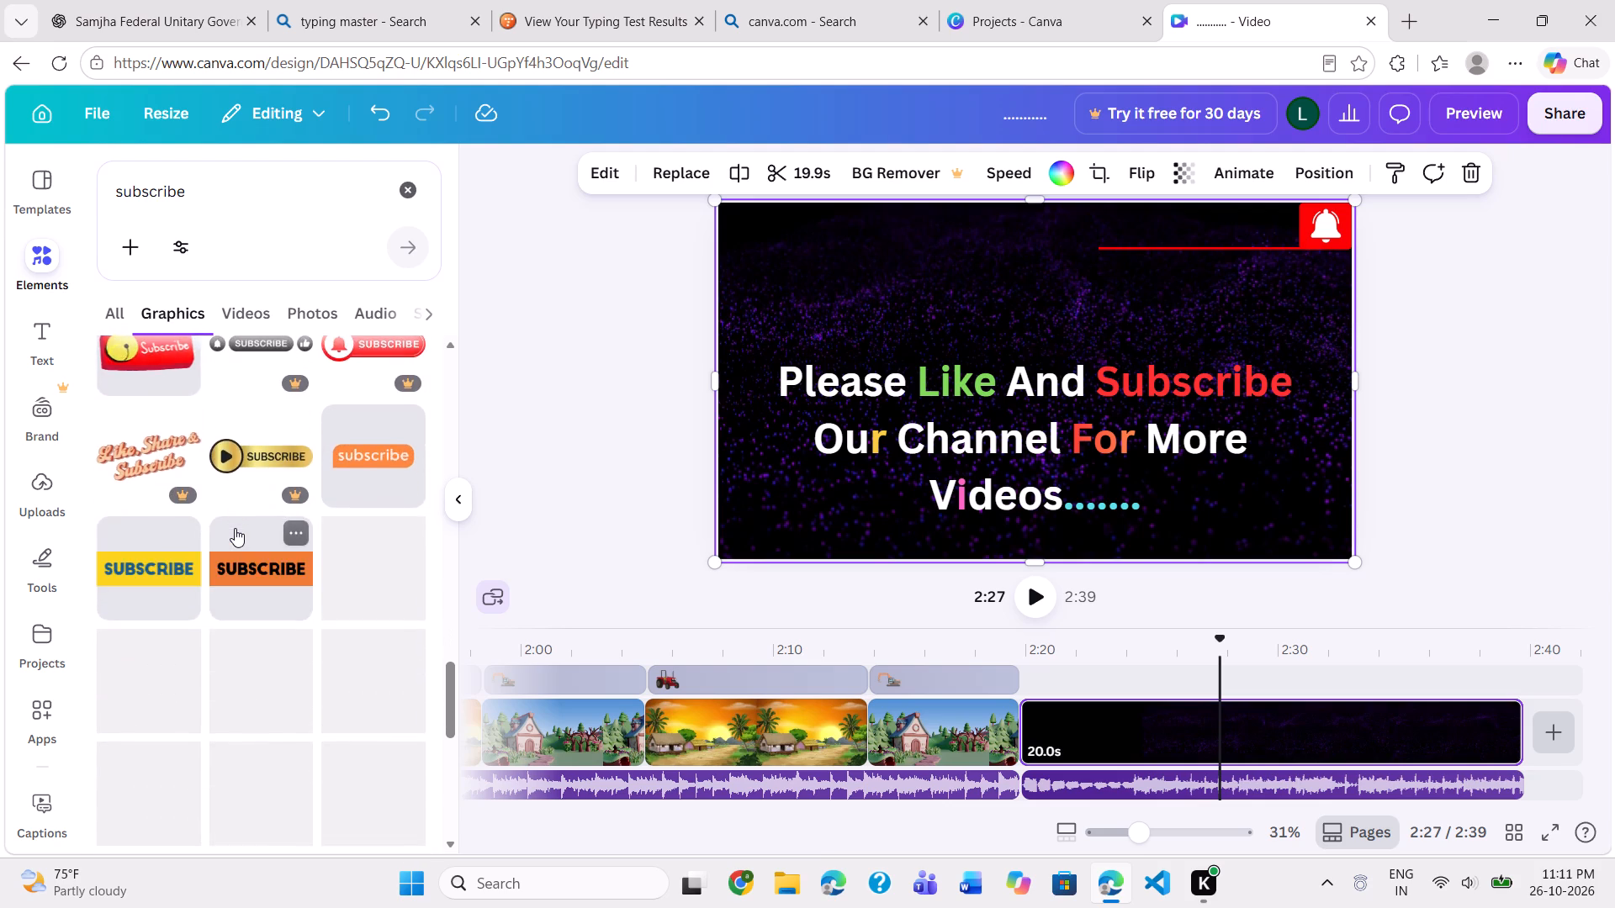
scroll(235, 528, down, 2)
scroll(235, 528, up, 7)
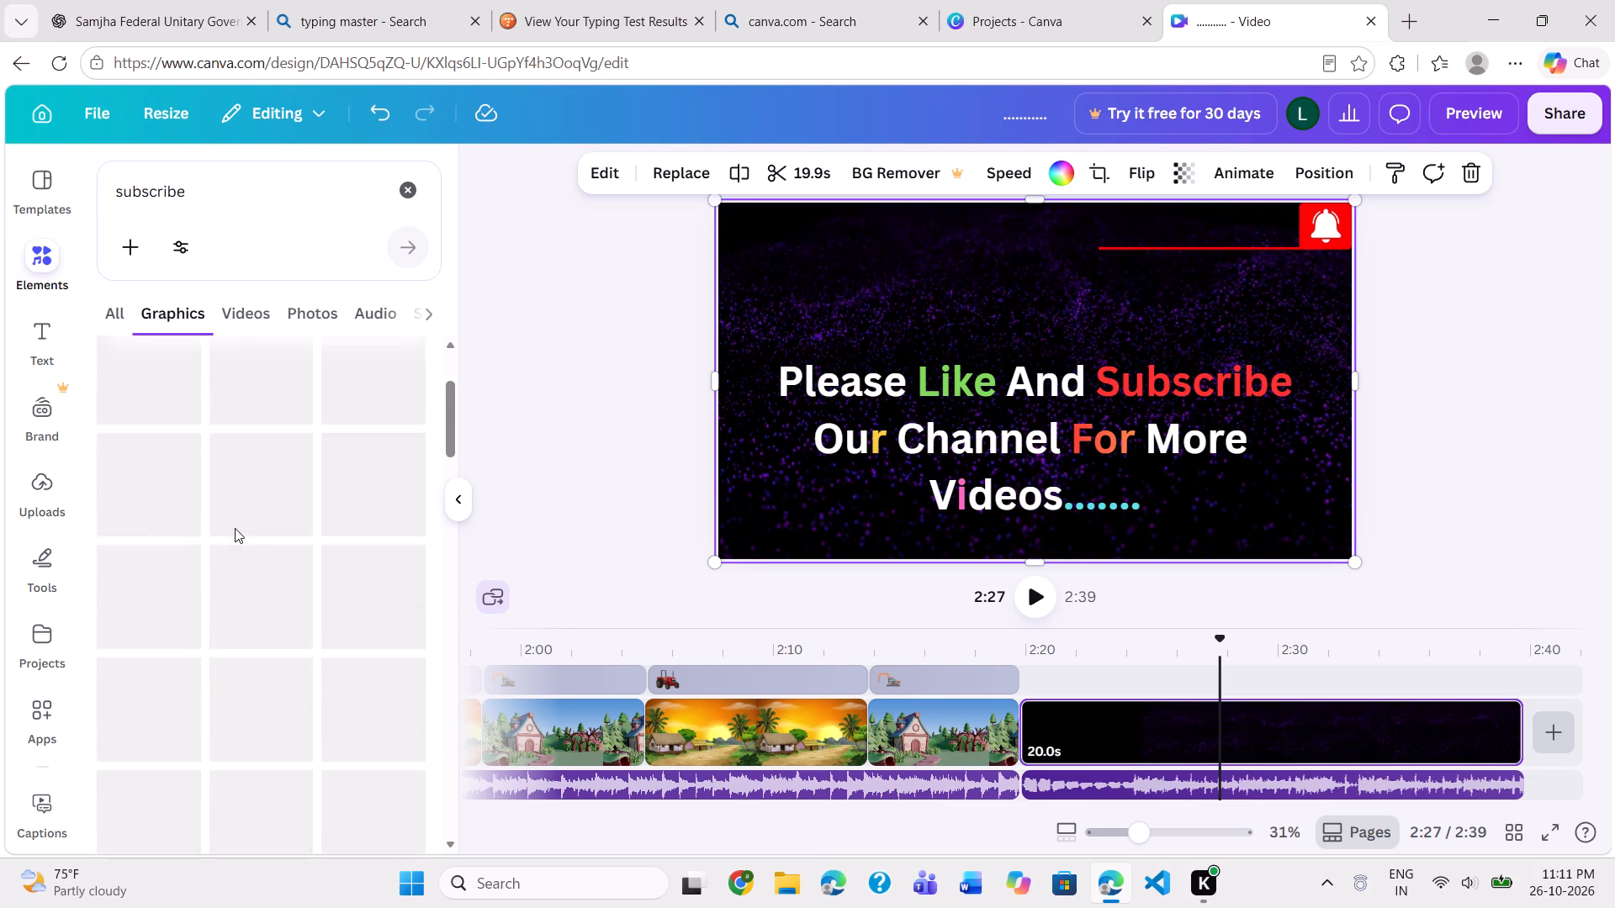
scroll(235, 528, up, 3)
scroll(235, 528, down, 1)
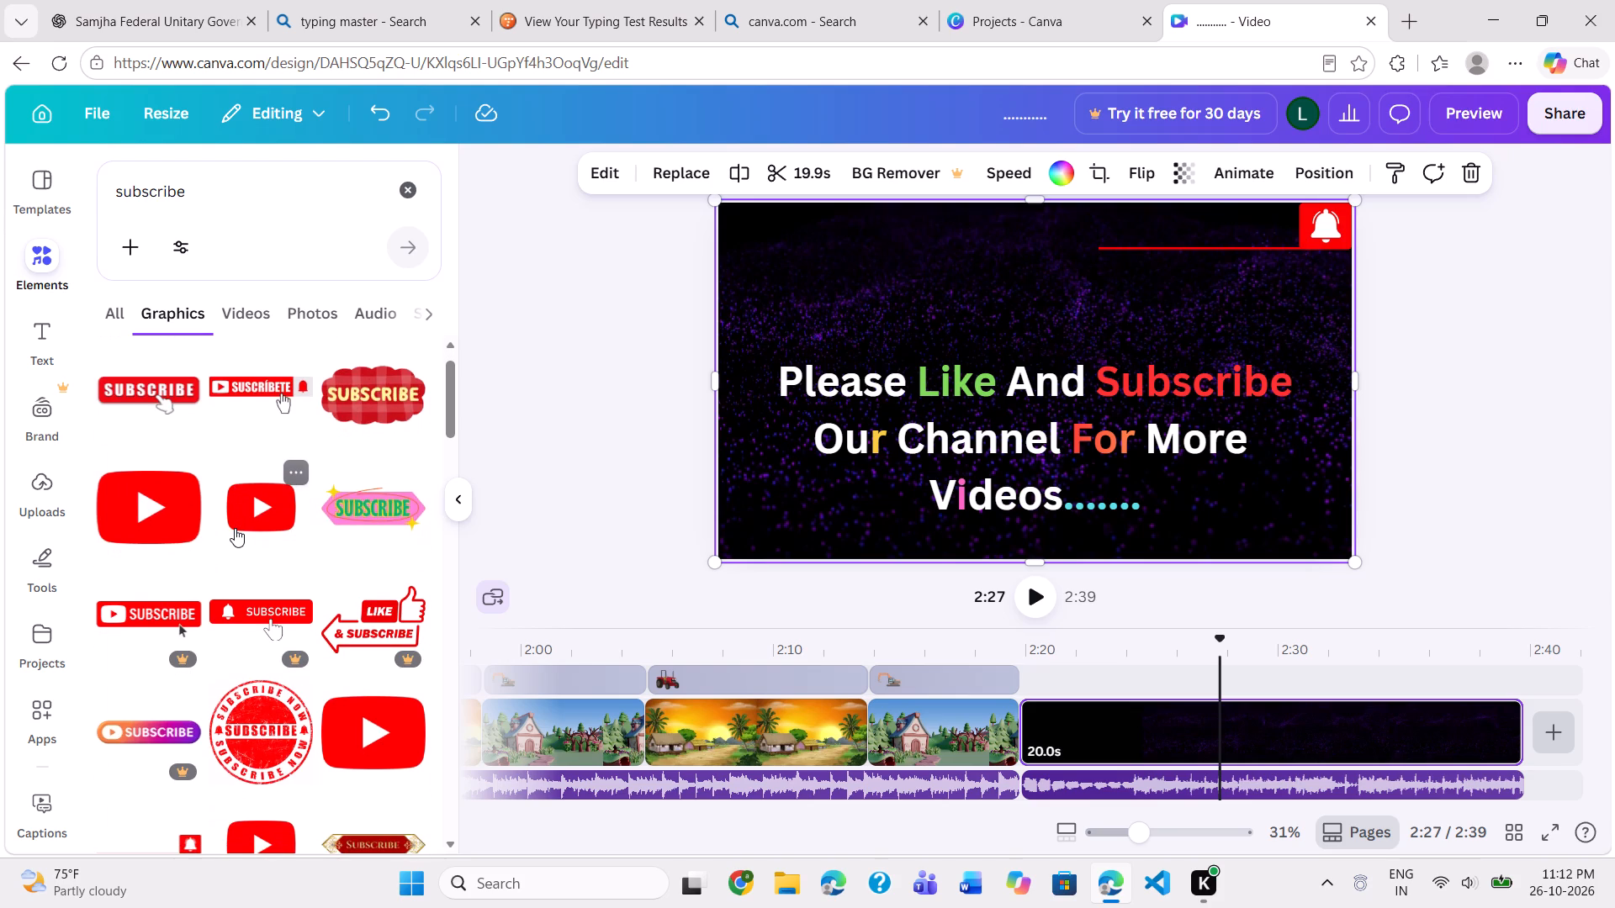
scroll(235, 528, down, 2)
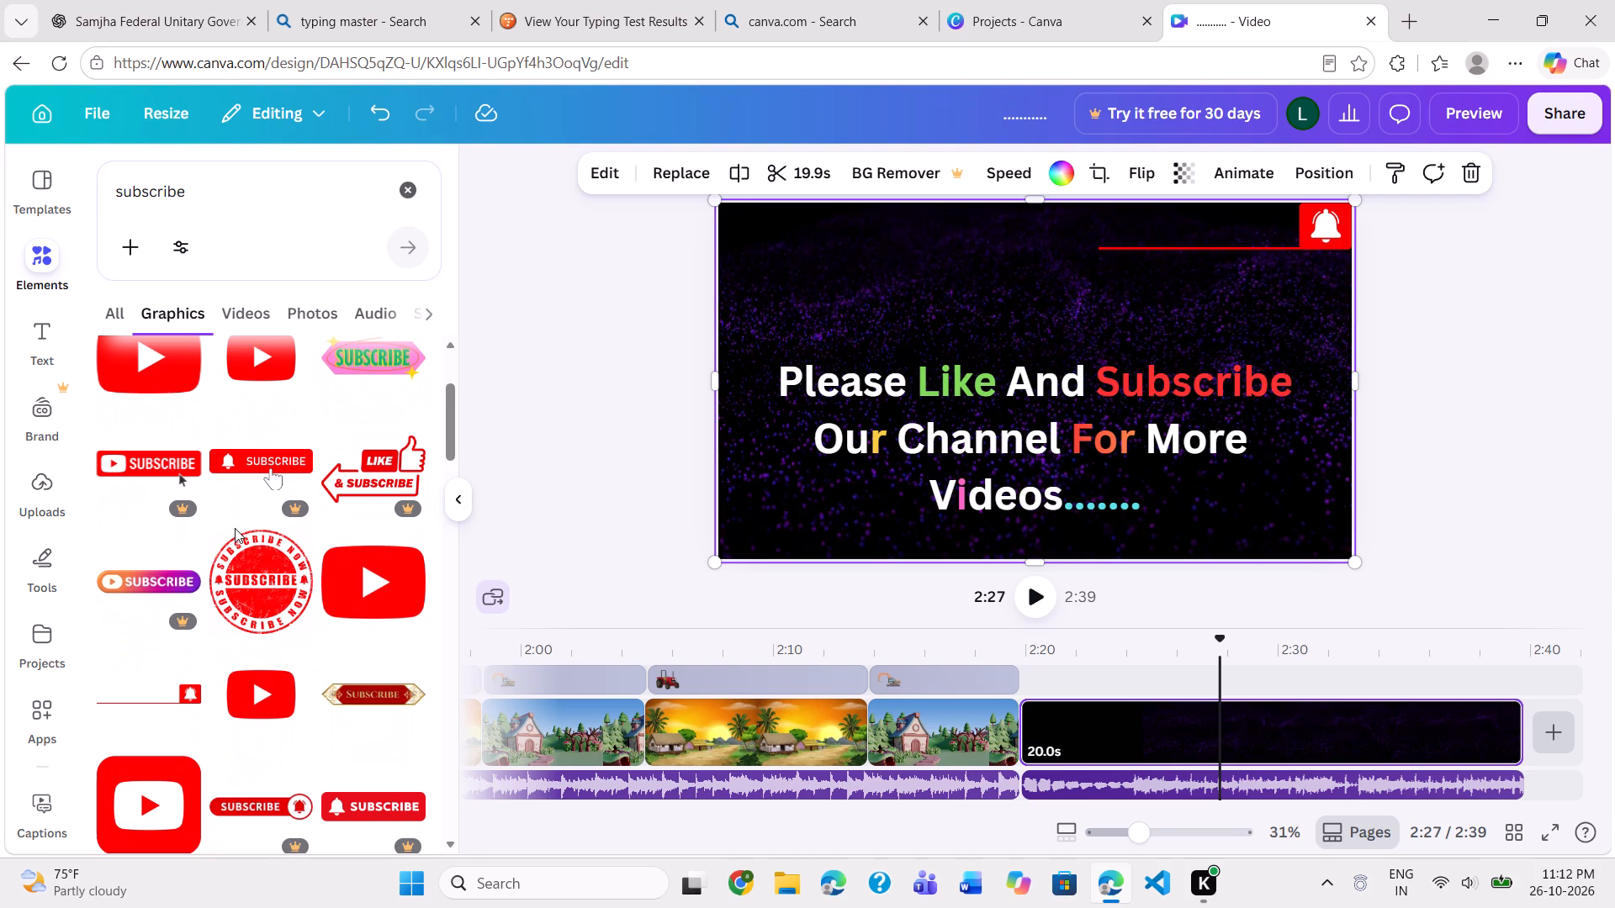
scroll(301, 637, down, 1)
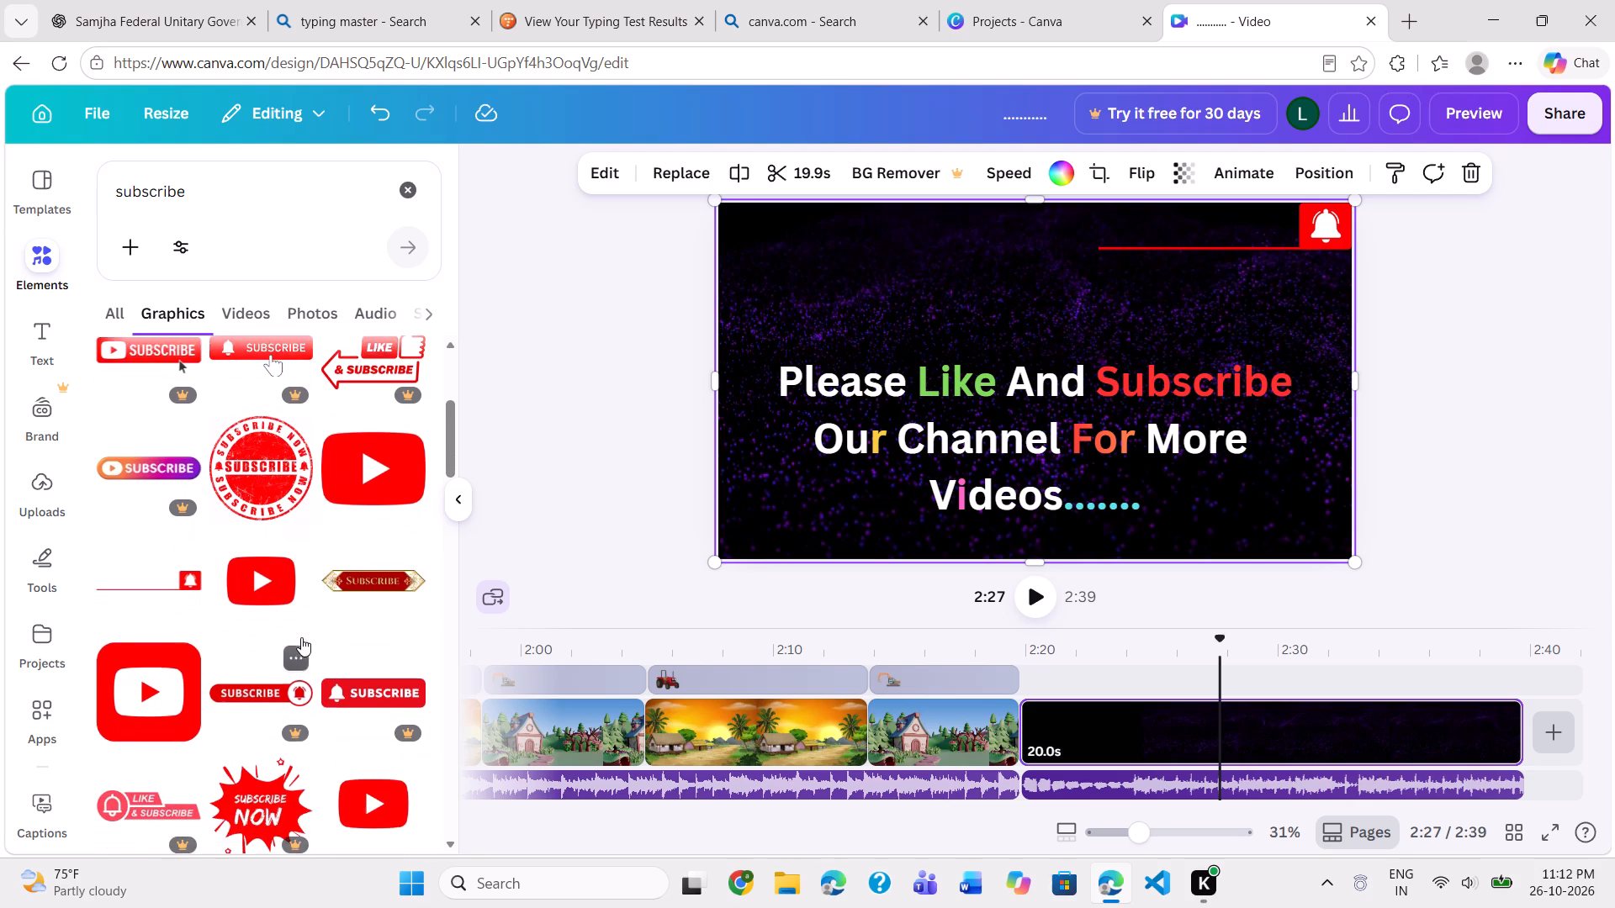
scroll(301, 637, down, 2)
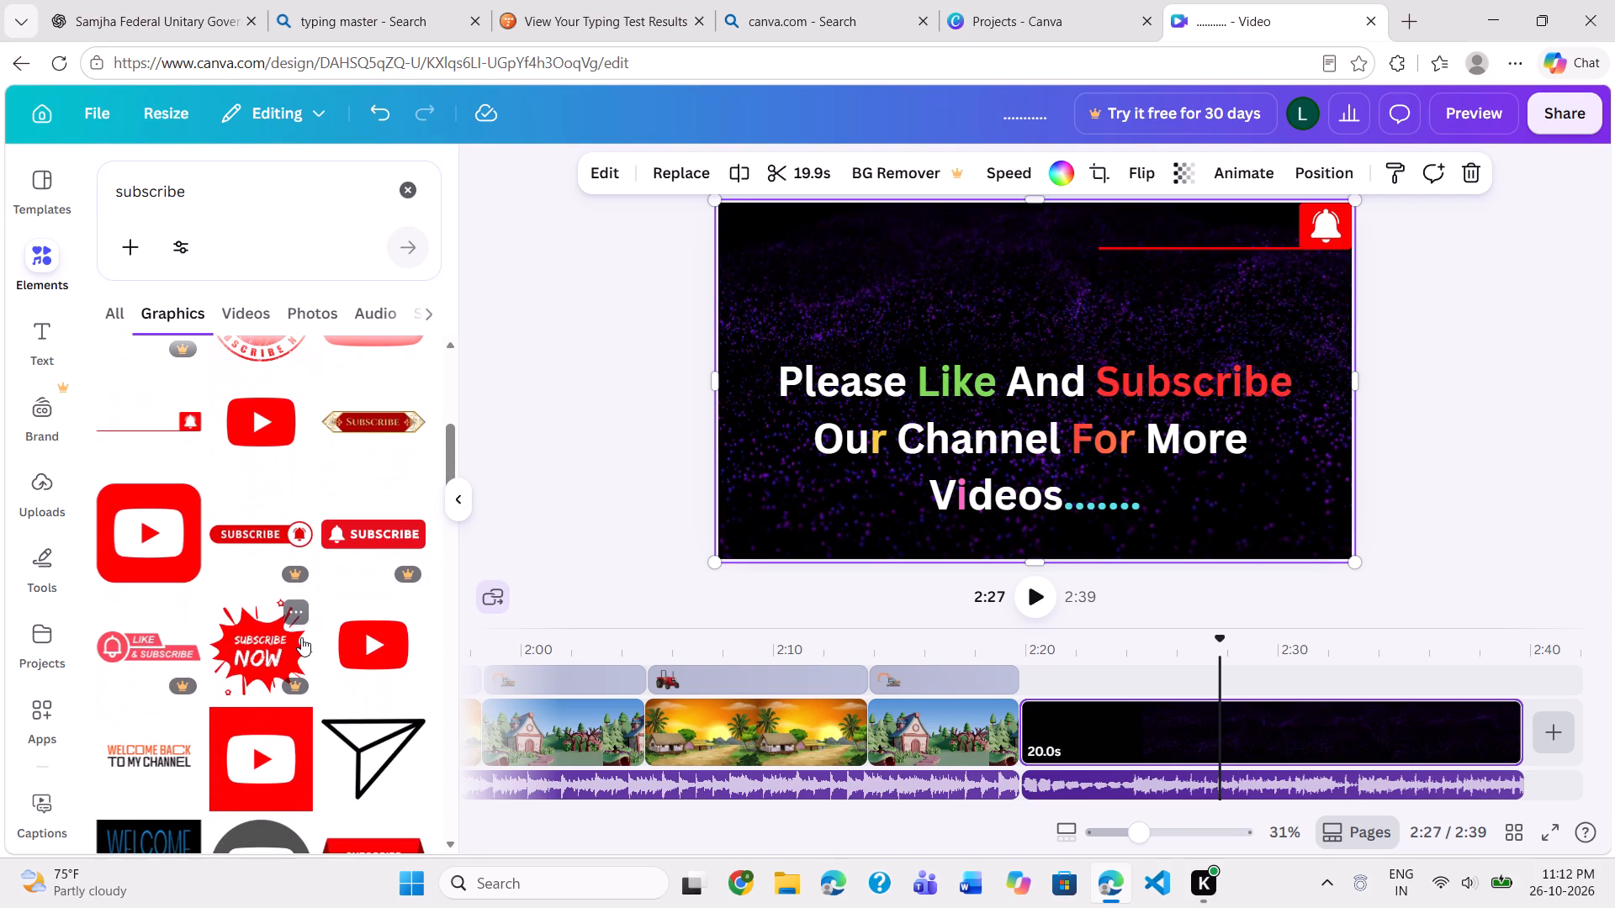
scroll(301, 637, down, 2)
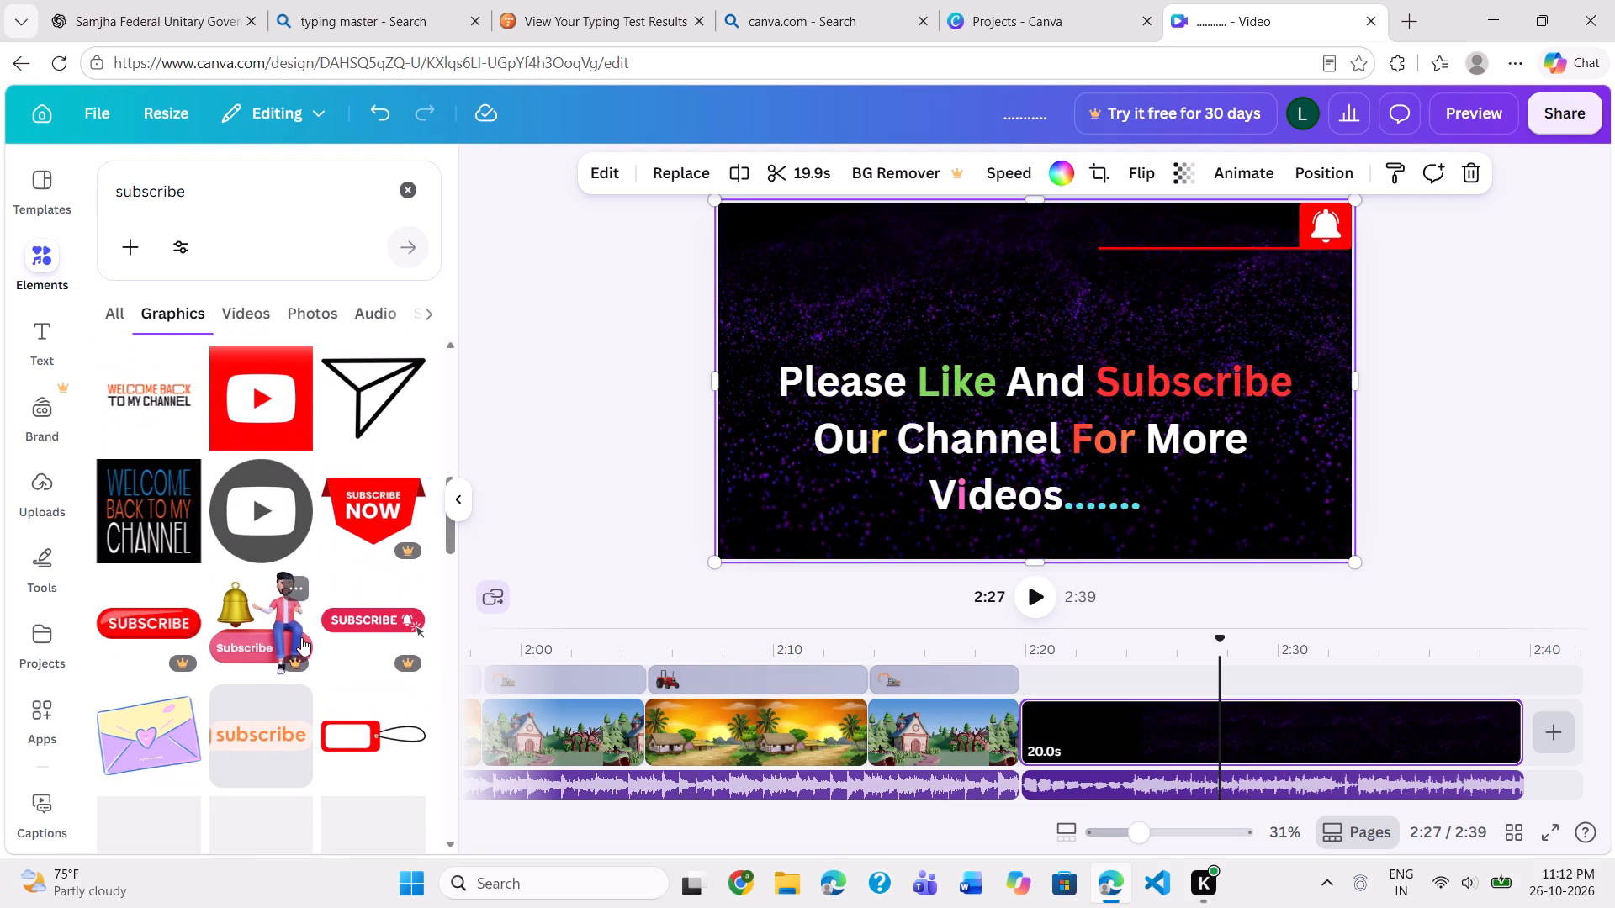
scroll(292, 583, up, 2)
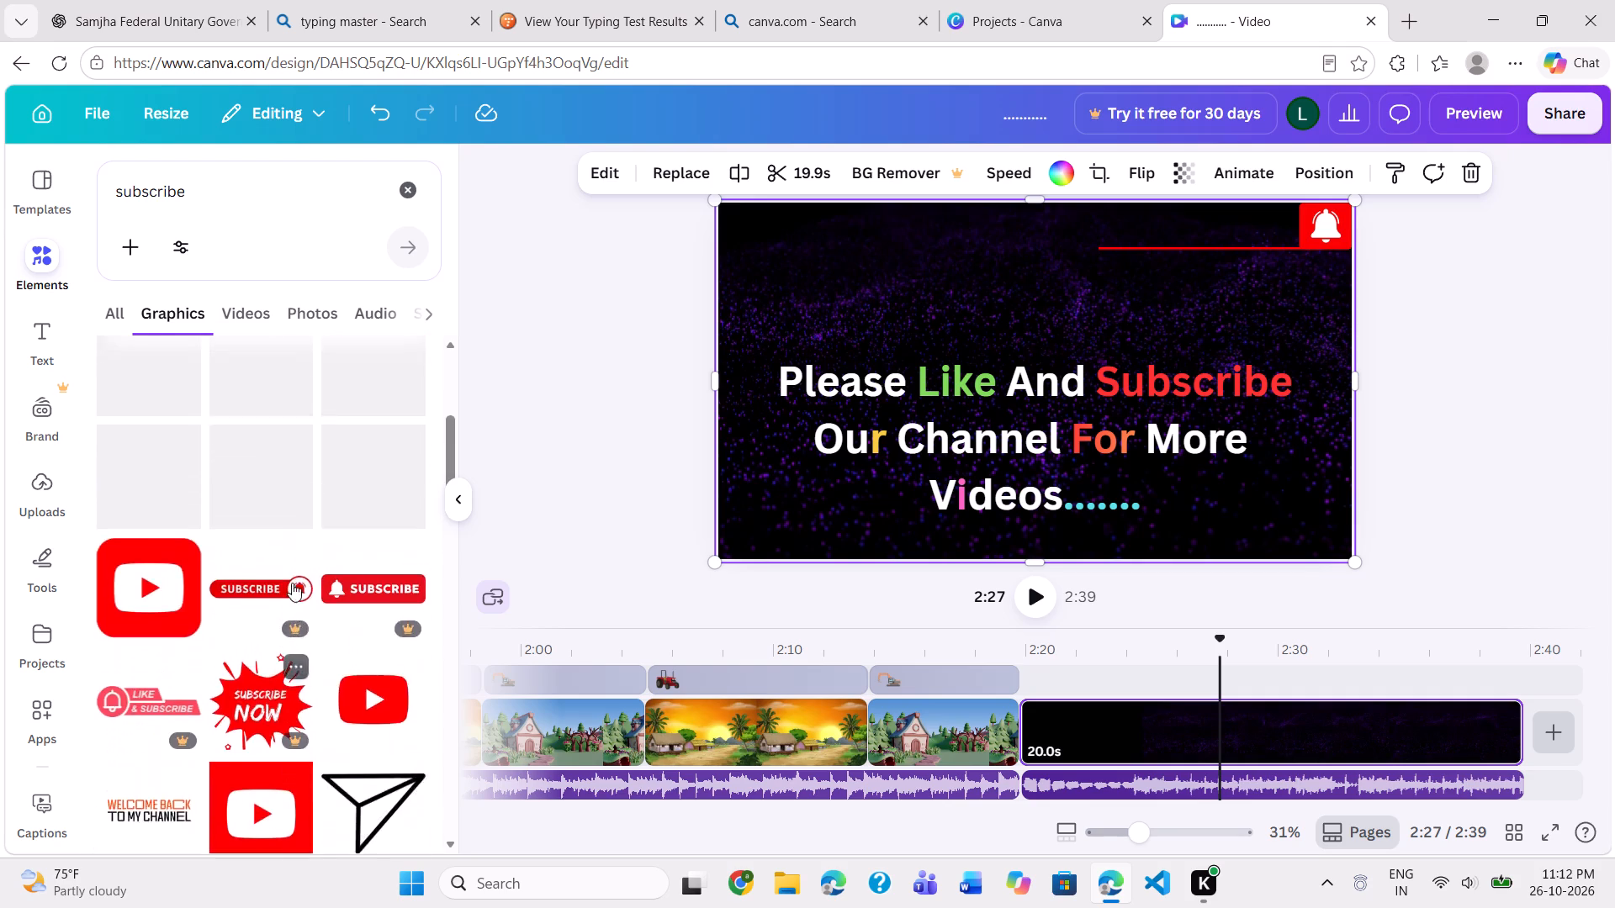
scroll(292, 583, up, 4)
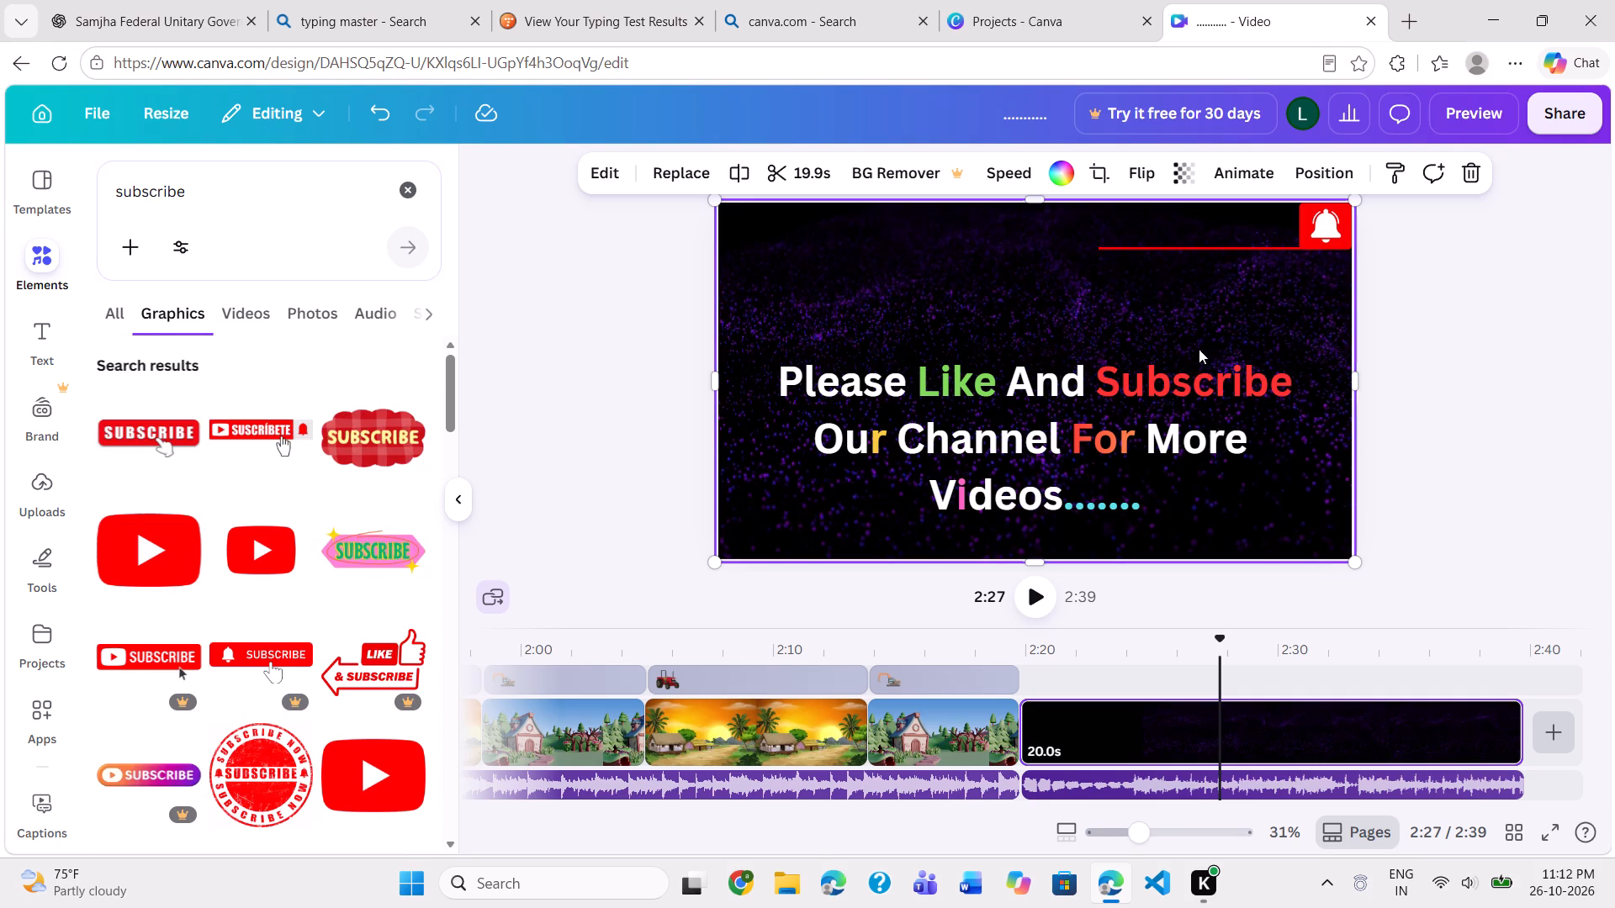
Delete the red bell graphic from the upper-right corner of the end clip's frame.
click(1325, 242)
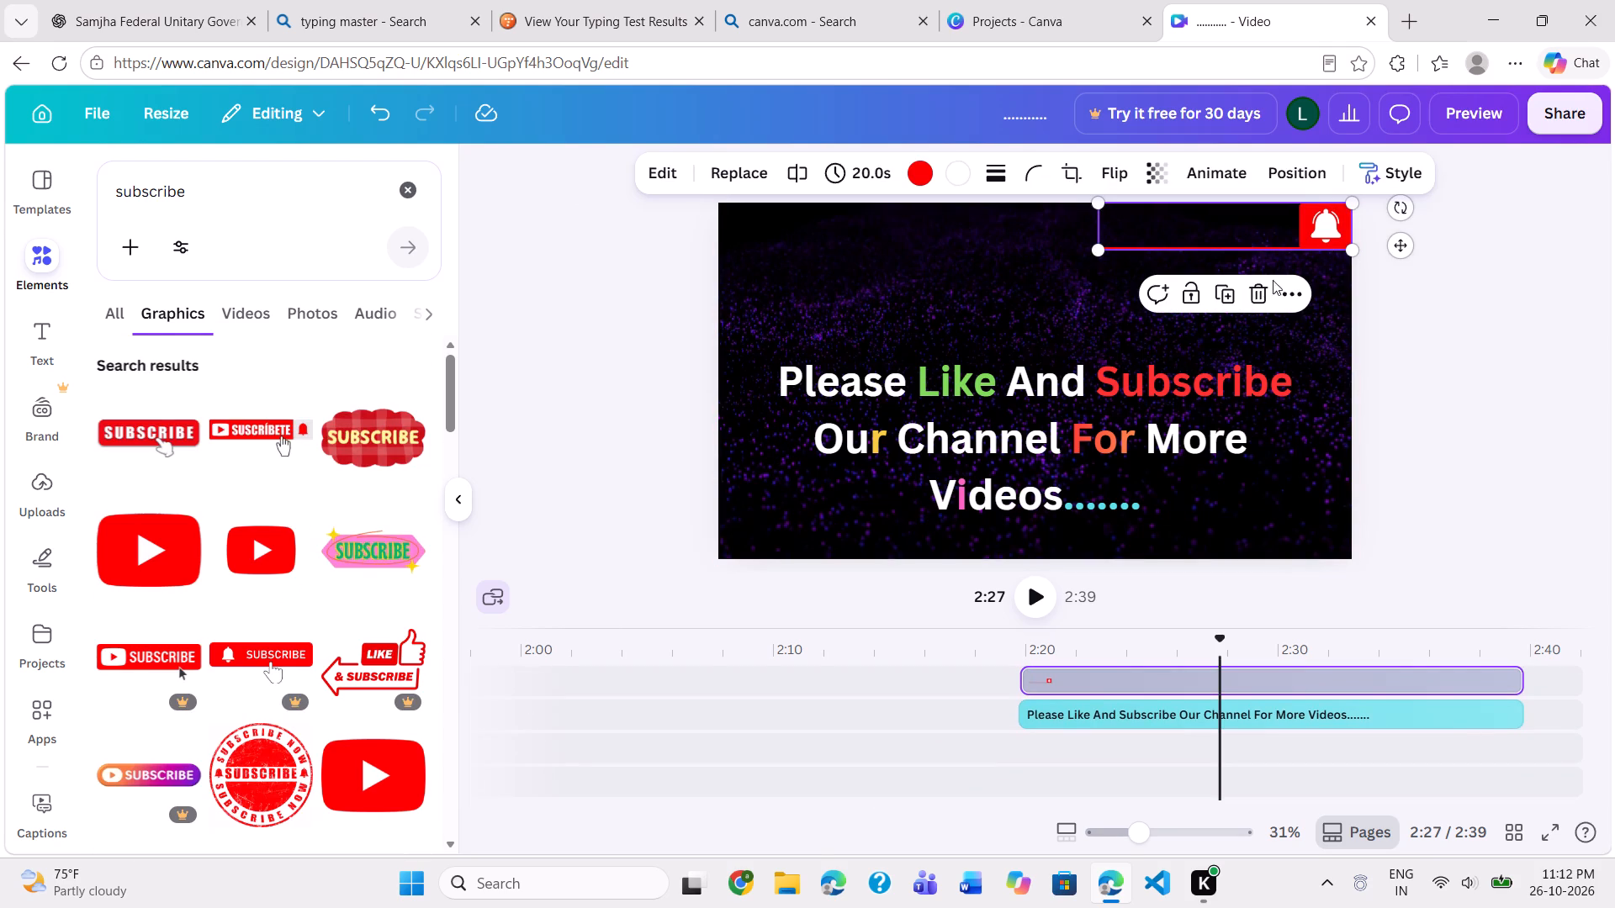
click(1262, 288)
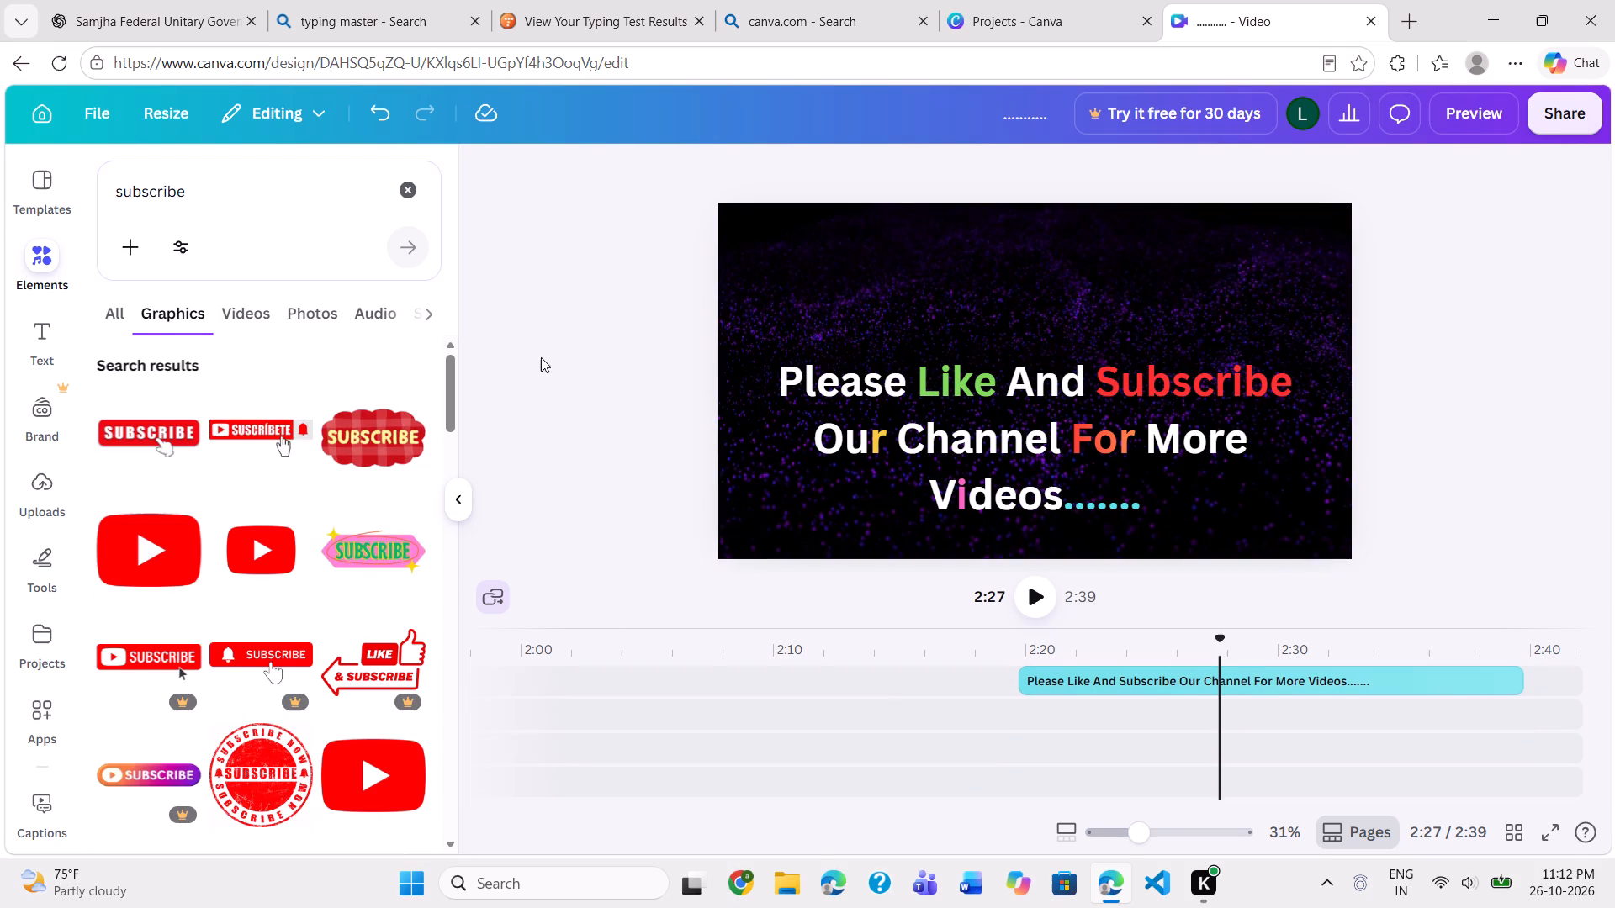
Add the red SUSCRÍBETE sticker with bell and hand cursor to the end clip and shrink it to a small banner above the message text.
click(265, 437)
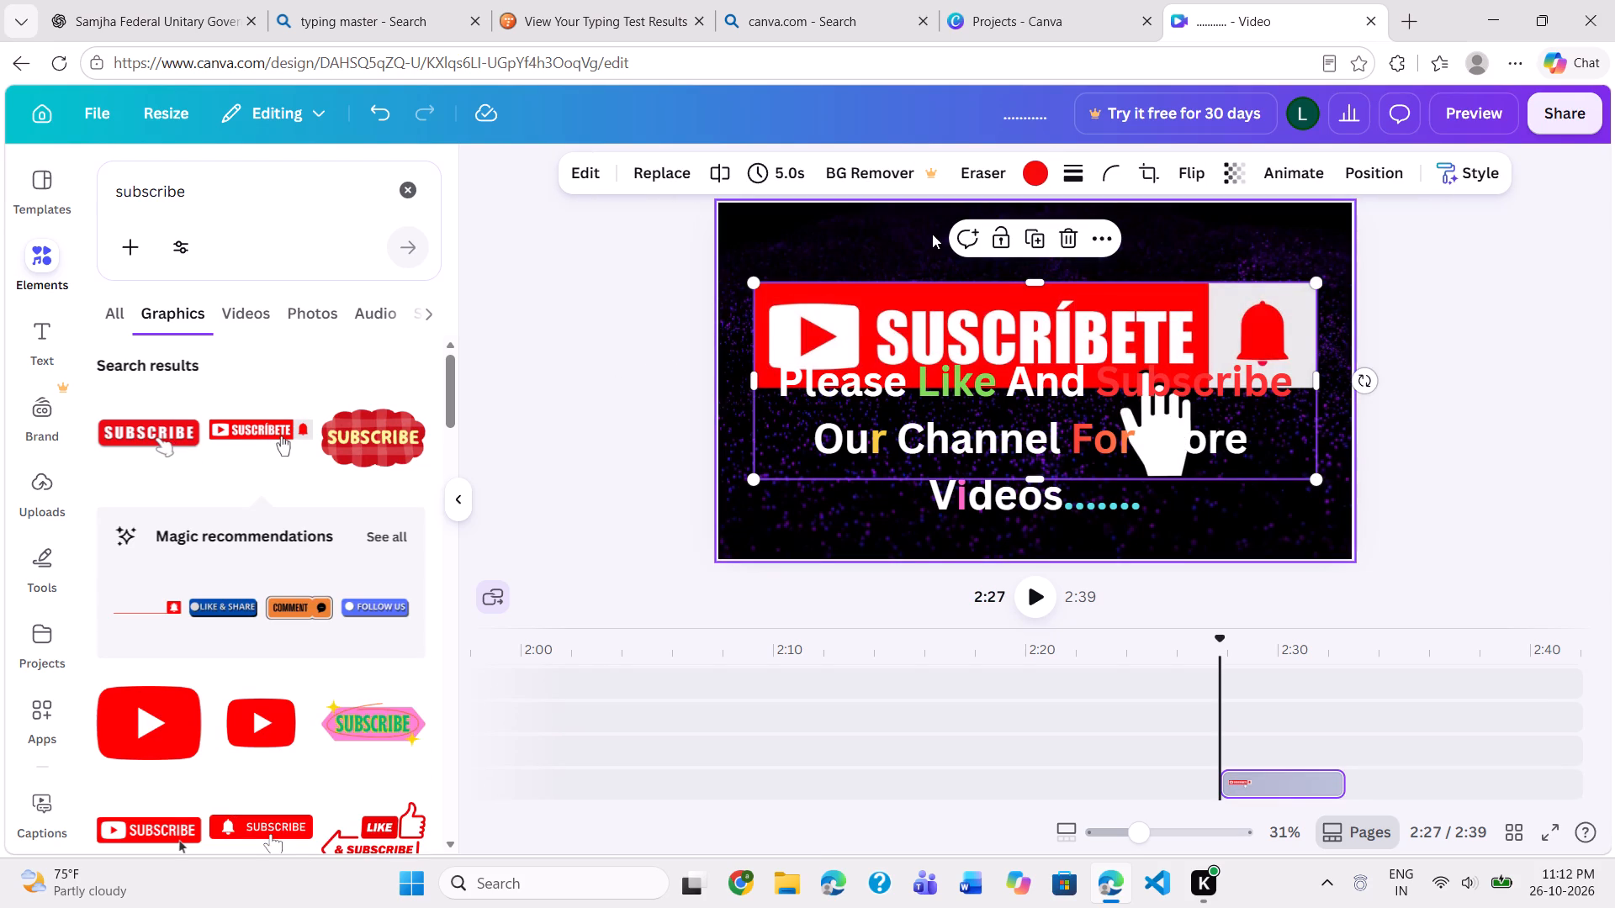
click(937, 301)
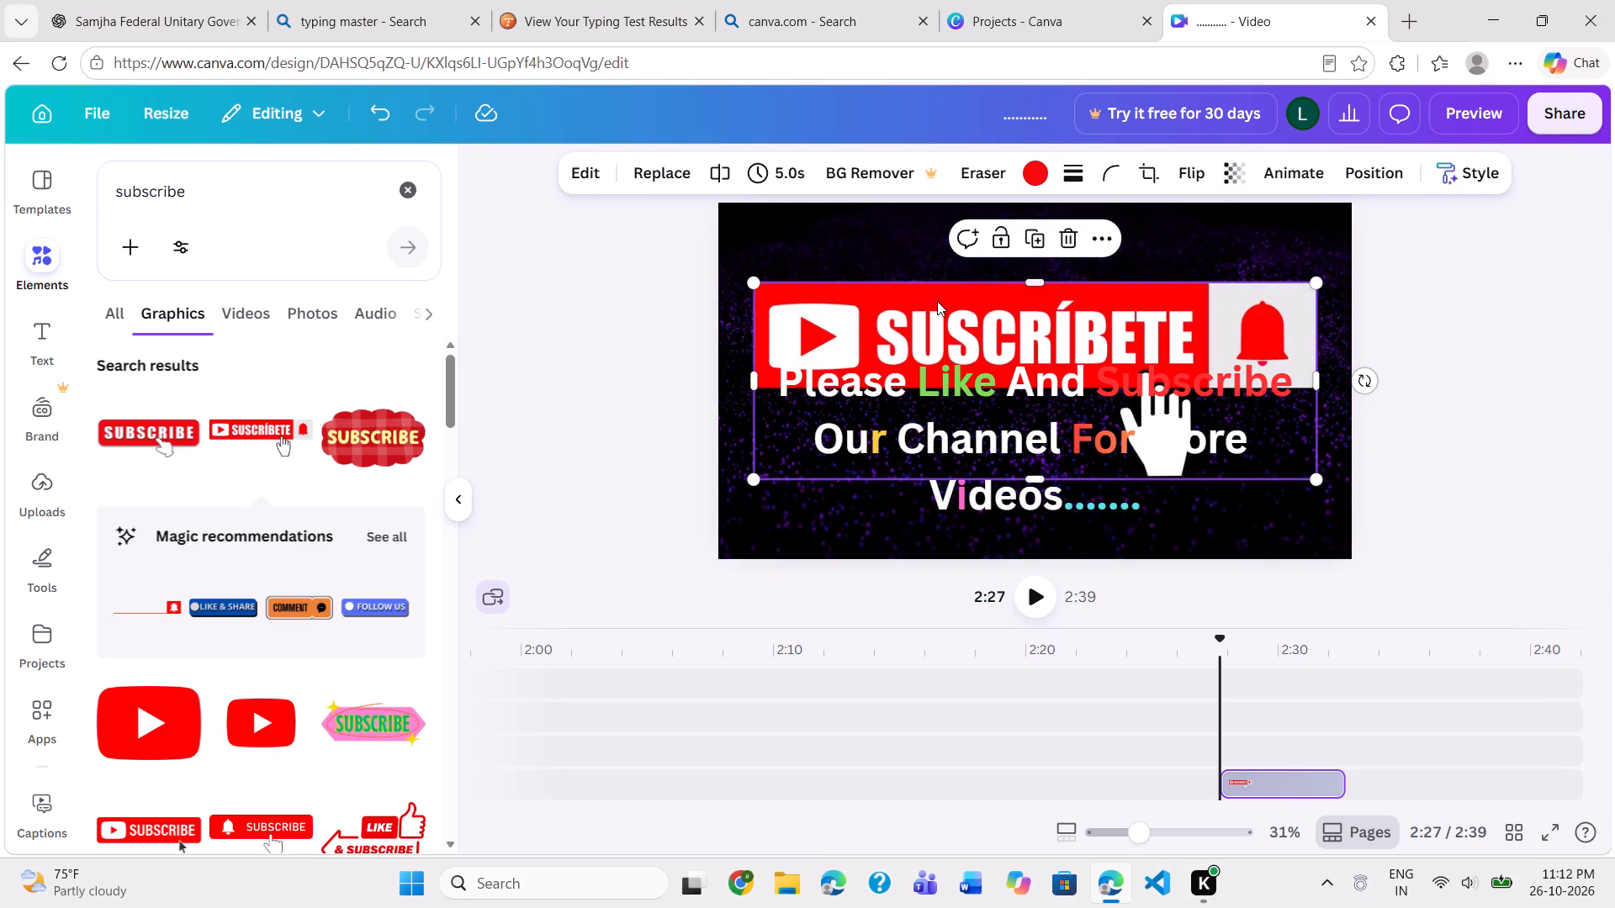
click(1268, 293)
drag(1319, 272, 1273, 309)
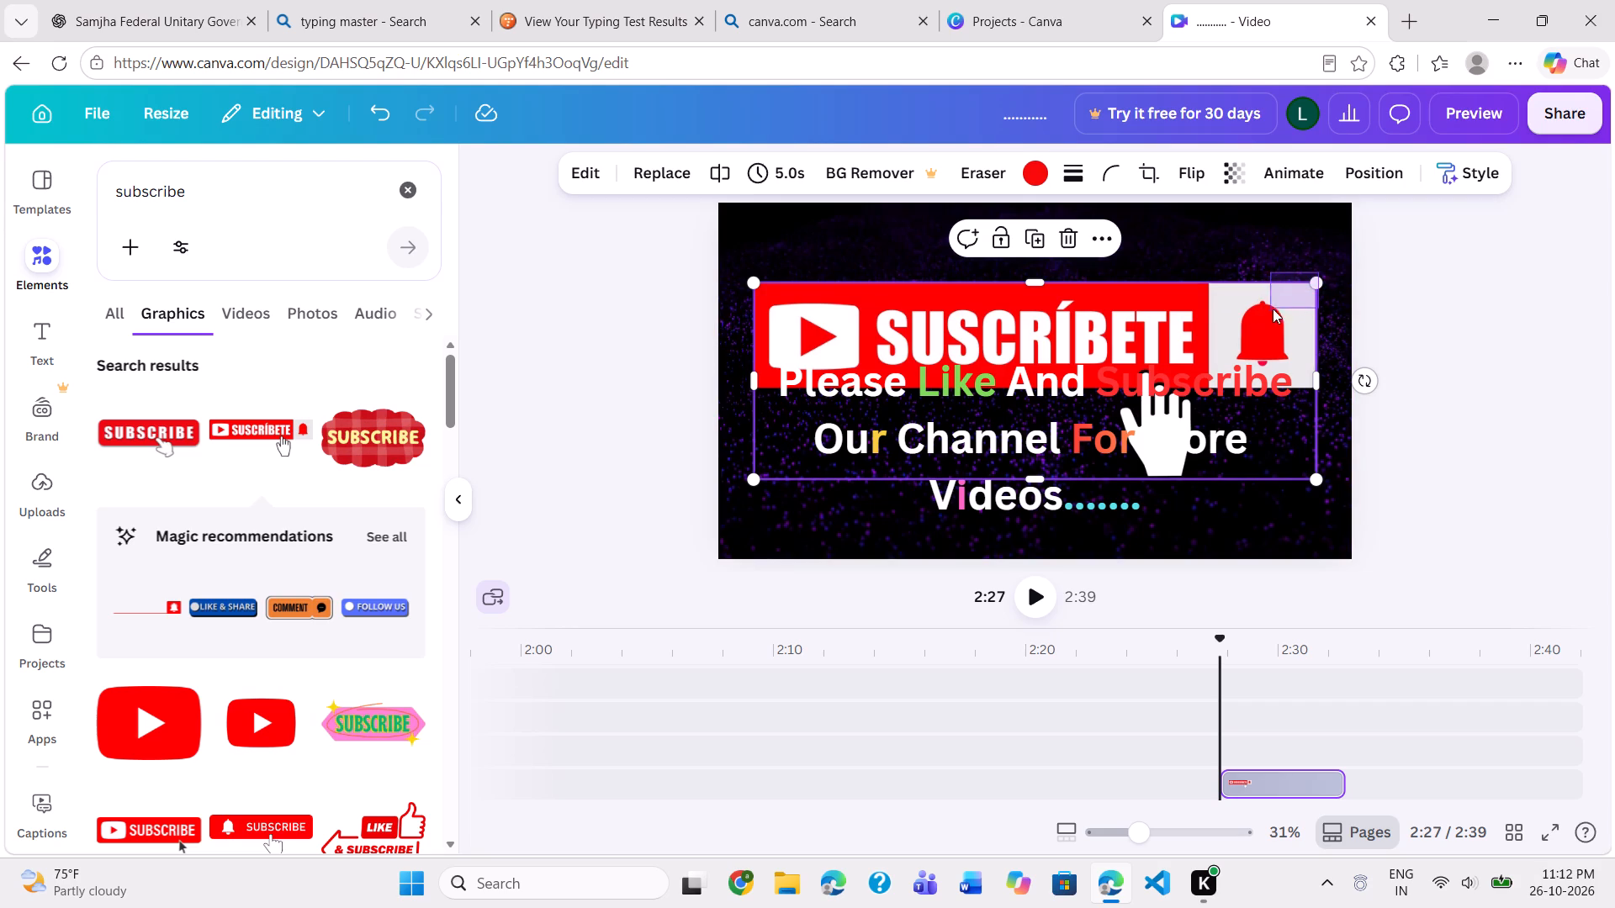
drag(1273, 309, 1316, 287)
drag(1316, 287, 1220, 322)
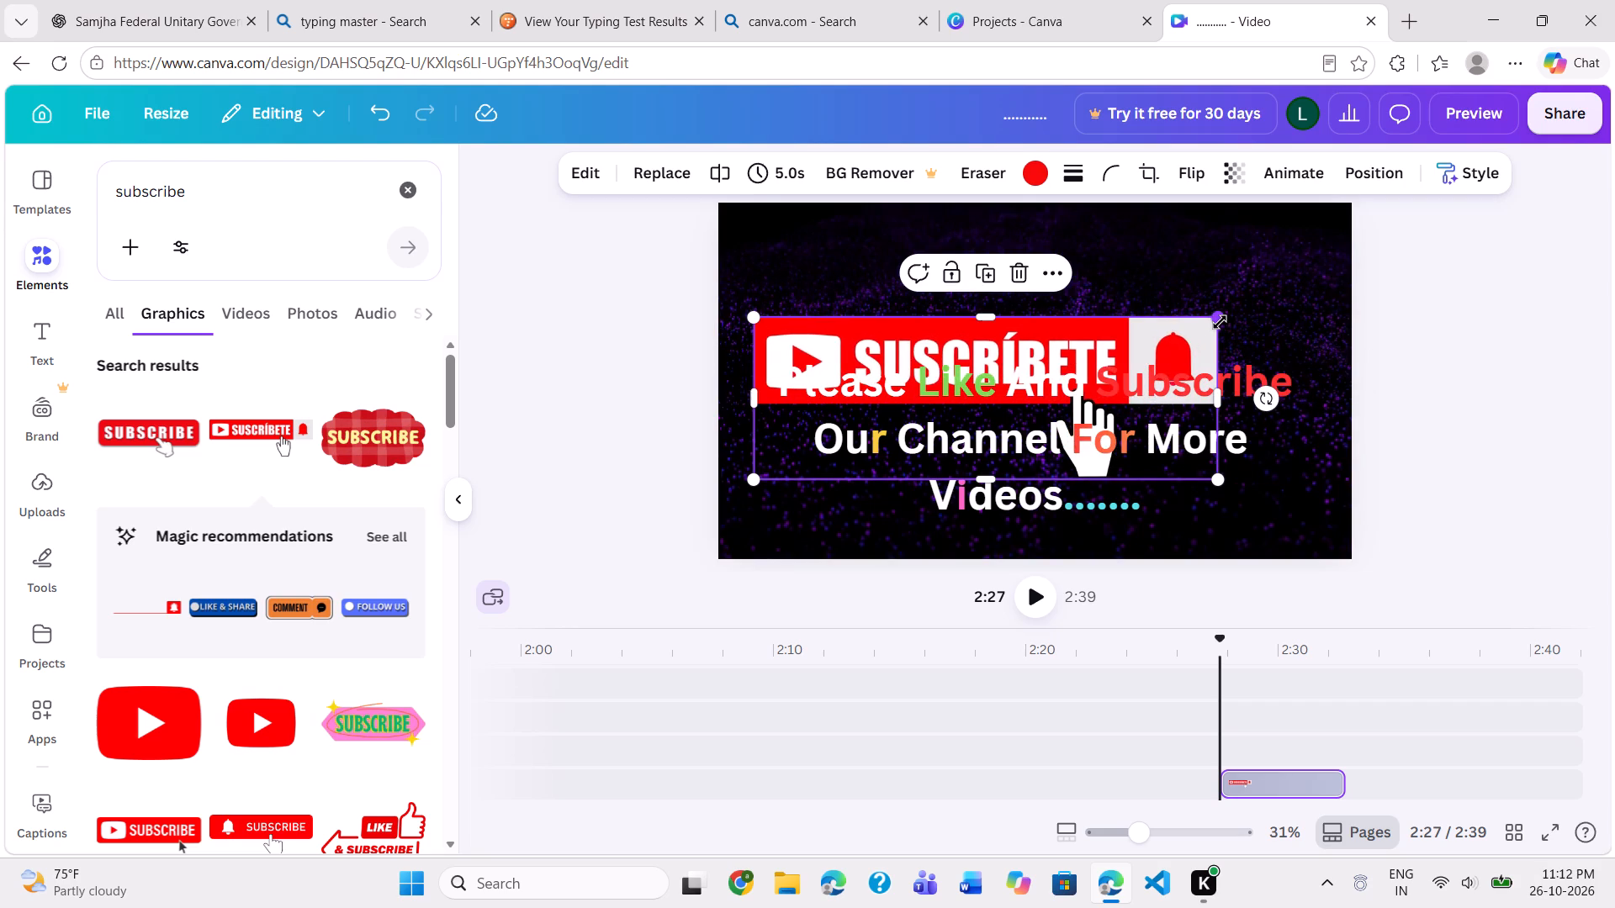
drag(1157, 338, 1262, 262)
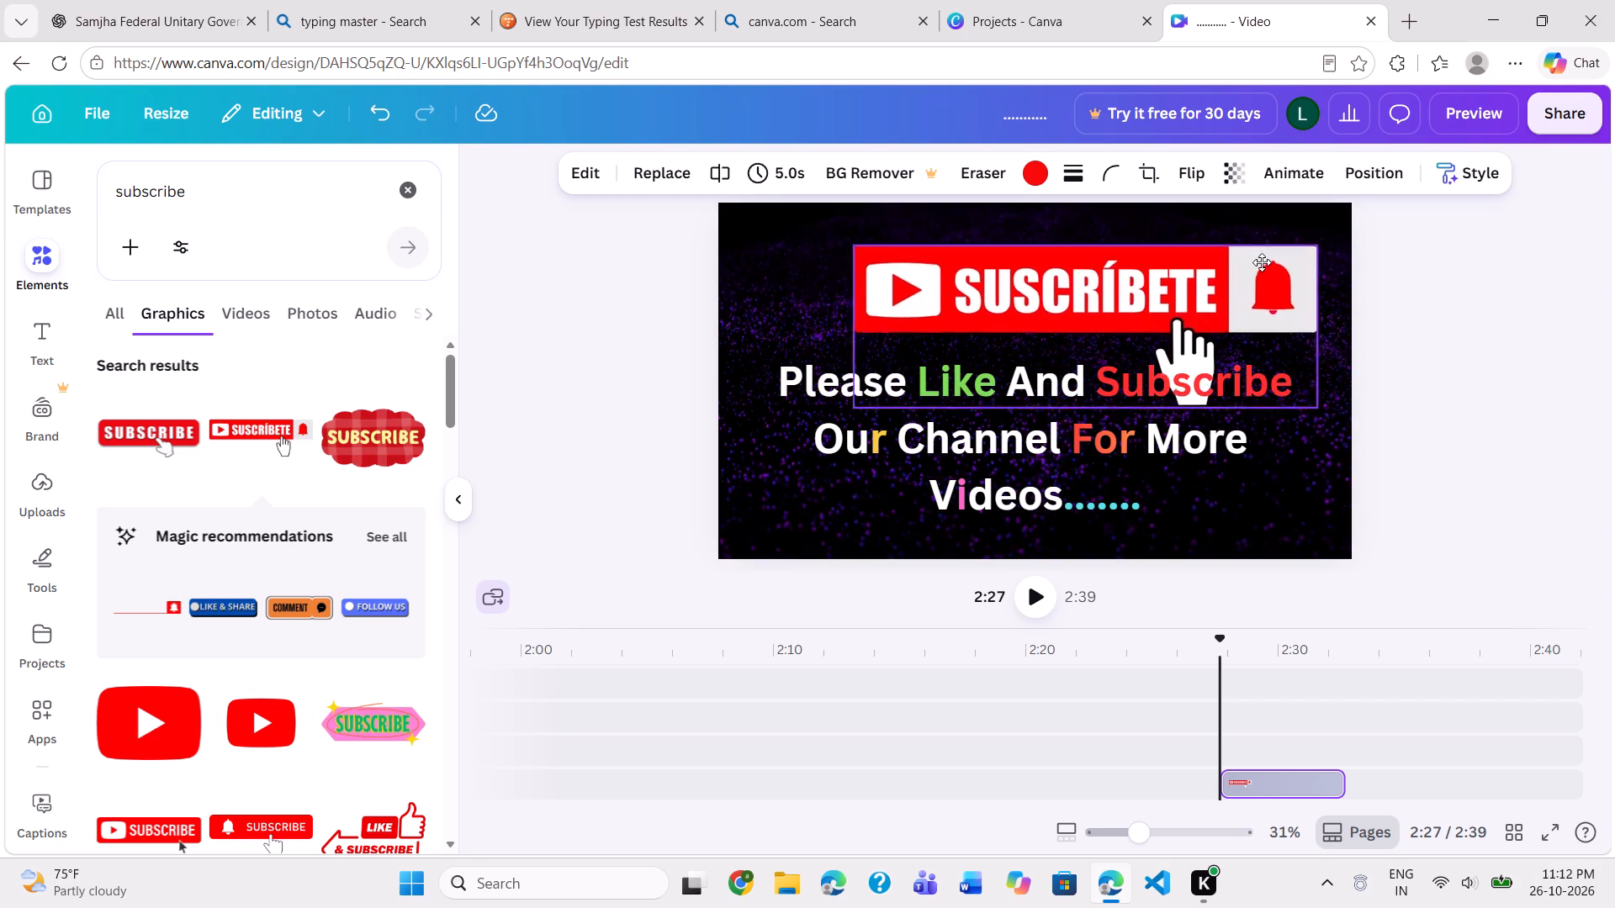
drag(1262, 262, 1266, 257)
drag(1323, 235, 1173, 264)
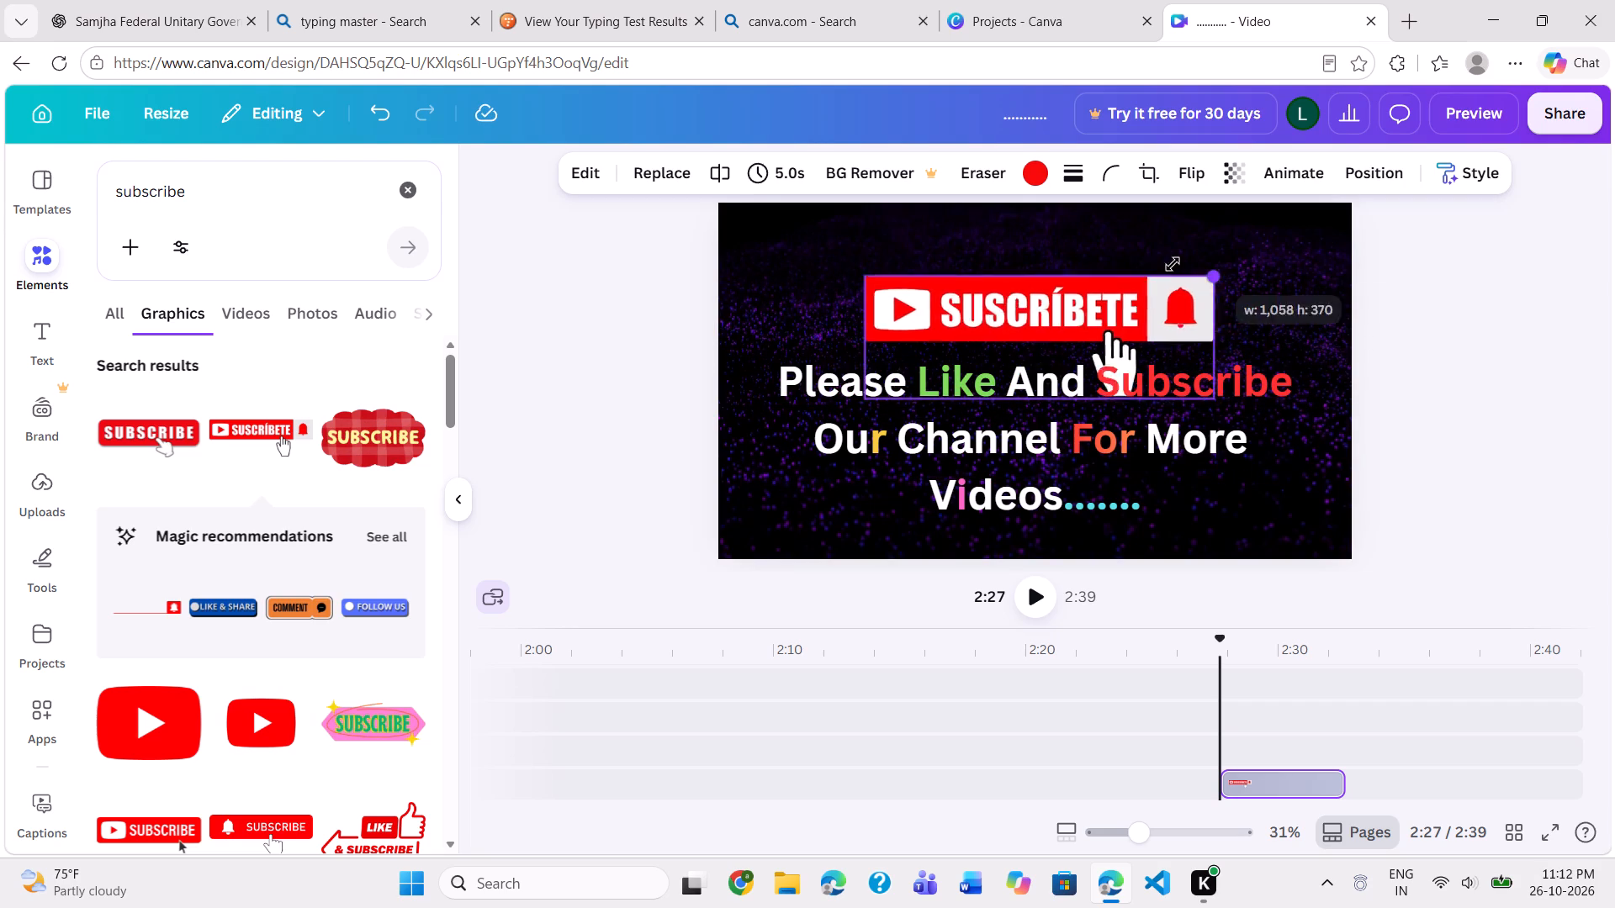
drag(1173, 264, 1022, 278)
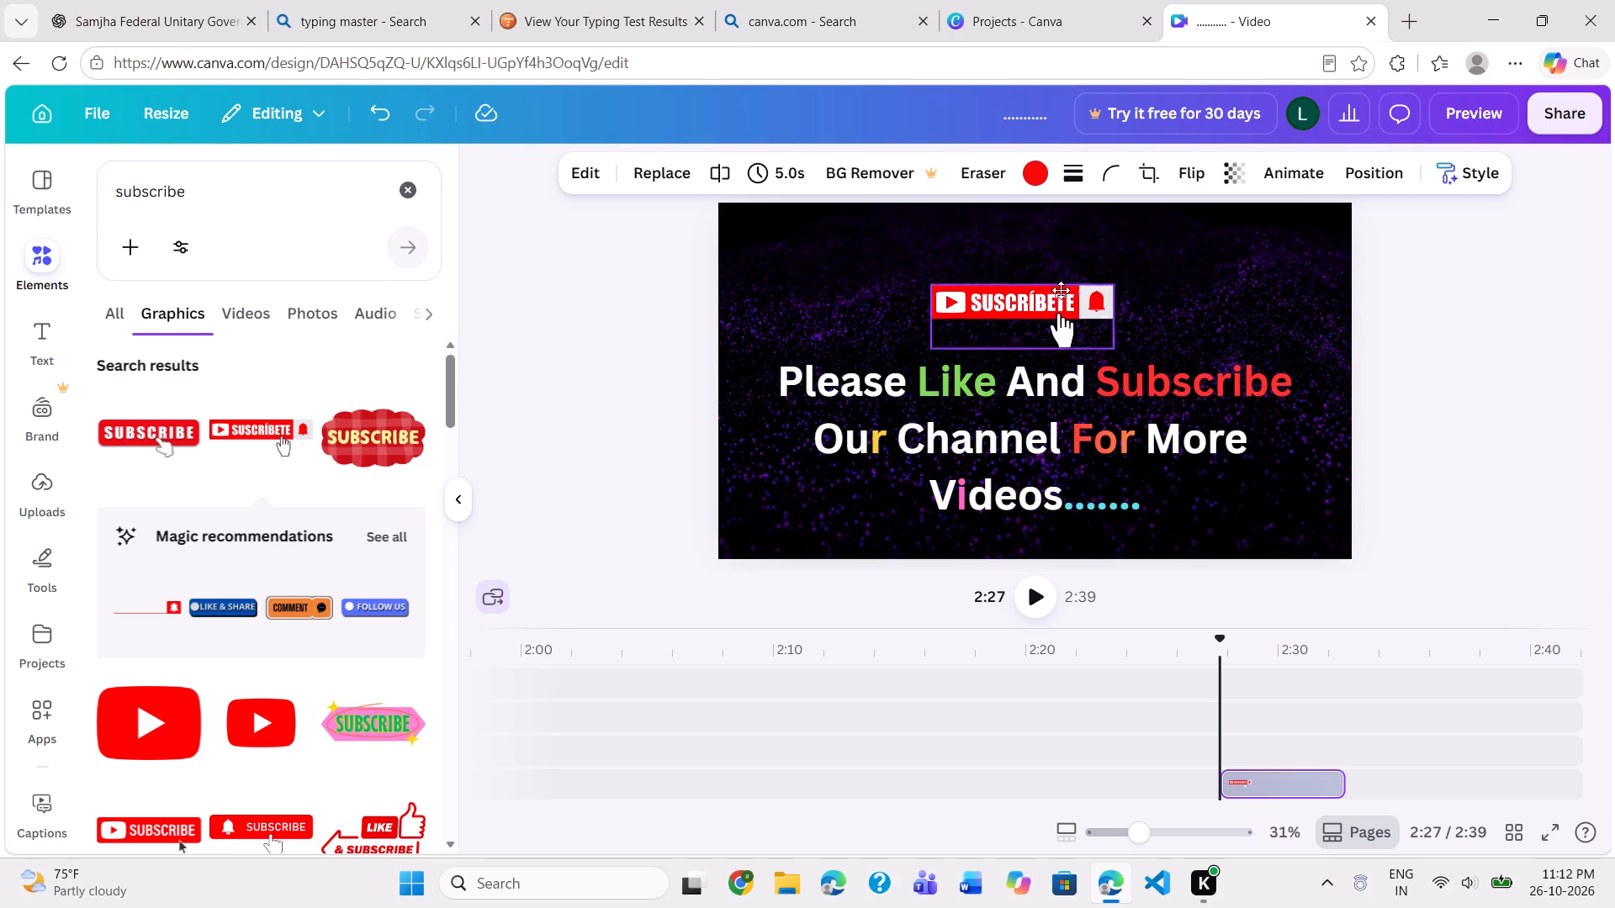
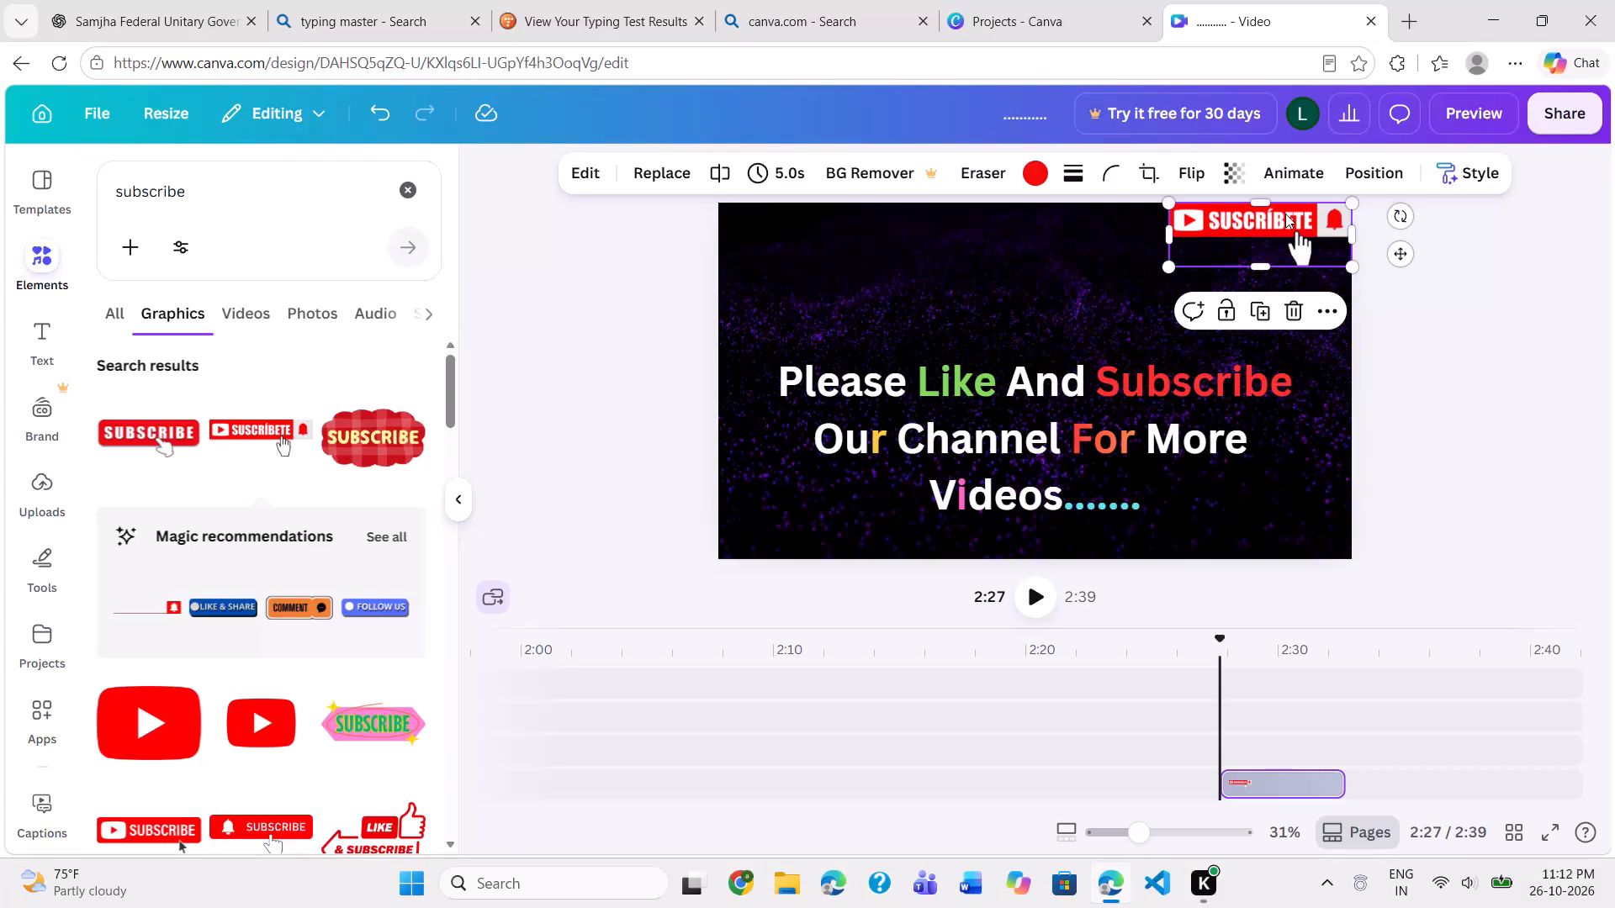
Move the SUSCRÍBETE sticker's timeline bar to the row directly below the "Please Like And Subscribe" message text bar.
click(1080, 277)
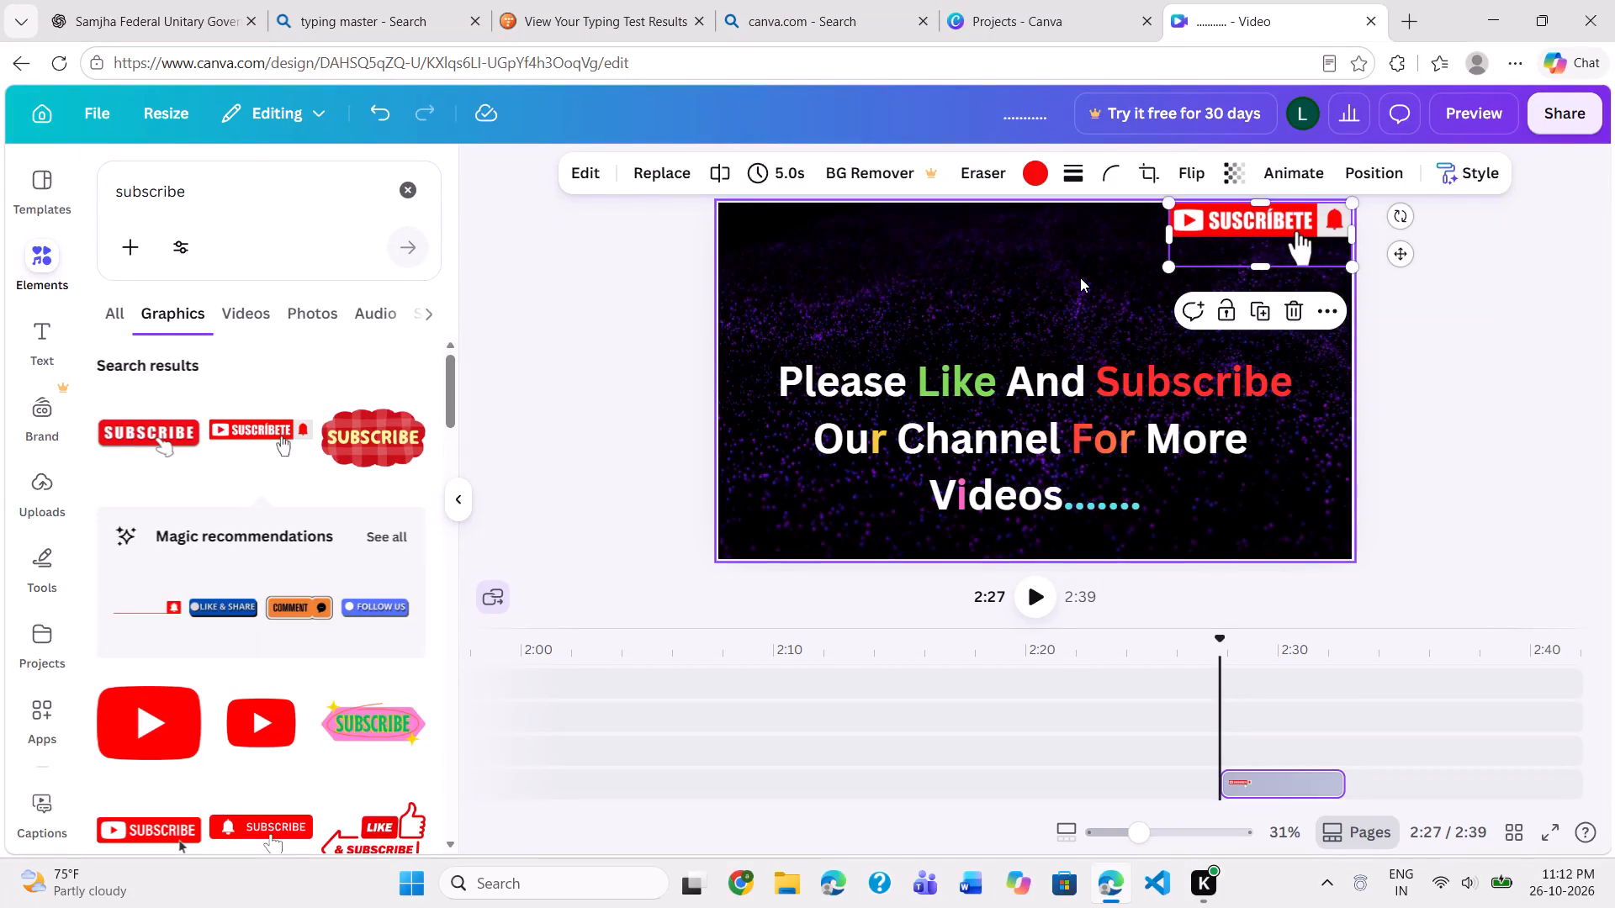
scroll(1167, 715, up, 1)
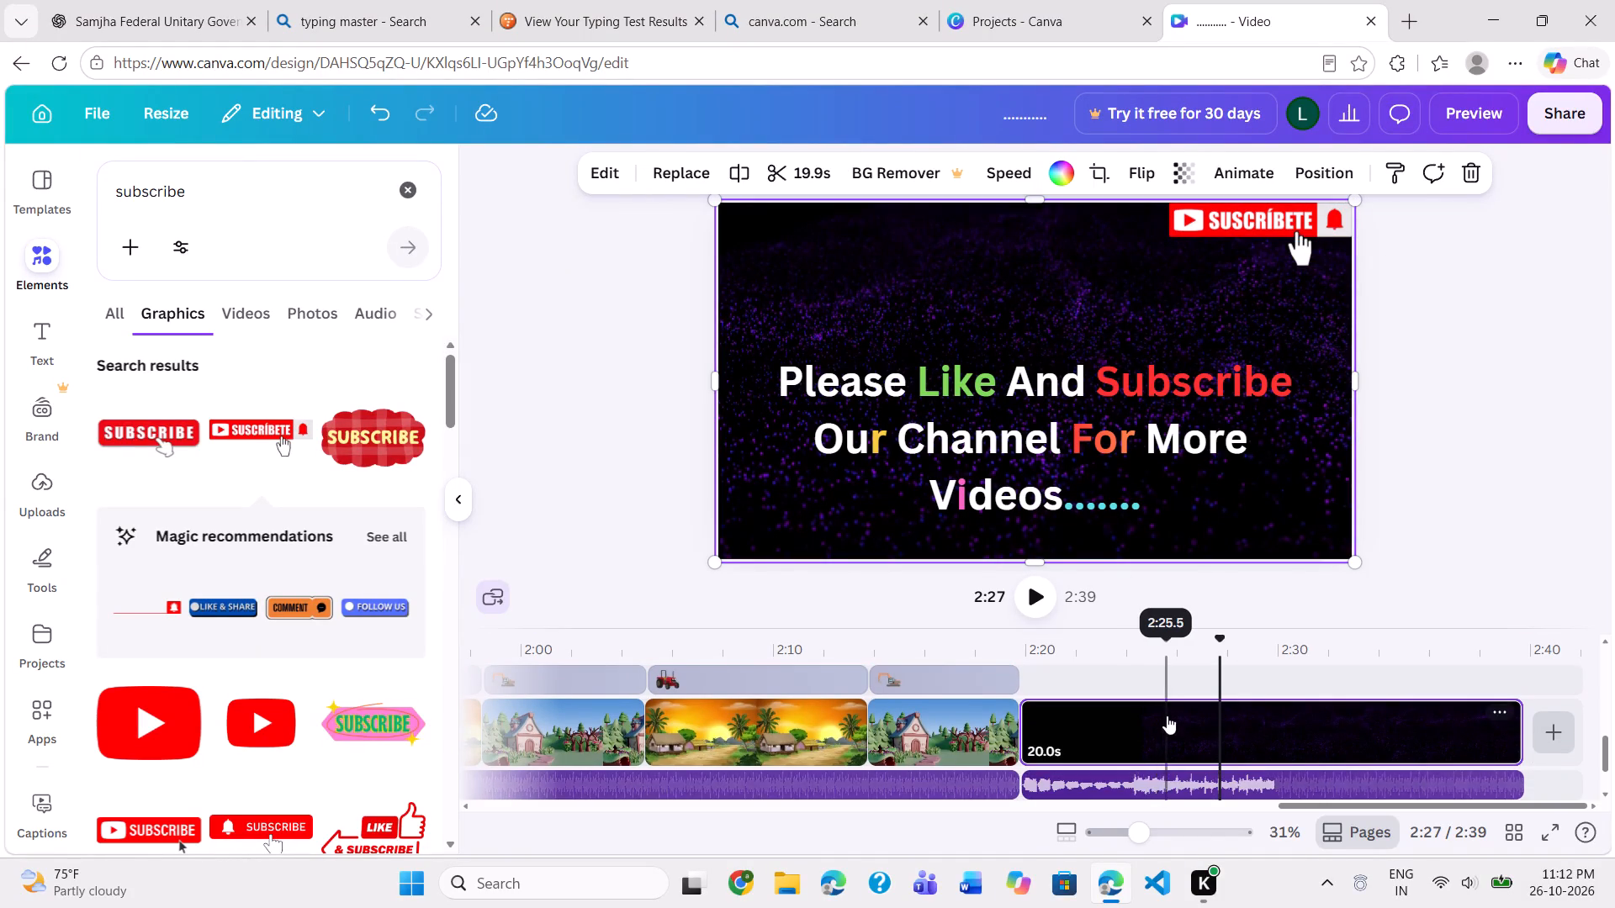
scroll(1167, 715, up, 3)
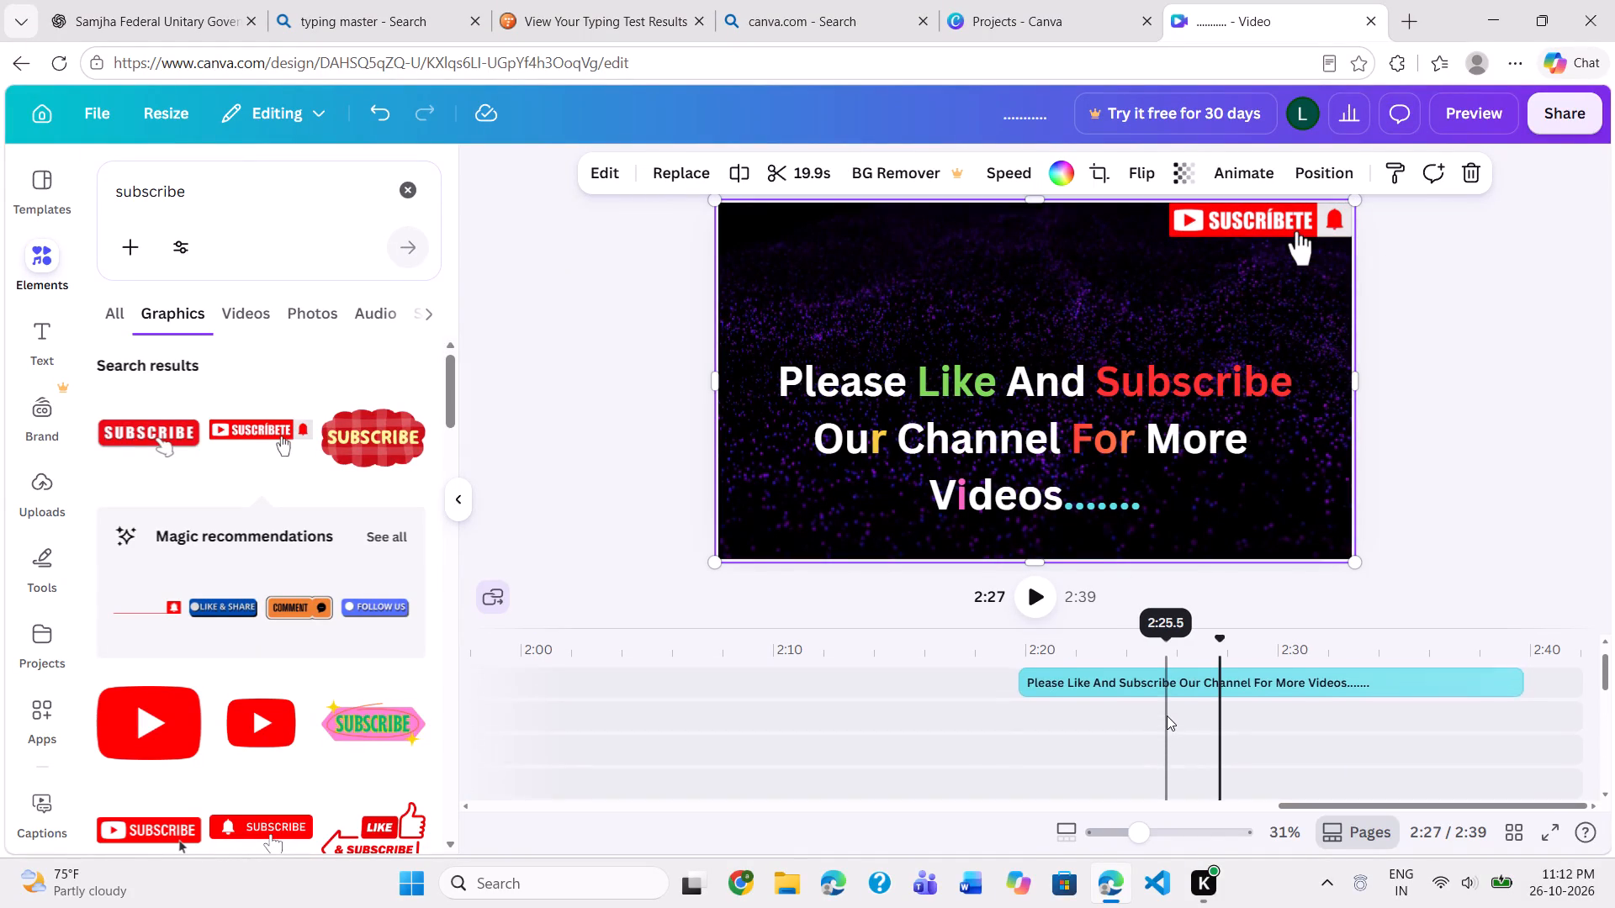
scroll(1167, 715, up, 1)
scroll(1160, 699, down, 1)
scroll(1257, 759, down, 1)
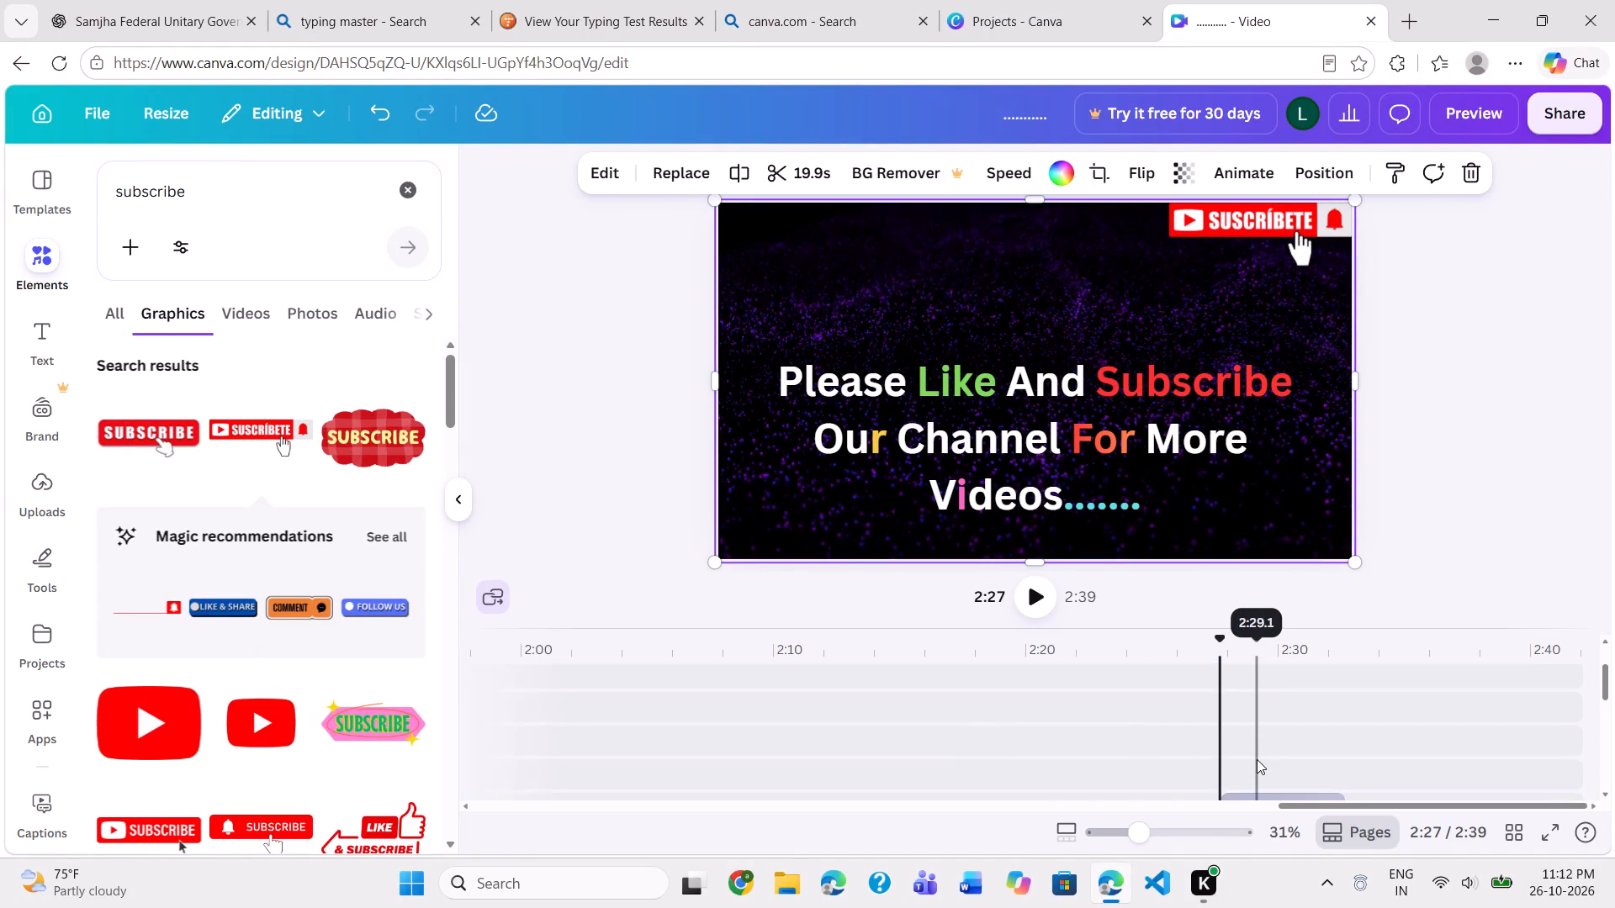
scroll(1257, 759, down, 1)
right_click(1257, 759)
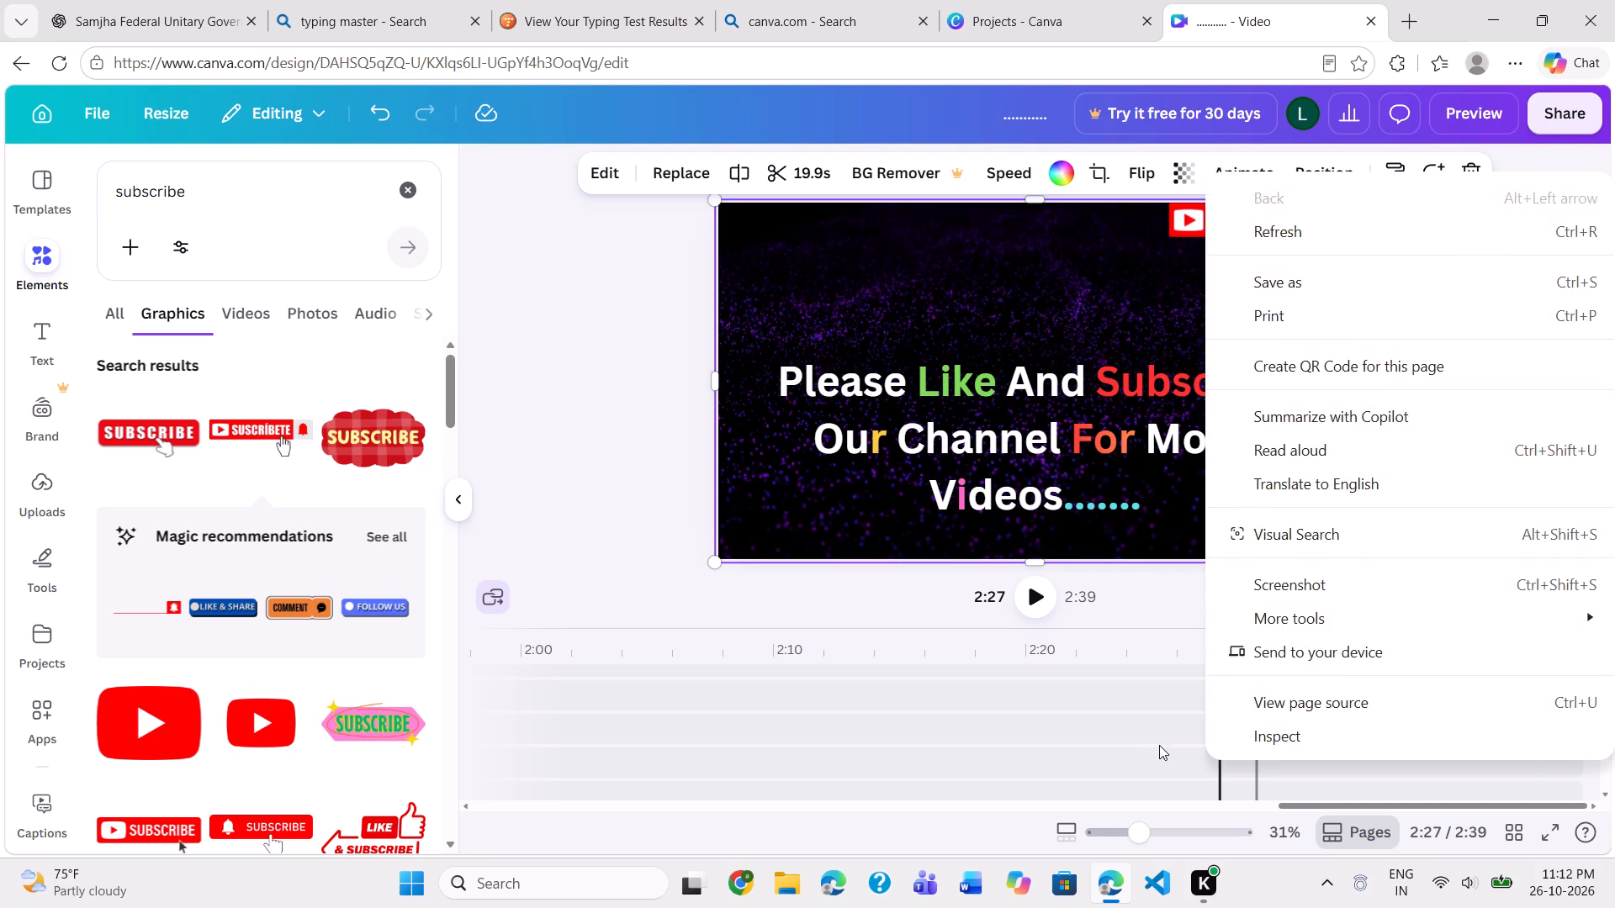
click(1159, 745)
drag(1289, 726, 1282, 715)
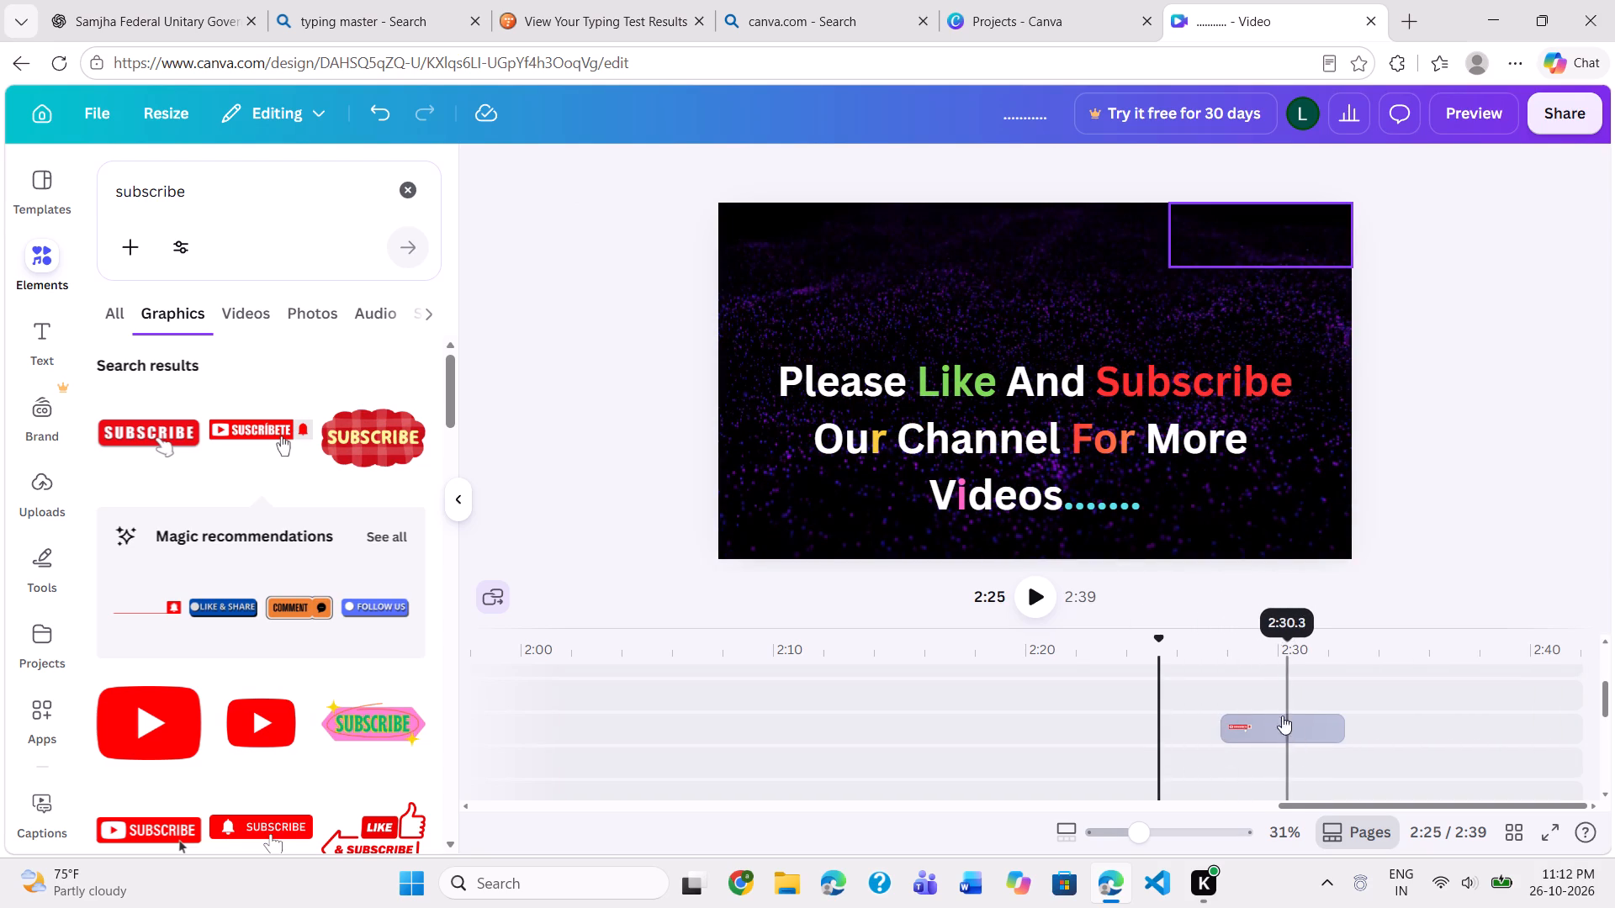
drag(1282, 715, 1252, 701)
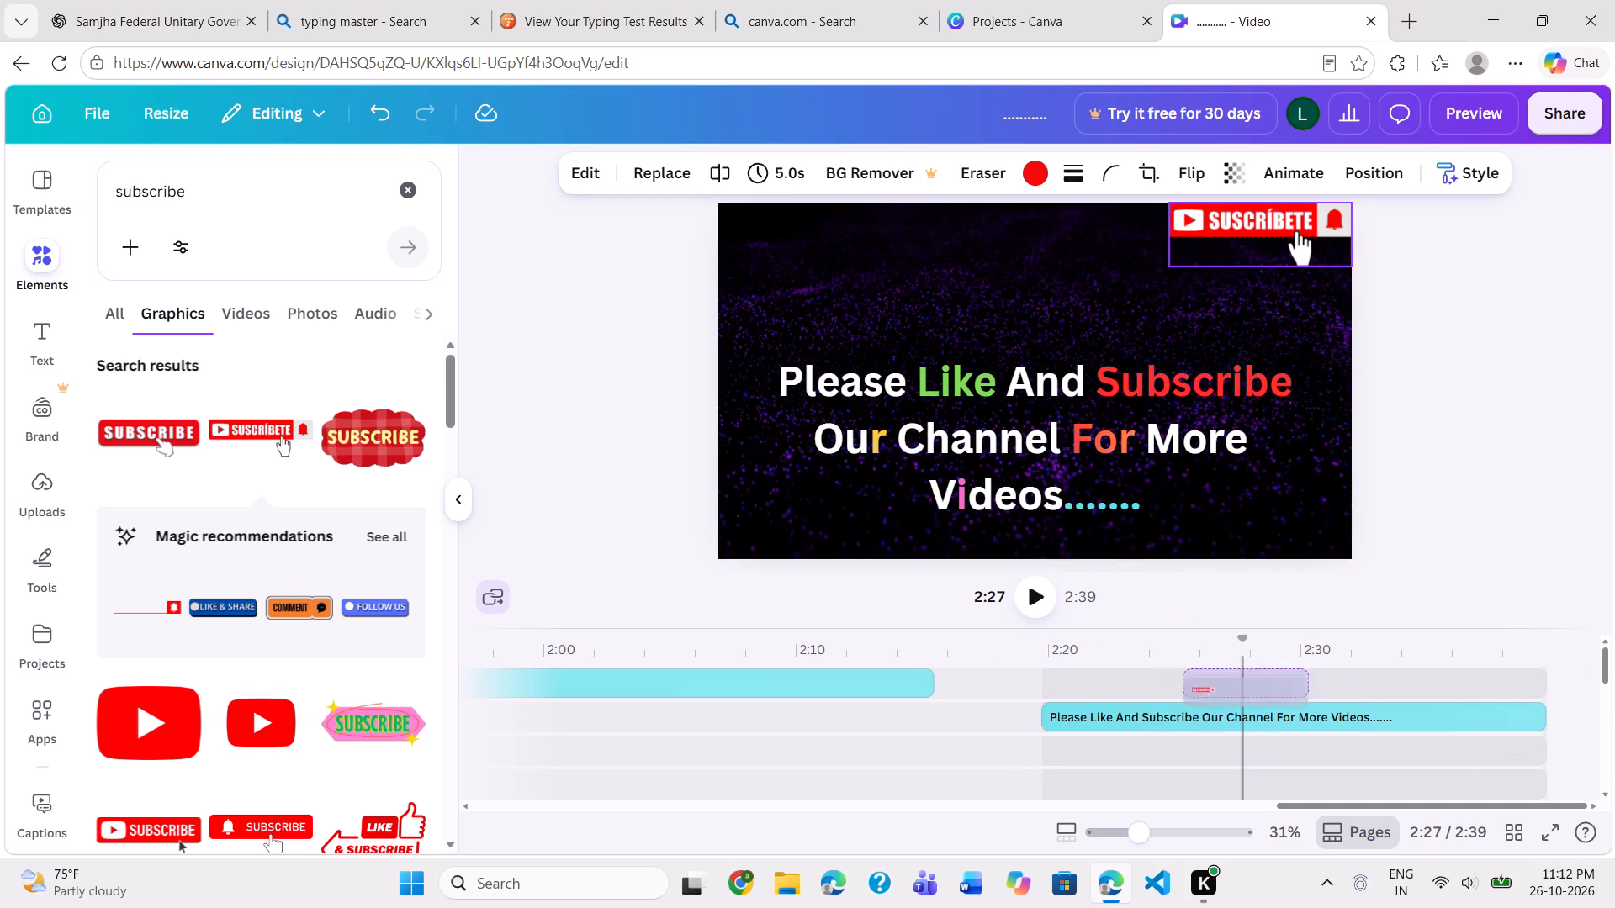
drag(1252, 701, 1252, 742)
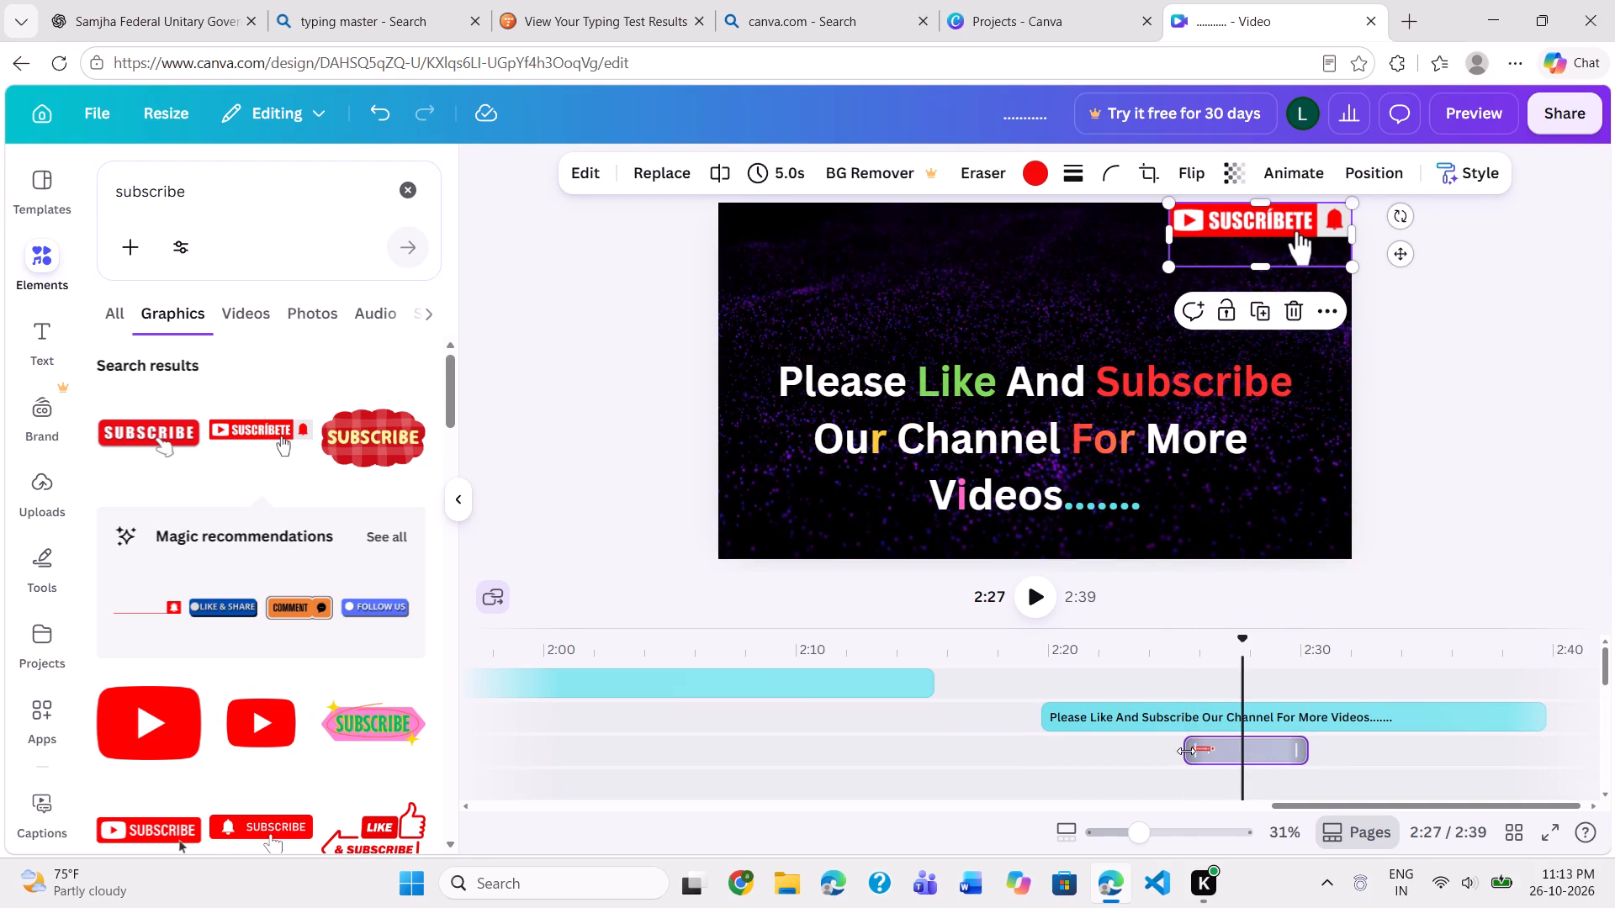
Extend both ends of the SUSCRÍBETE sticker's timeline bar to span the whole end clip, about 19.9 s.
drag(1186, 751, 1060, 747)
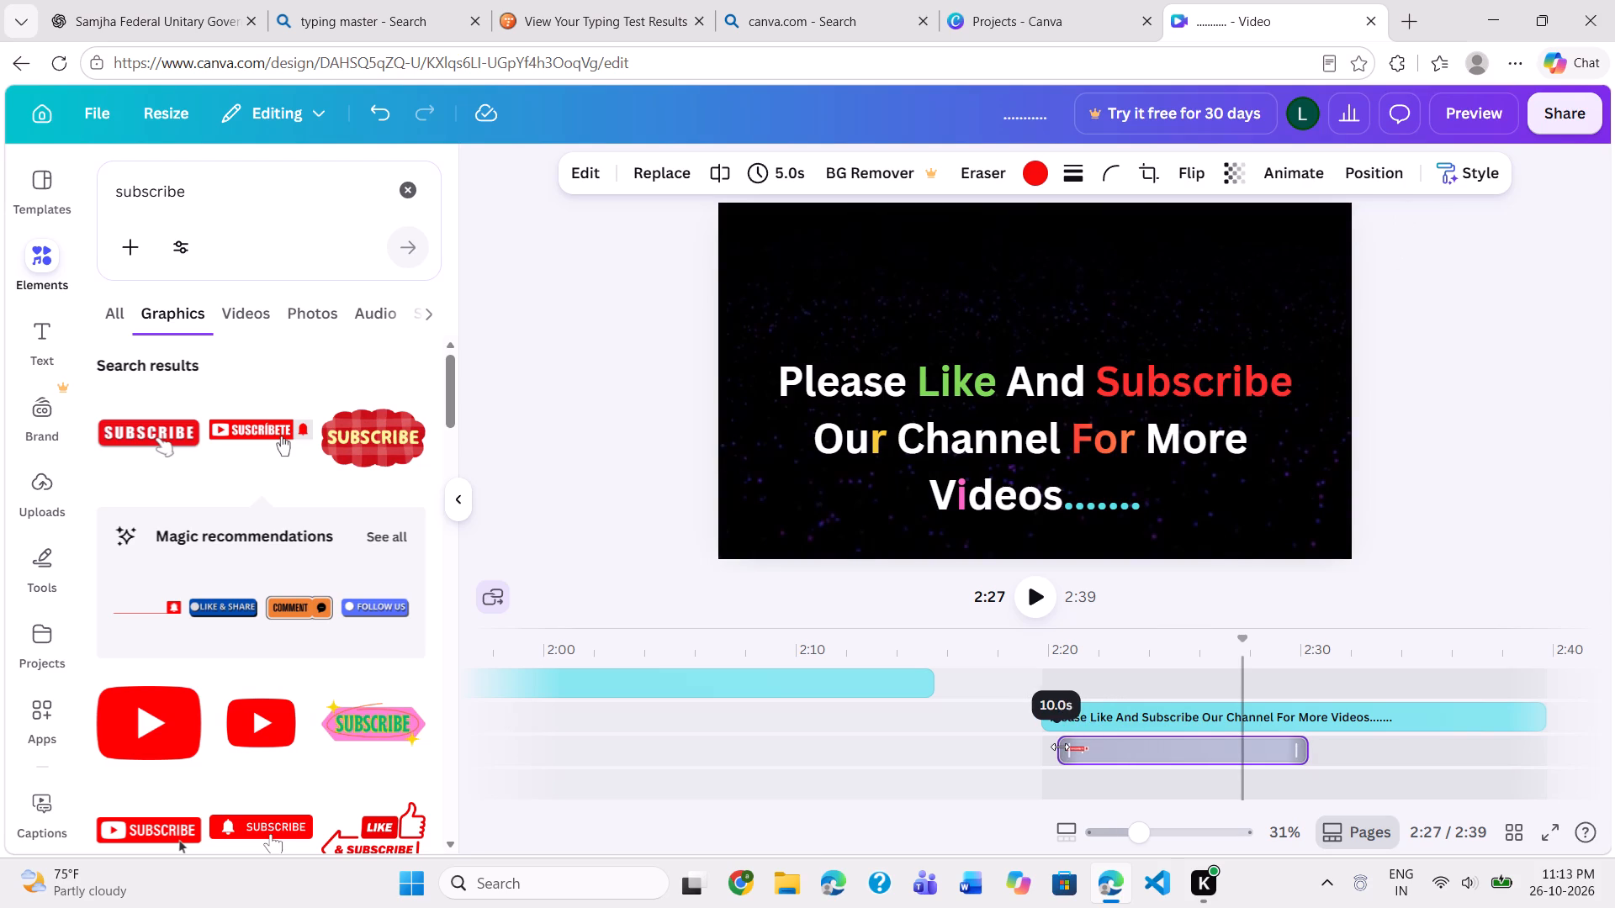
drag(1060, 747, 1052, 747)
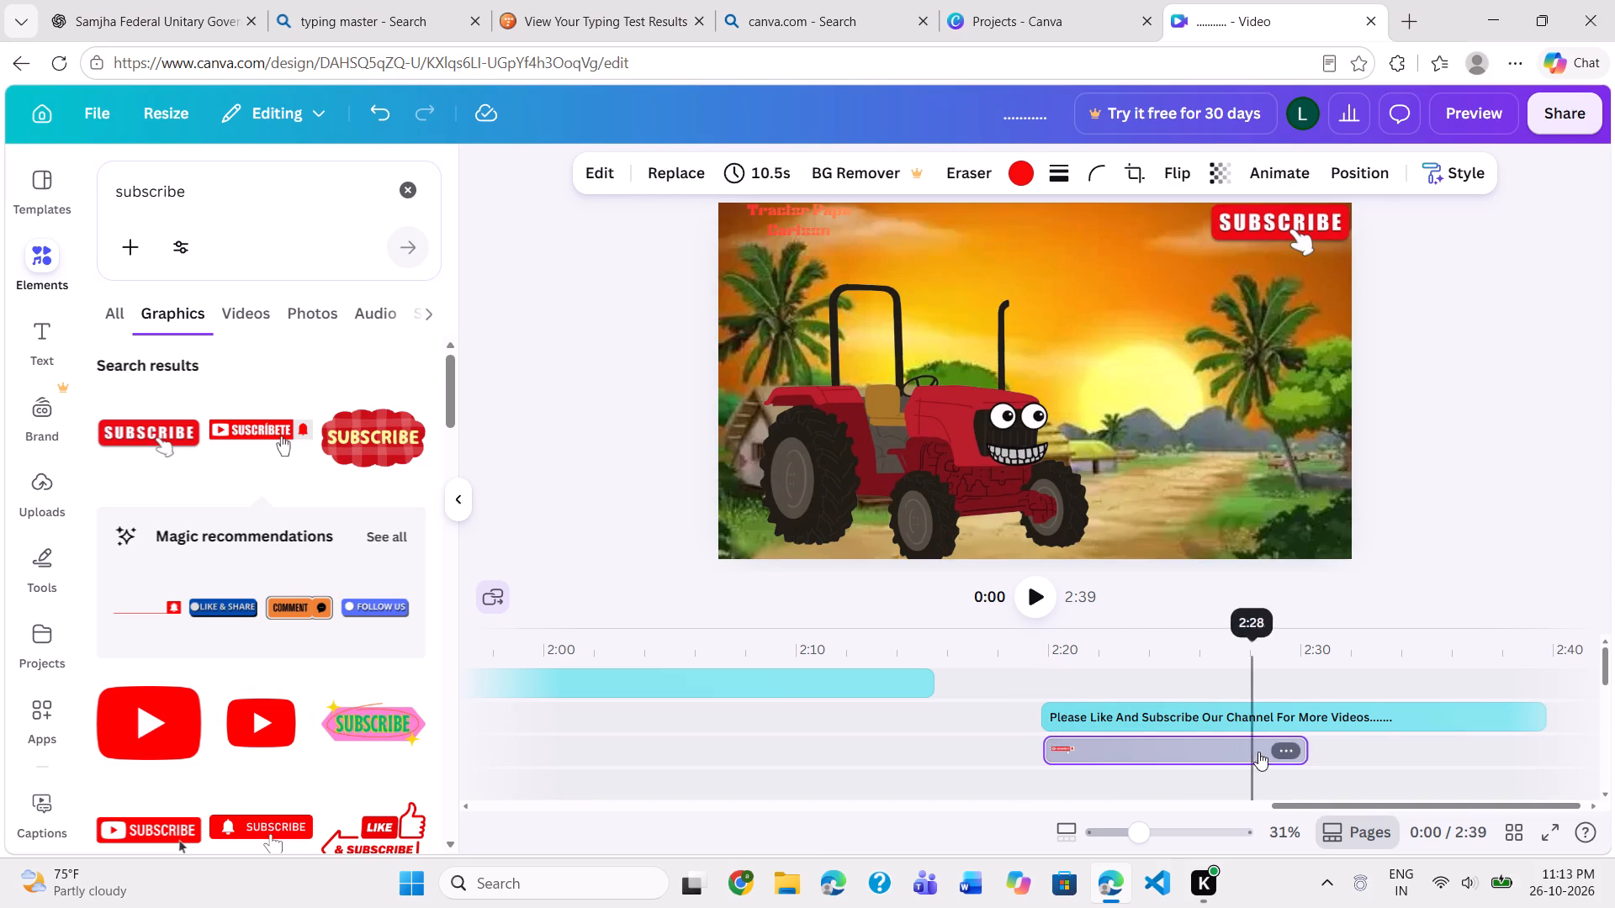
drag(1306, 748, 1459, 749)
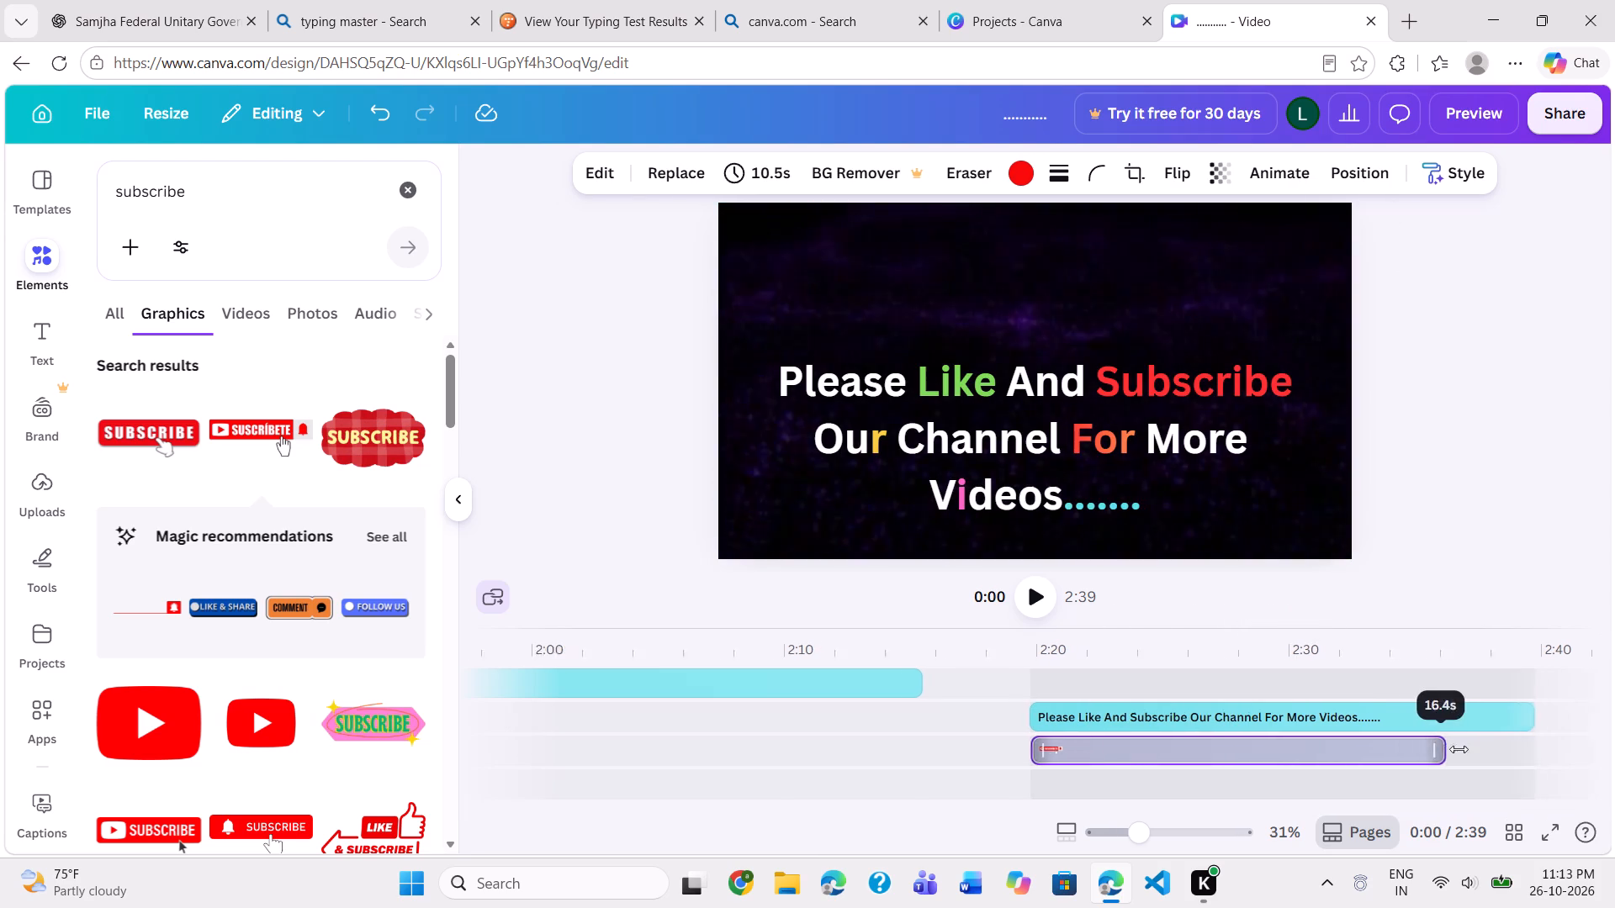
drag(1459, 749, 1515, 758)
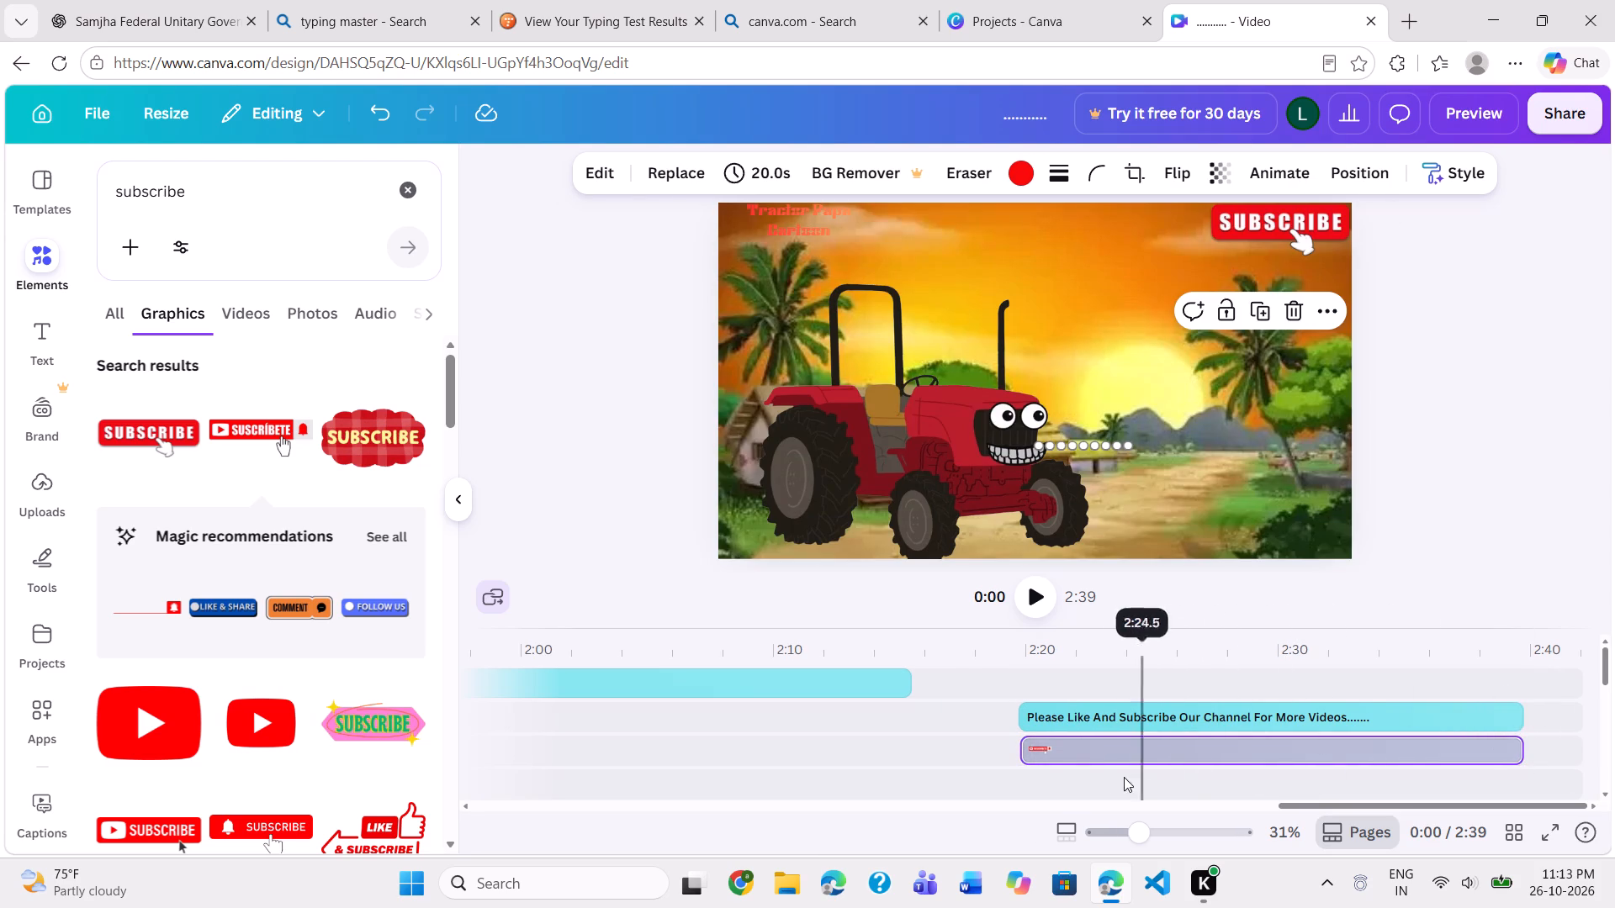
click(1028, 747)
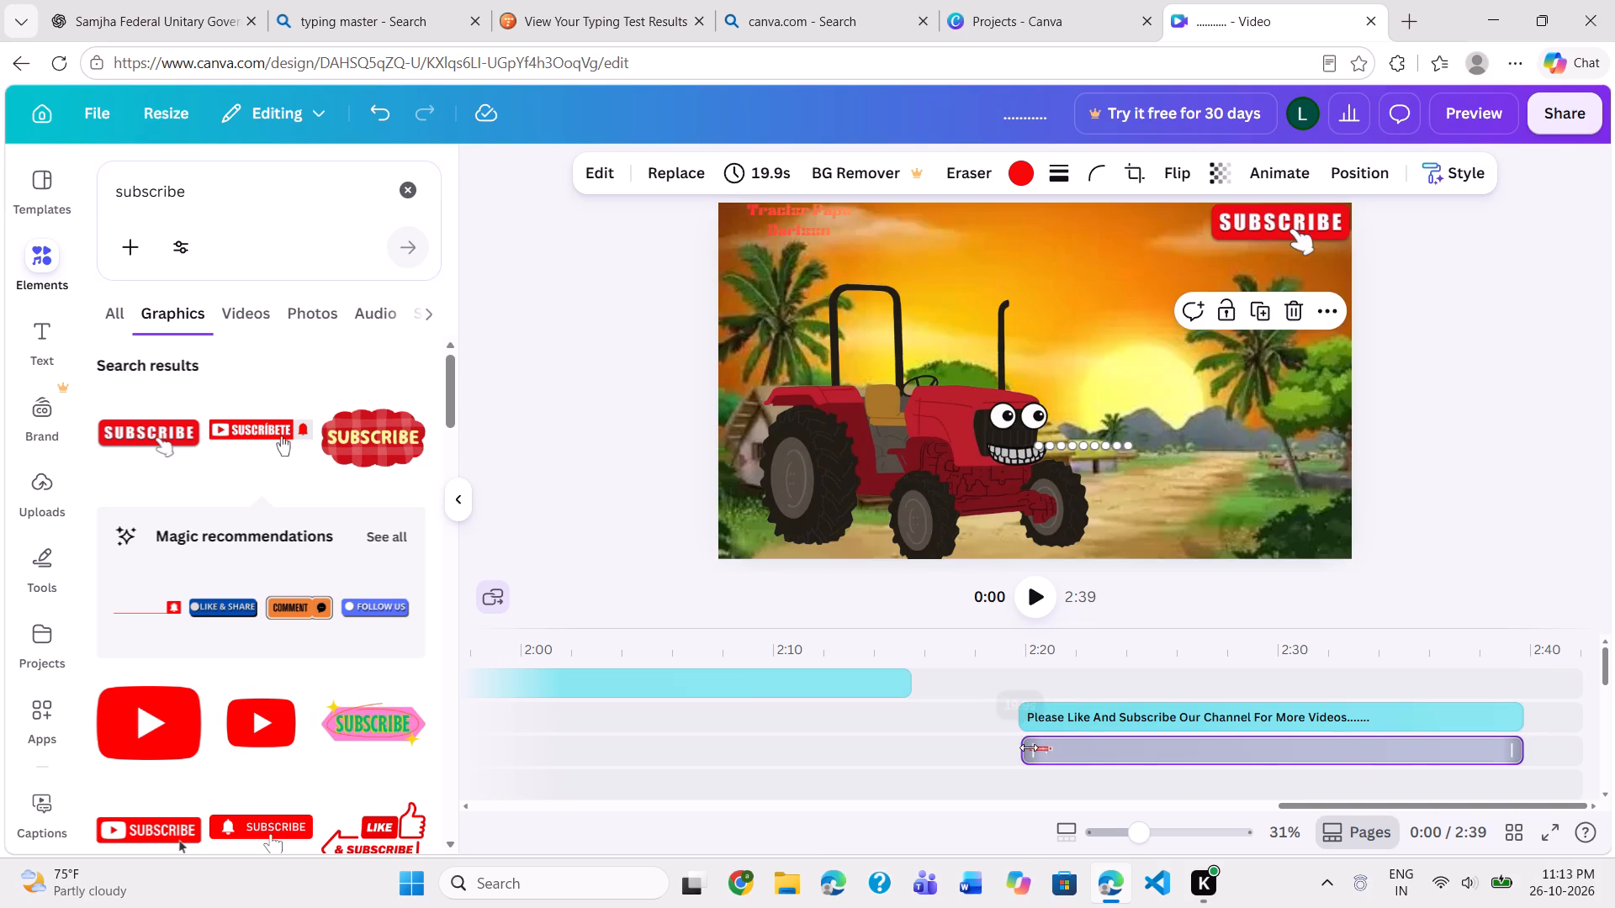
Examine the timeline's text, clip and audio tracks at the end clip and at the beginning of the video.
scroll(1214, 739, up, 2)
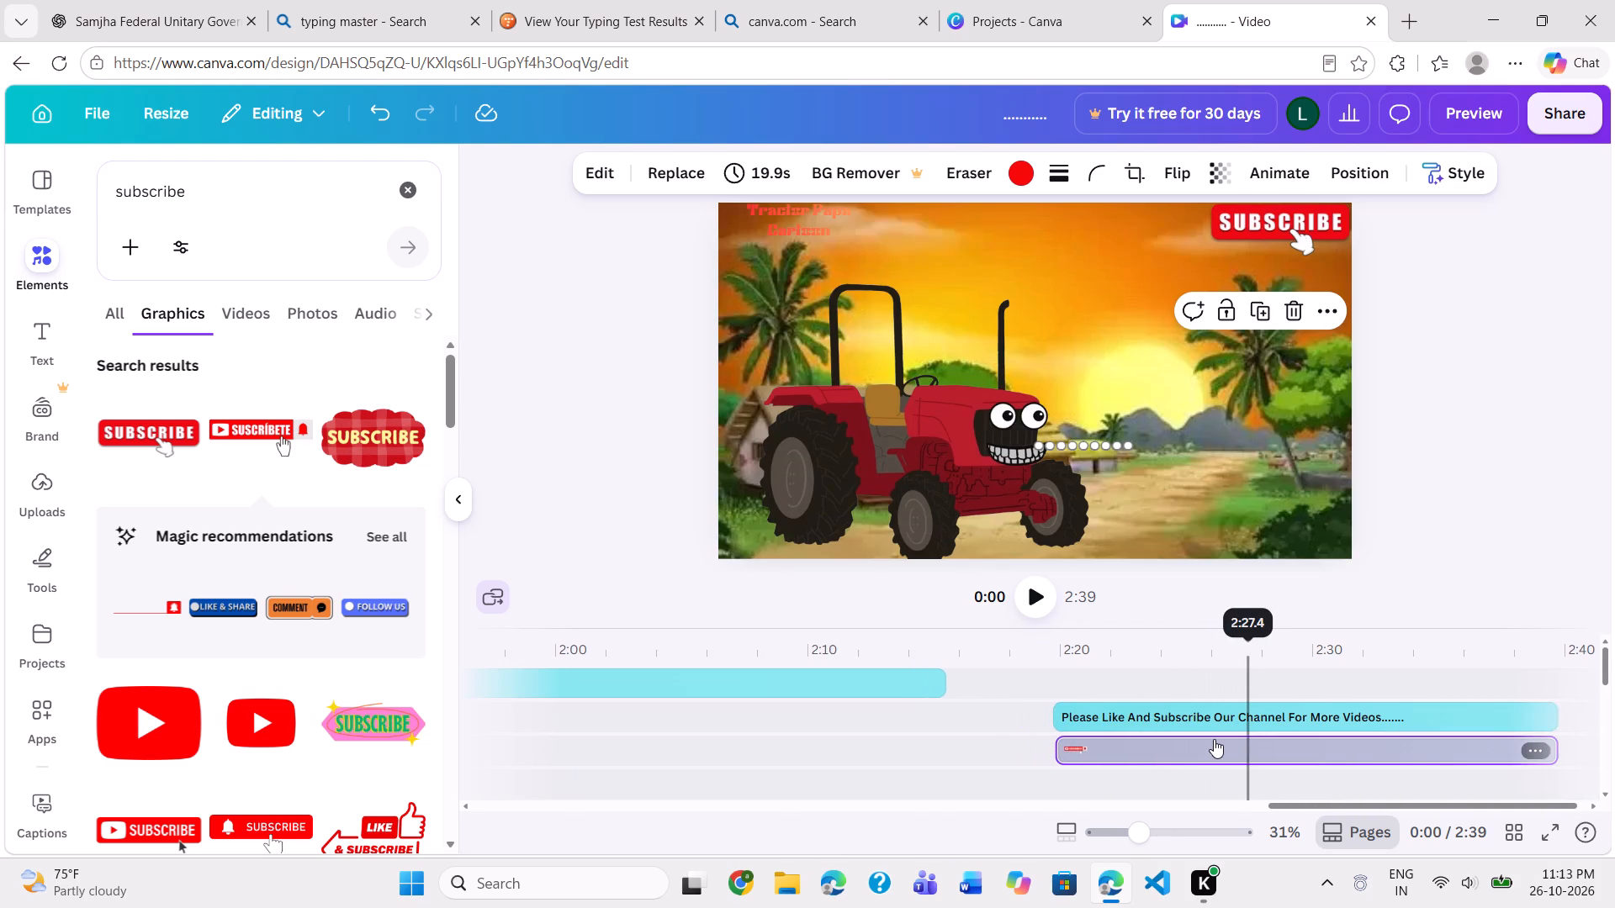
scroll(1214, 739, down, 4)
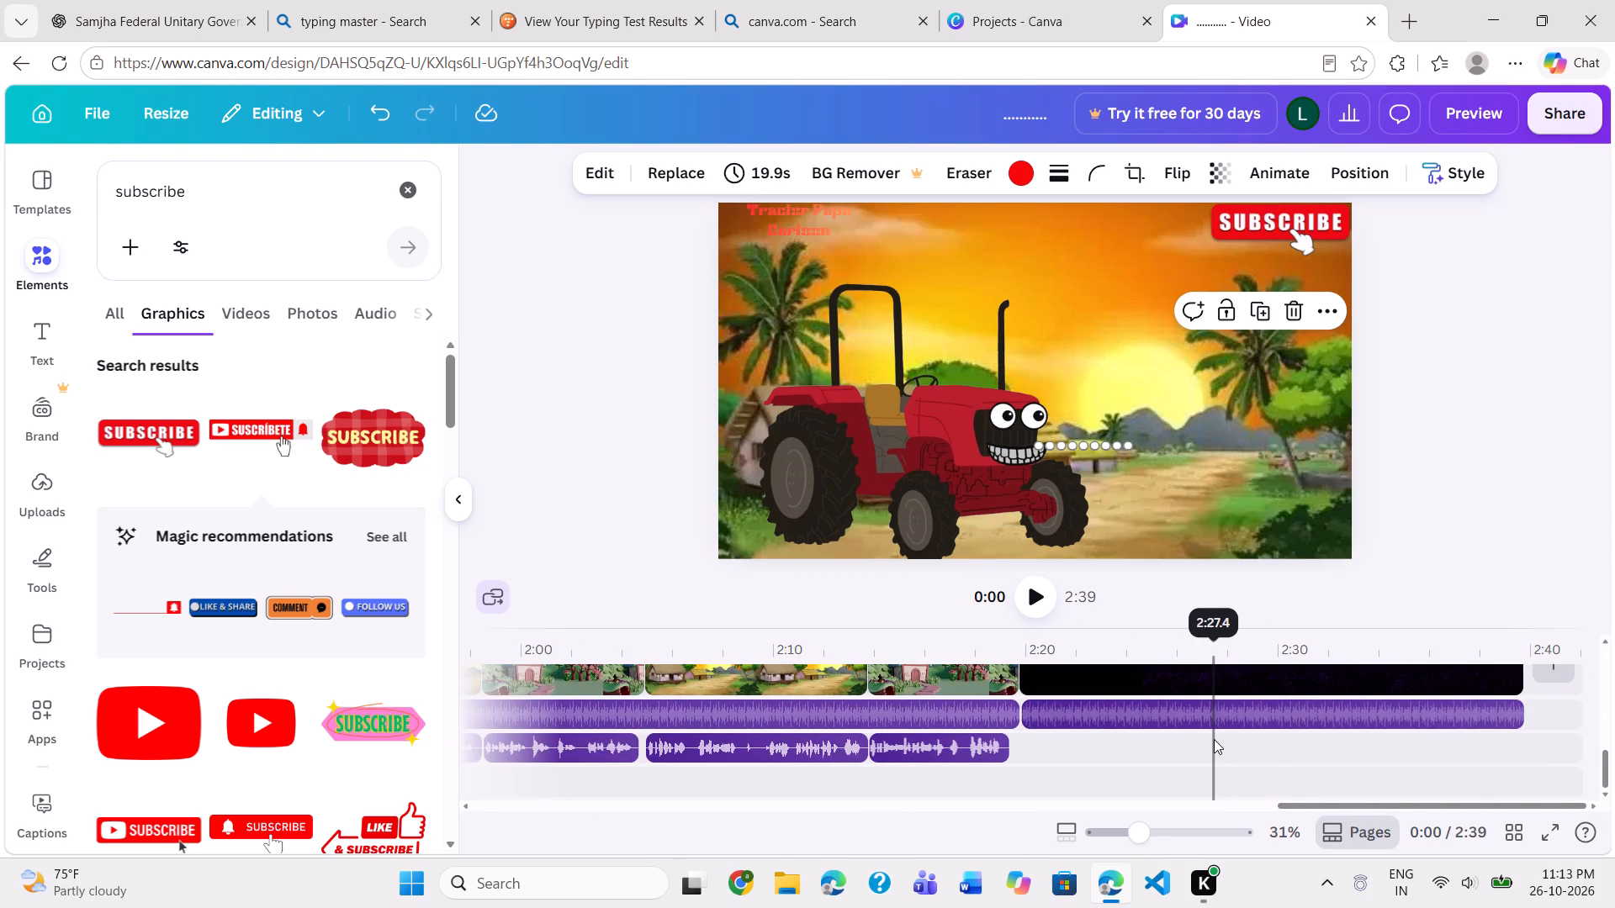
scroll(1214, 739, right, 11)
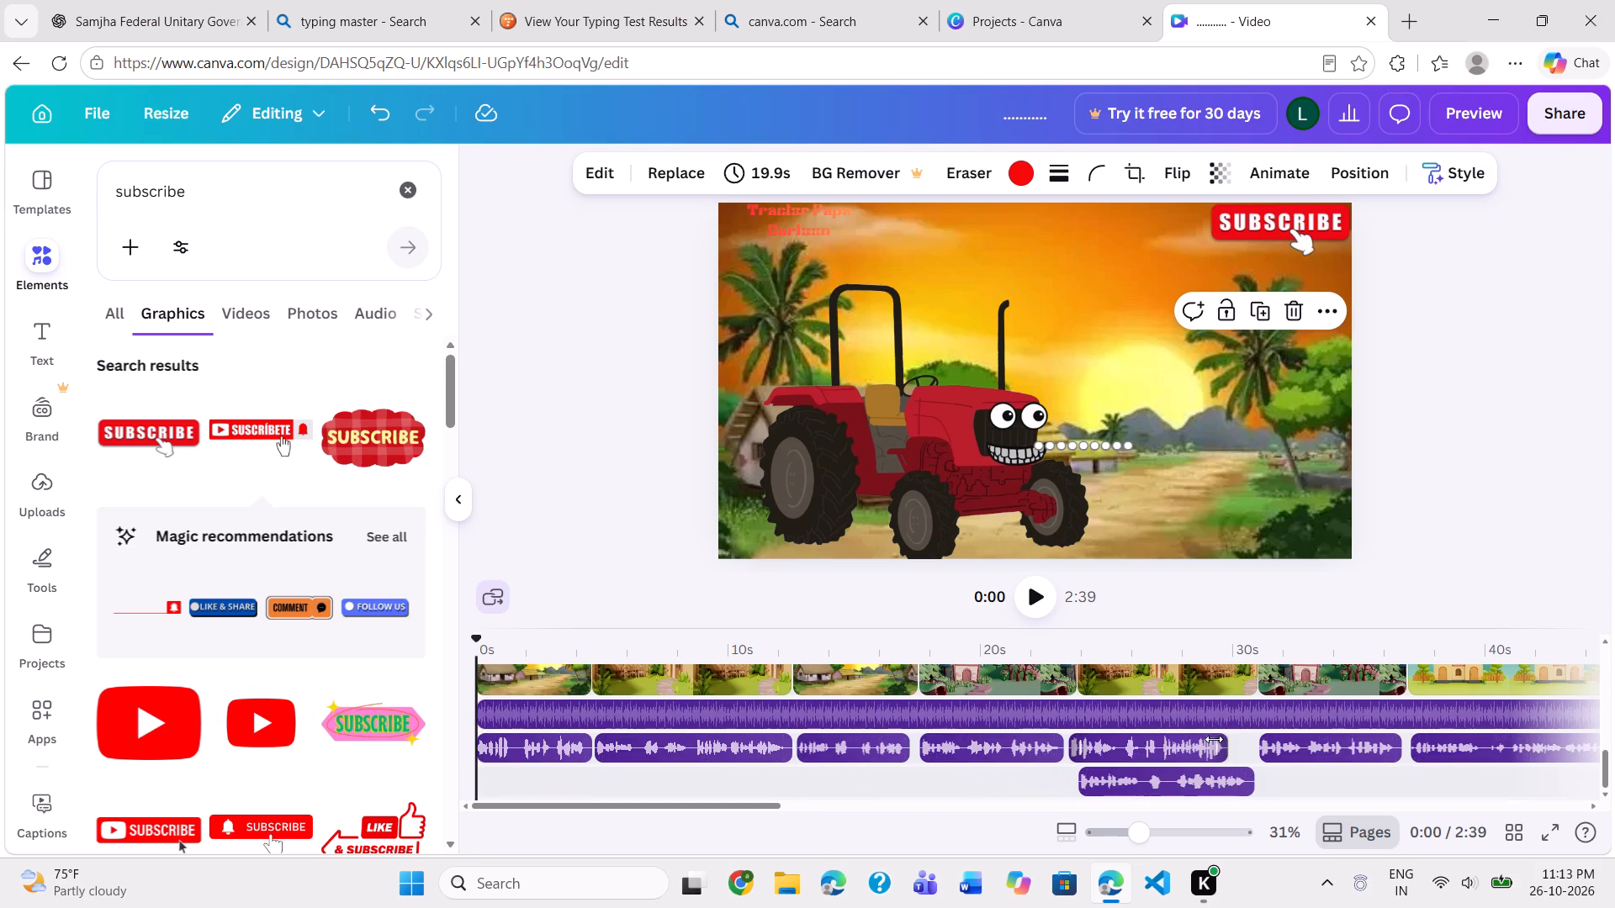
scroll(1214, 739, up, 6)
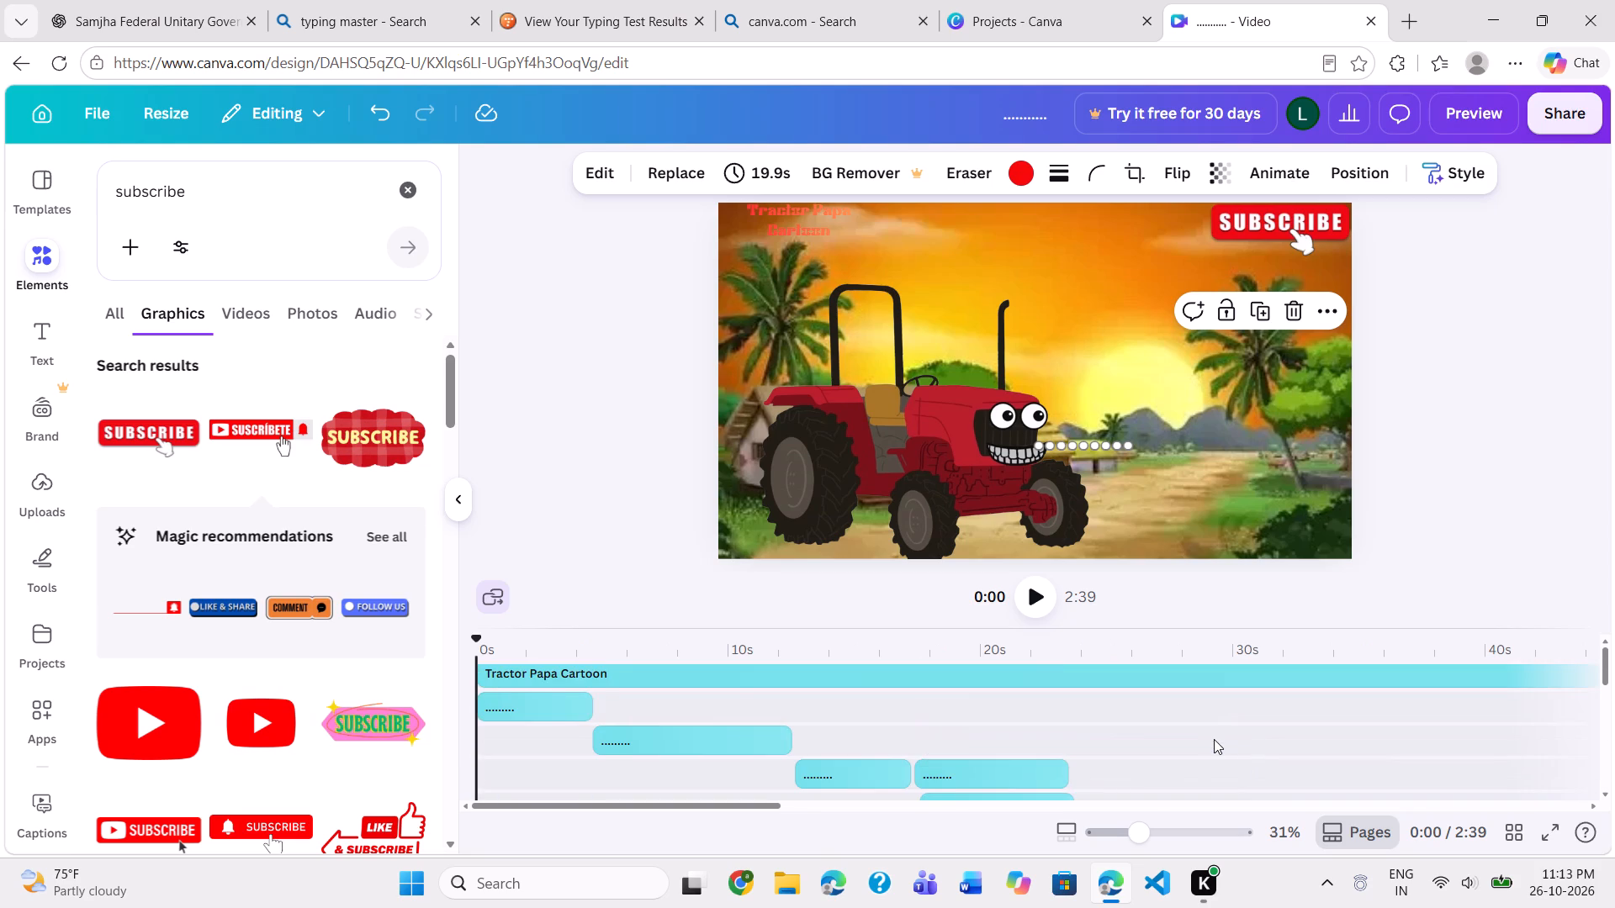